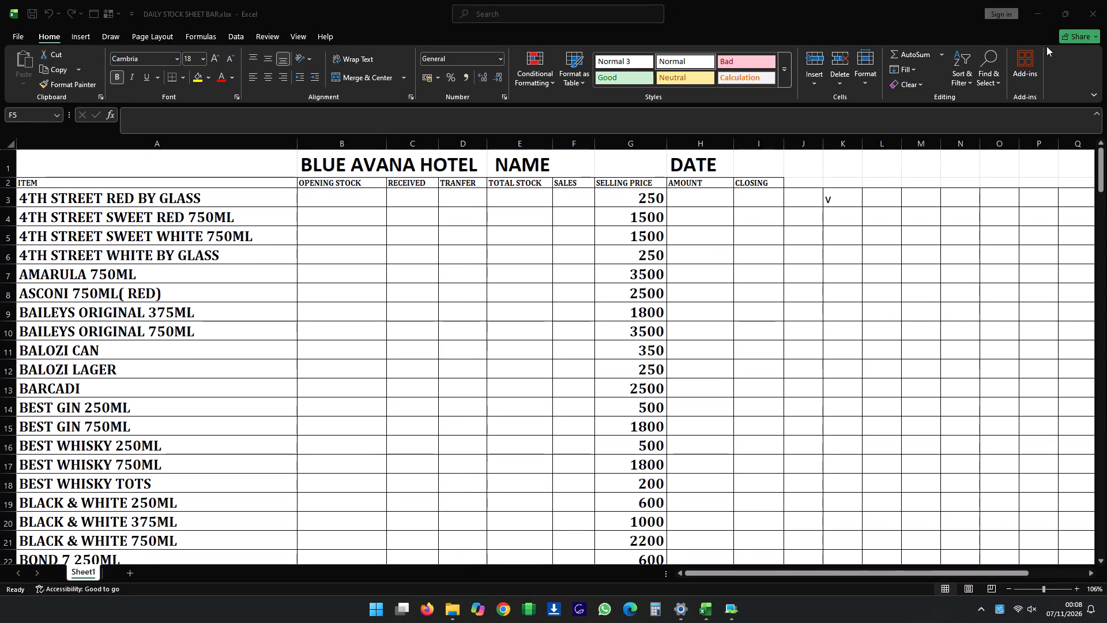
Set aside the stock sheet and bar sales workbooks and bring up the KITCHEN SALES NOVEMBER 2026 workbook.
left_click(1034, 0)
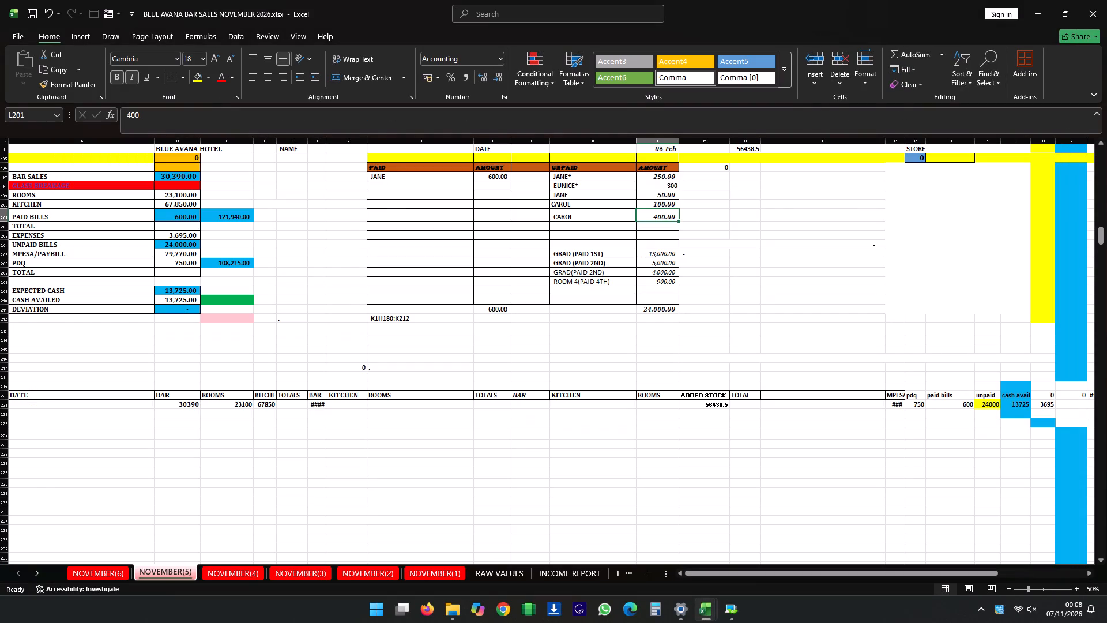
left_click(771, 274)
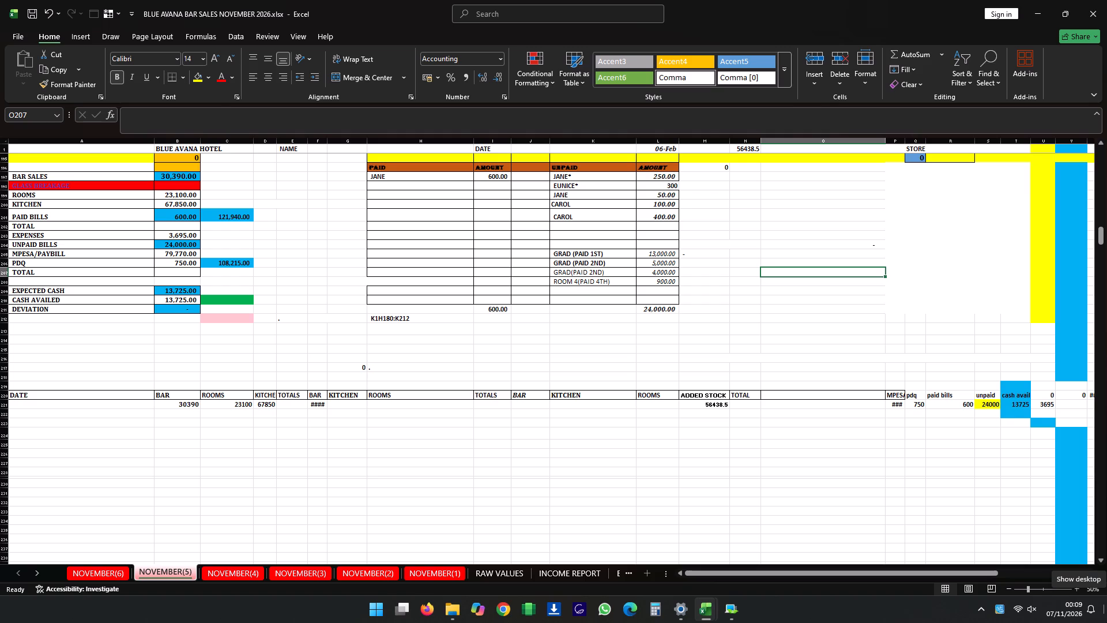
left_click(1030, 1)
double_click(225, 220)
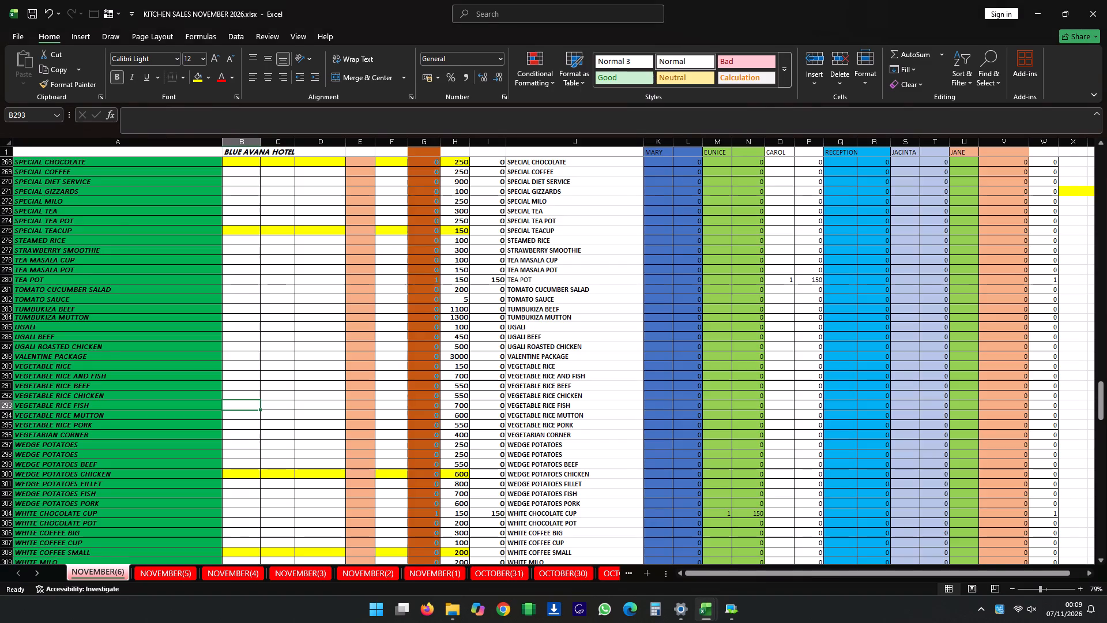
Enter a quantity of 1 for AFRICAN TEA in the JACINTA column of the NOVEMBER(6) sheet.
scroll(551, 378, "up", 20)
scroll(551, 378, "up", 17)
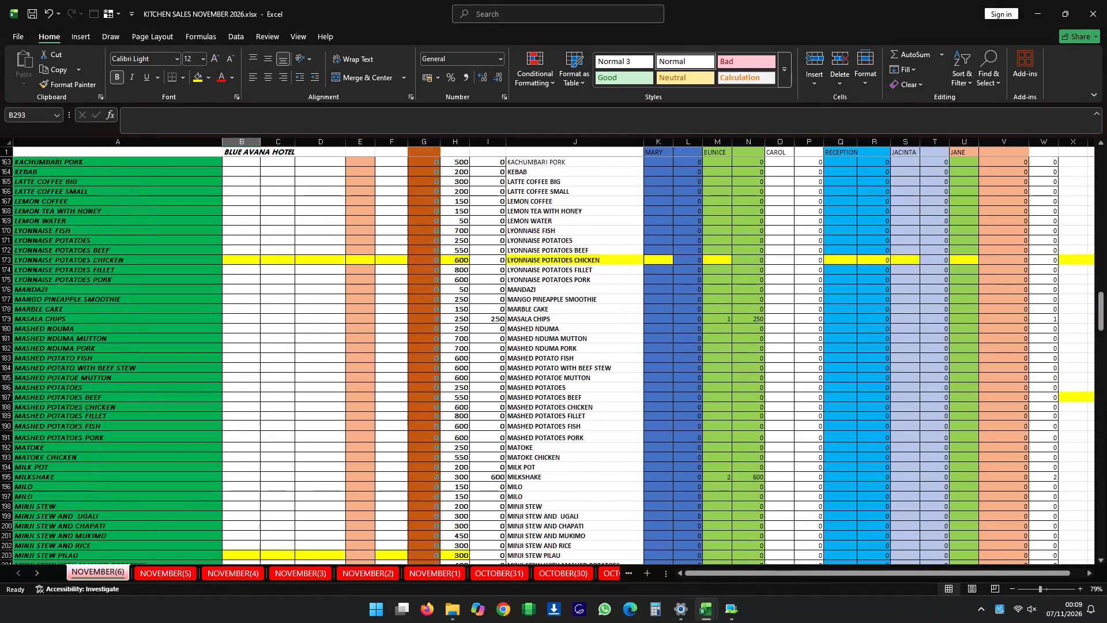
scroll(592, 359, "up", 20)
scroll(592, 359, "up", 20)
scroll(592, 359, "up", 6)
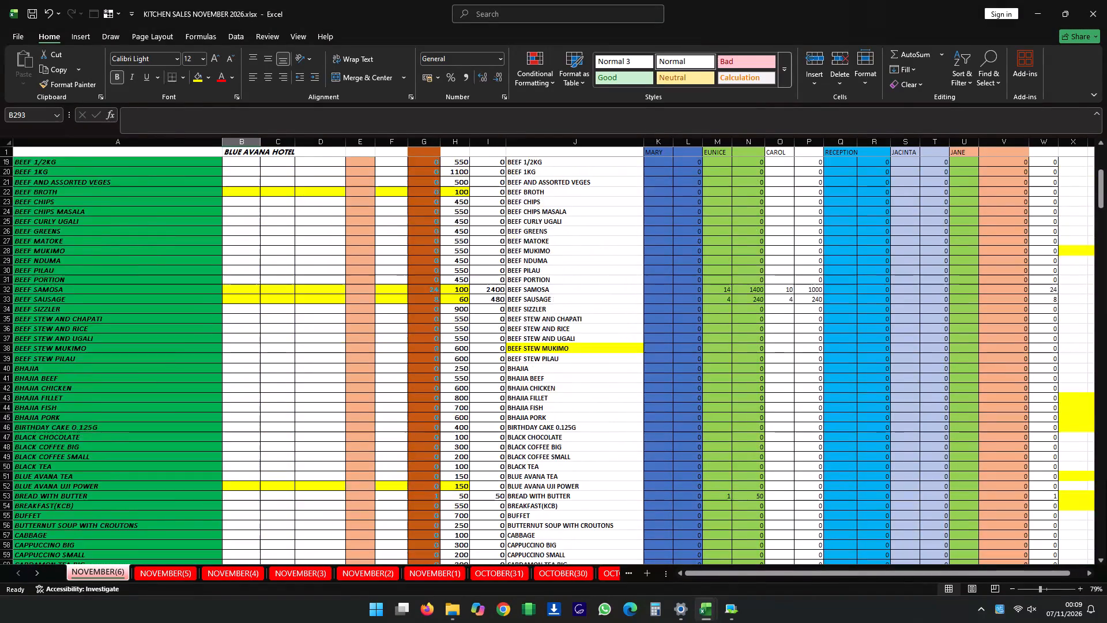
scroll(919, 253, "up", 10)
left_click(914, 201)
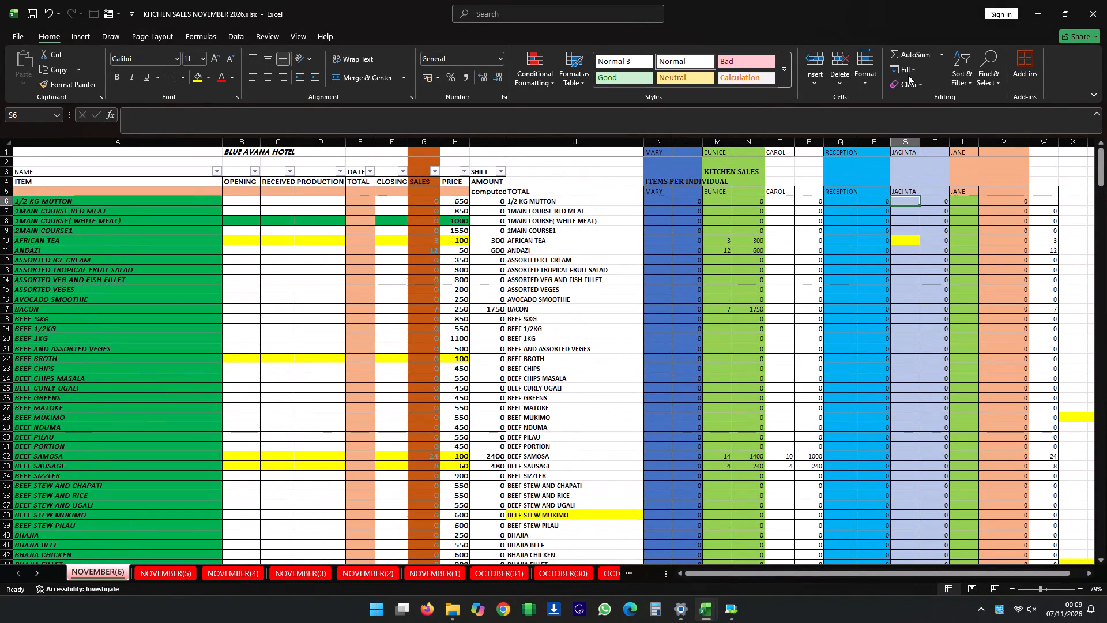
key("Down")
key("Down")
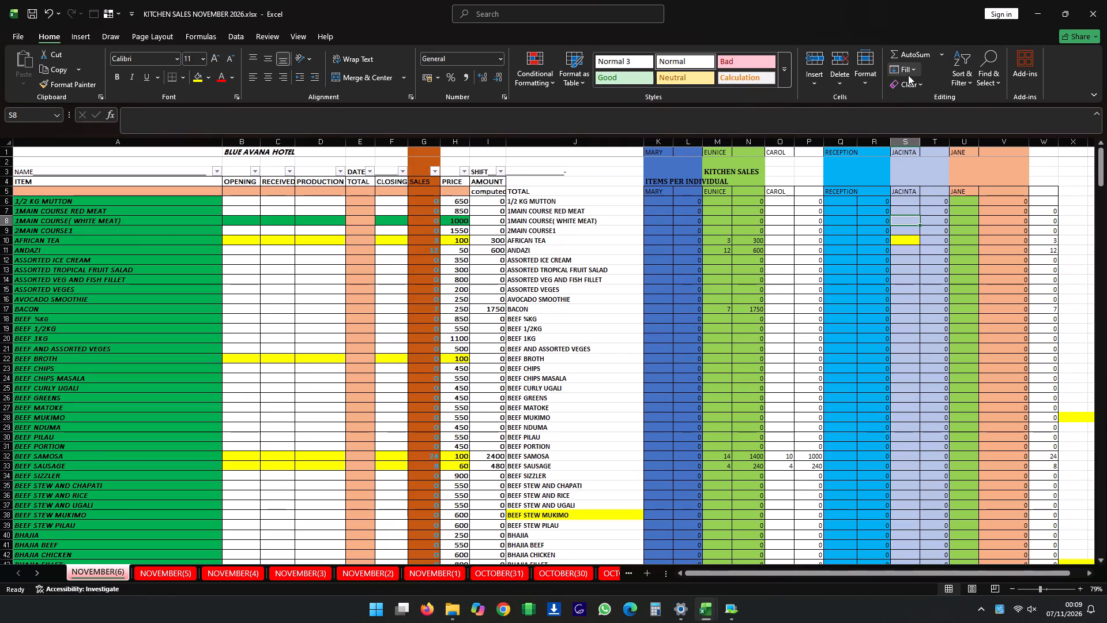
key("Up")
key("Up")
key("Down")
key("Down")
key("Down")
key("Down")
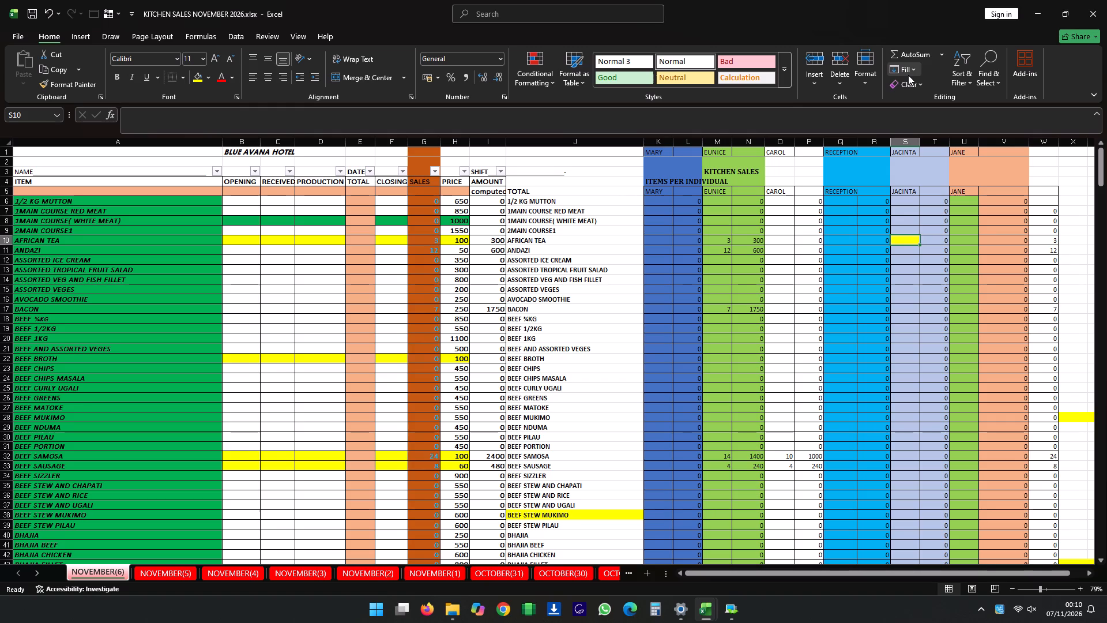
key("1")
key("Down")
key("Up")
Enter a quantity of 2 for ASSORTED VEGES in the JACINTA column.
key("Down")
key("Down")
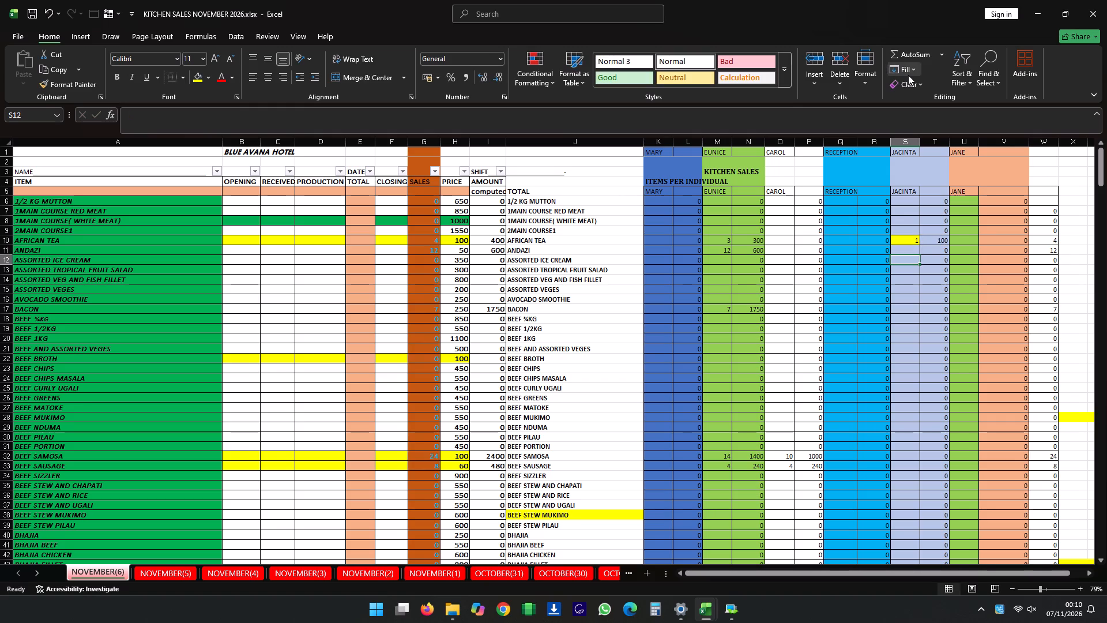
key("Down")
key("Down")
key("Down")
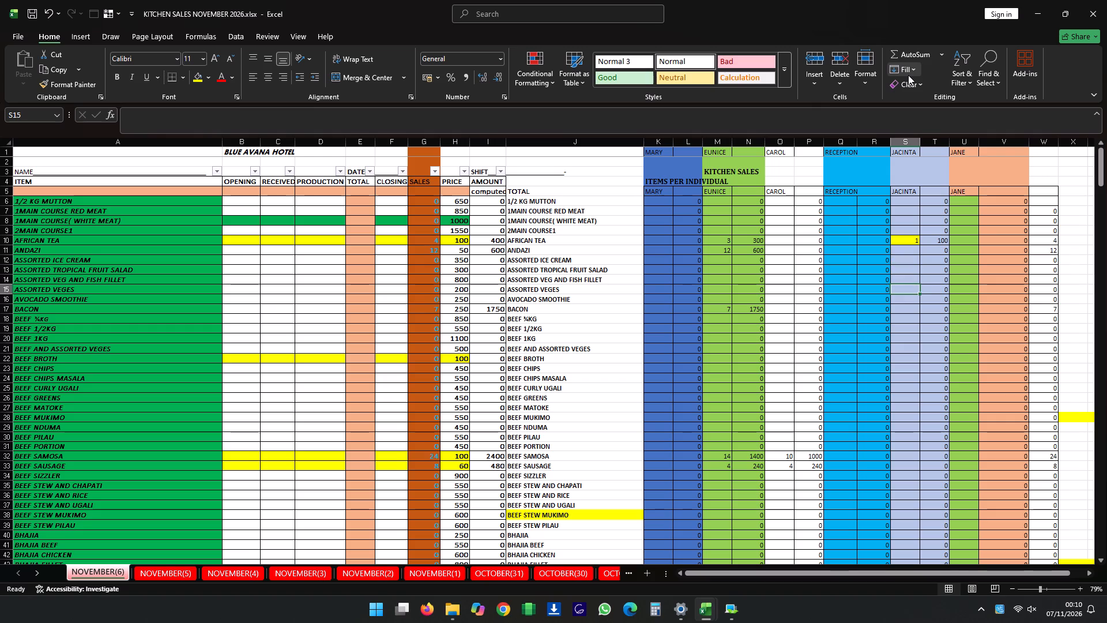
key("2")
key("Down")
key("Up")
Enter a quantity of 1 for CAPPUCCINO SMALL in the JACINTA column.
key("Down")
key("Down")
key("Down")
key("Down")
key("Down")
key("Down")
key("Down")
key("Down")
key("Down")
key("Down")
key("Down")
key("Down")
key("Down")
key("Down")
key("Down")
key("Down")
key("Down")
key("Down")
key("Down")
key("Down")
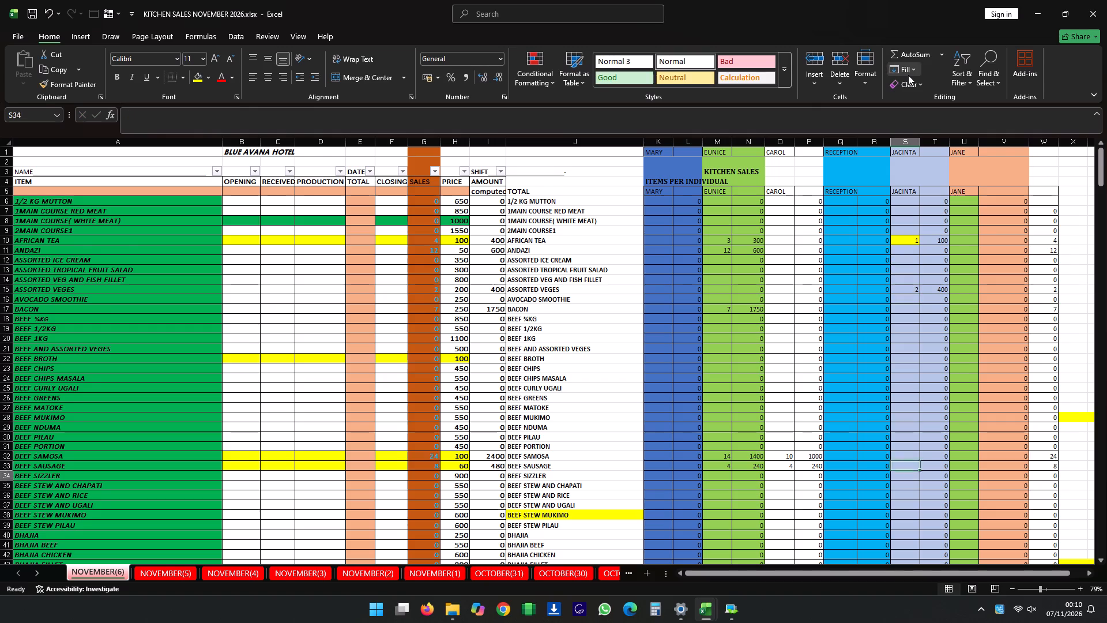
key("Up")
key("Up")
key("Up")
key("Up")
key("Up")
key("Up")
key("Up")
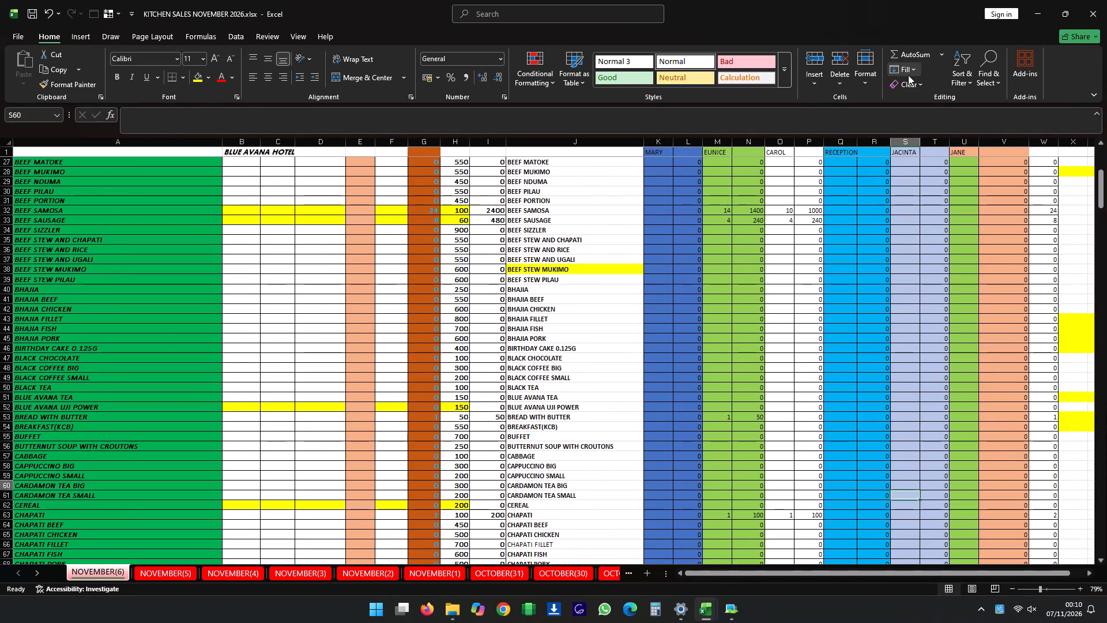
key("Up")
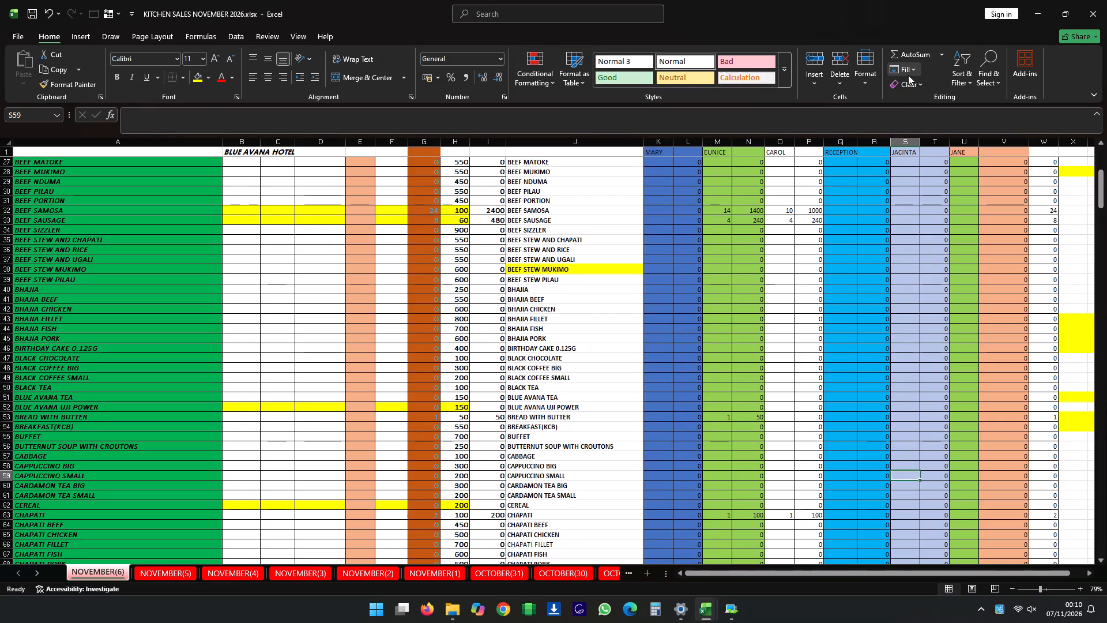
key("1")
key("Down")
key("Up")
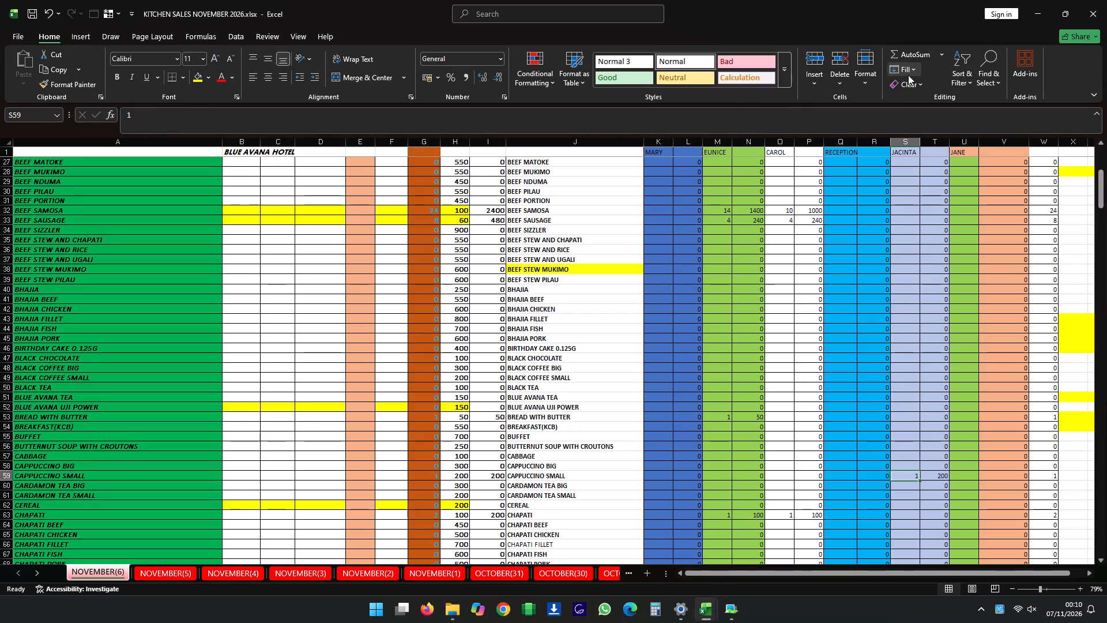
Enter a quantity of 2 for CHAPATI in the JACINTA column.
key("Down")
key("Down")
key("Down")
key("Down")
key("Down")
key("Down")
key("Down")
key("Down")
key("Down")
key("Up")
key("Up")
key("Up")
key("Up")
key("Up")
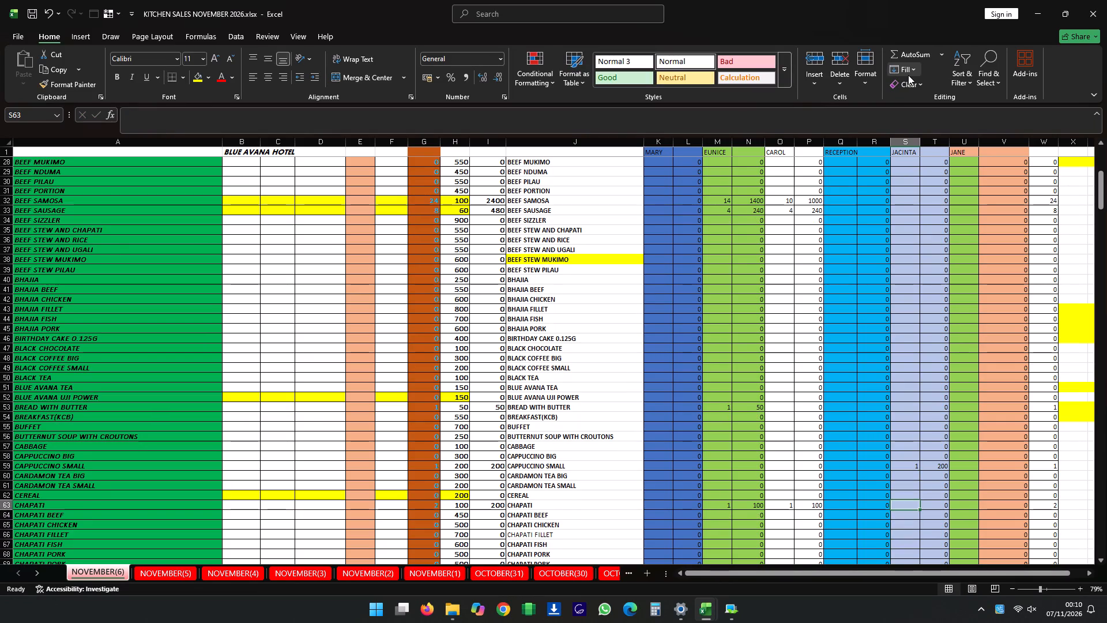
key("2")
key("Down")
key("Up")
Enter a quantity of 1 for CONCOCTION in the JACINTA column.
key("Down")
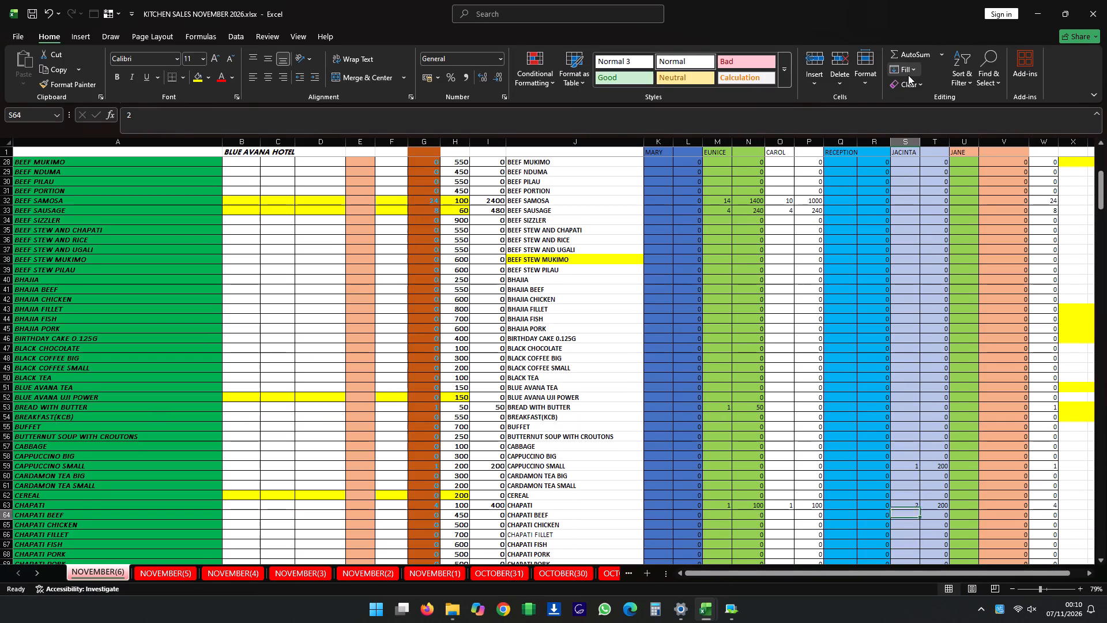
key("Down")
key("Down")
key("Down")
key("Down")
key("Down")
key("Down")
key("Down")
key("Down")
key("Down")
key("Down")
key("Down")
key("Down")
key("Down")
key("Down")
key("Down")
key("Down")
key("Down")
key("Down")
key("Down")
key("Down")
key("Down")
key("Down")
key("Down")
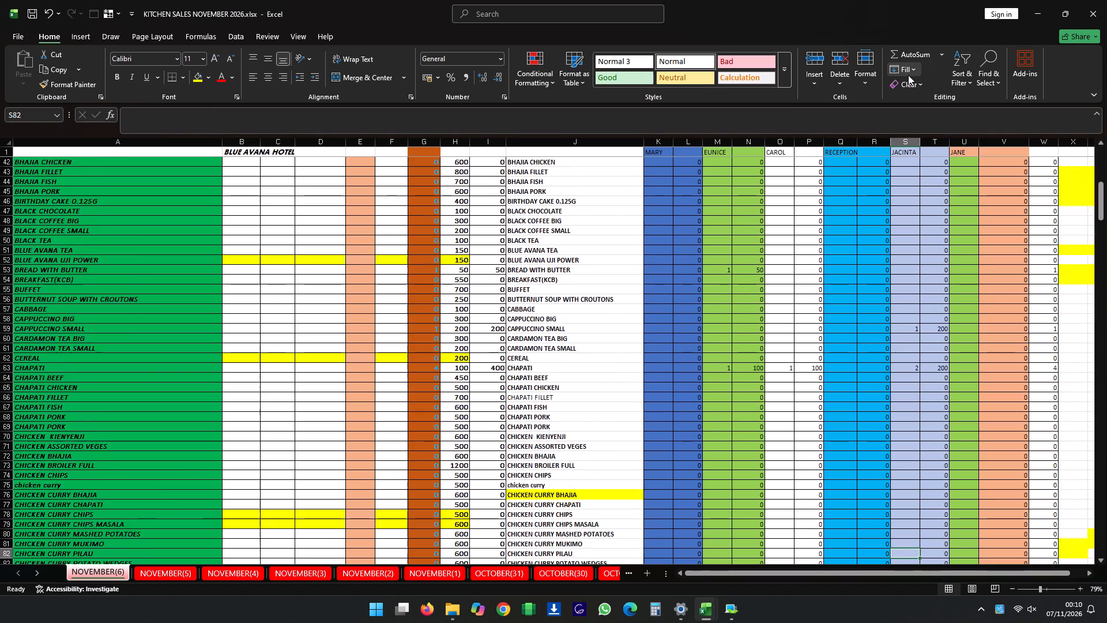
key("Up")
key("Up")
key("Up")
key("Up")
key("Up")
key("Up")
key("Up")
key("Up")
key("Up")
key("Up")
key("Up")
key("Up")
key("Up")
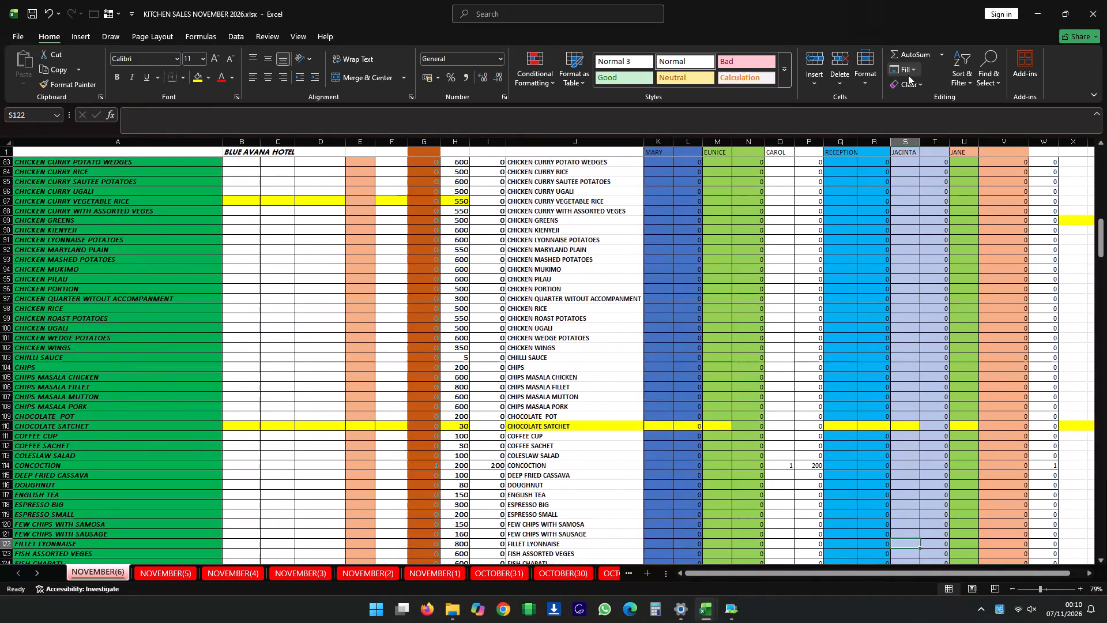
key("Down")
key("Down")
key("Down")
key("Down")
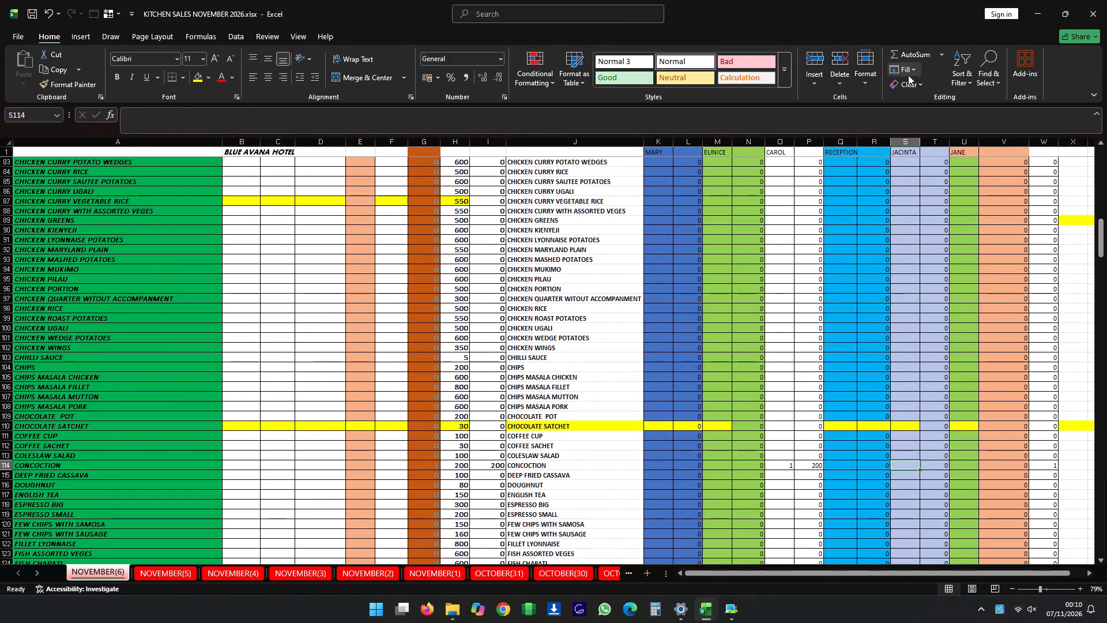
key("1")
key("Down")
key("Up")
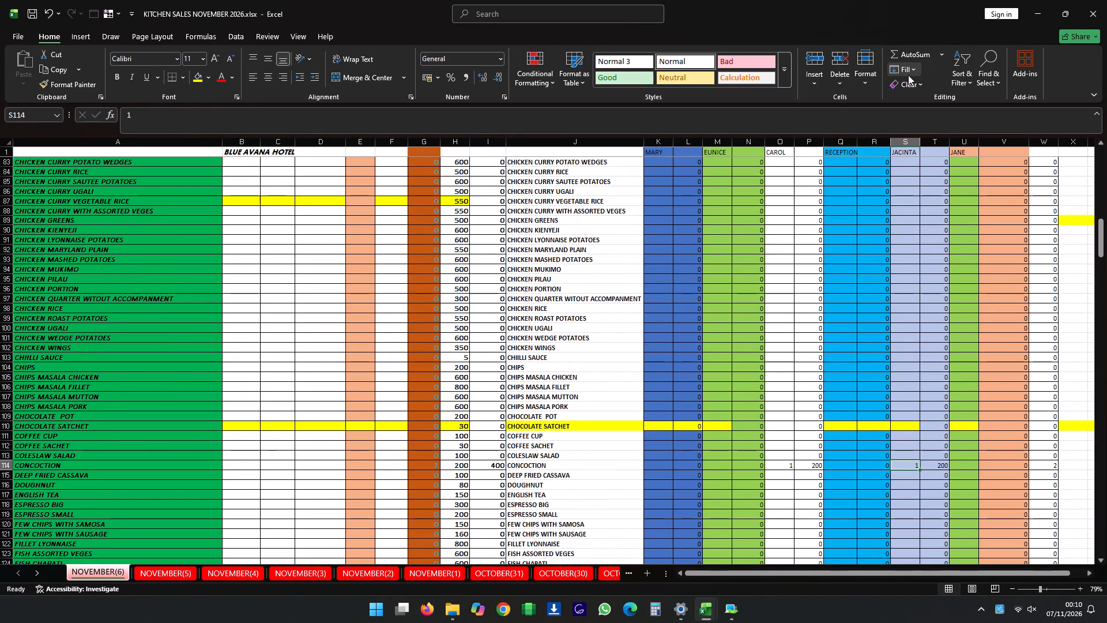
Enter a quantity of 2 for FISH FILLET ROASTPOTATOES in the JACINTA column.
key("Down")
key("Down")
key("Down")
key("Down")
key("Down")
key("Down")
key("Down")
key("Down")
key("Down")
key("Down")
key("Down")
key("Down")
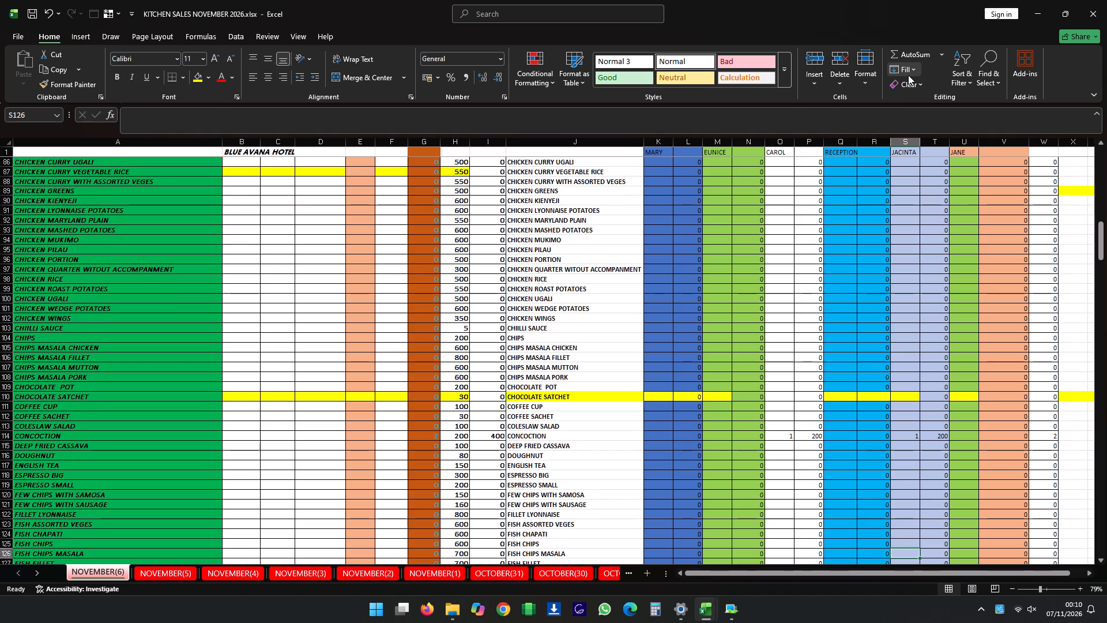
key("Down")
key("Down")
key("Down")
key("Down")
key("Down")
key("Down")
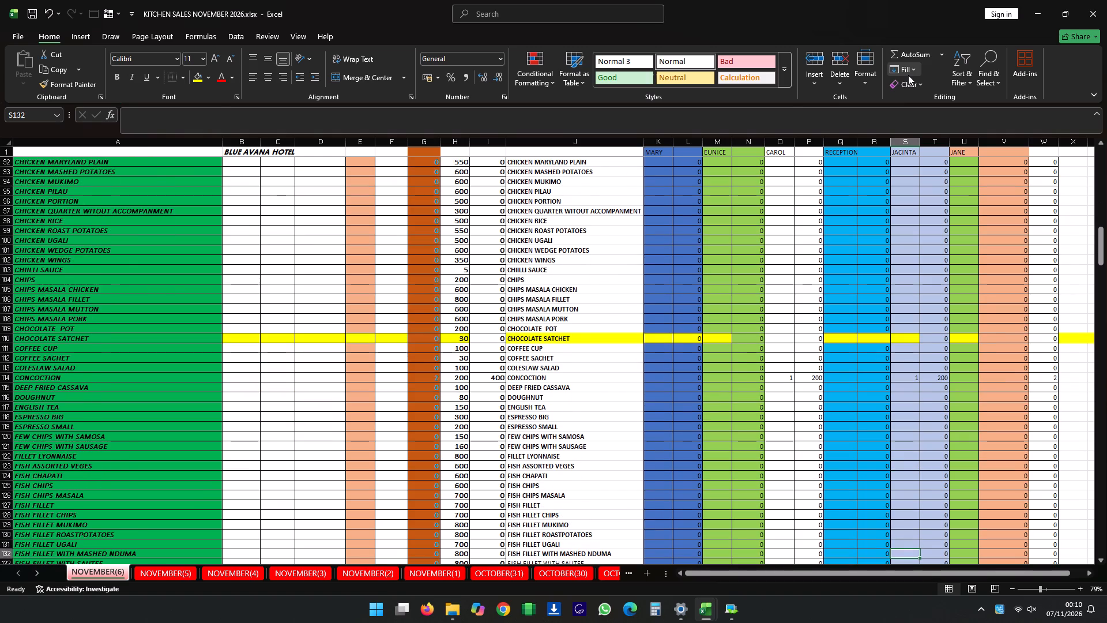
key("Up")
key("Up")
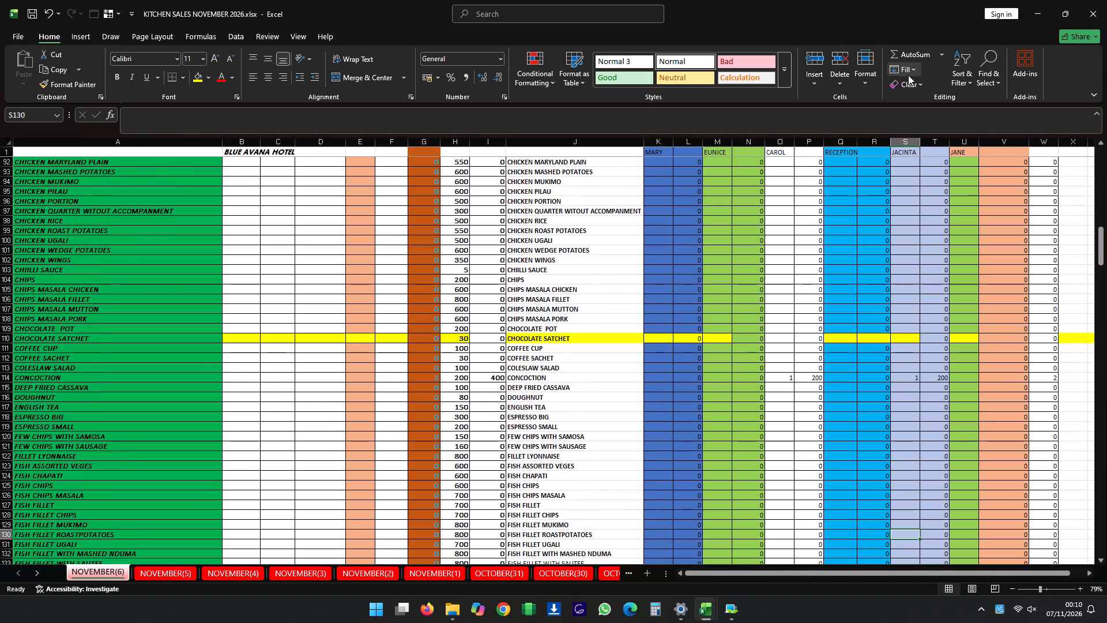
key("2")
key("Down")
key("Up")
Enter a quantity of 2 for MILKSHAKE in the JACINTA column.
key("Down")
key("Down")
key("Down")
key("Down")
key("Down")
key("Down")
key("Down")
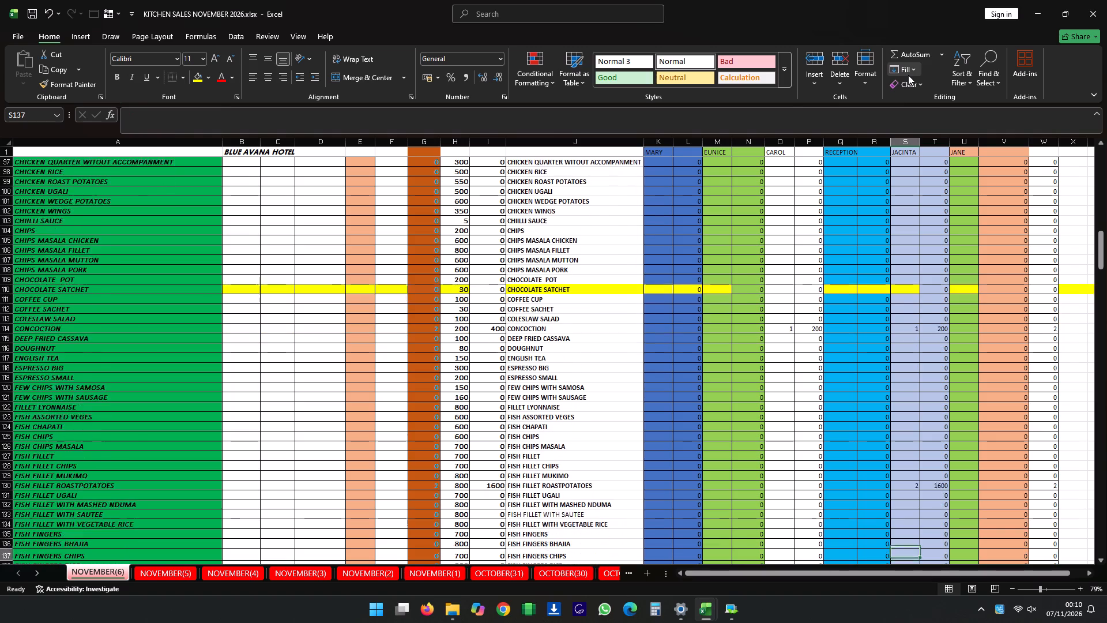
key("Down")
key("Down")
key("Down")
key("Down")
key("Down")
key("Down")
key("Down")
key("Down")
key("Down")
key("Down")
key("Down")
key("Down")
key("Down")
key("Down")
key("Down")
key("Down")
key("Down")
key("Down")
key("Down")
key("Down")
key("Down")
key("Down")
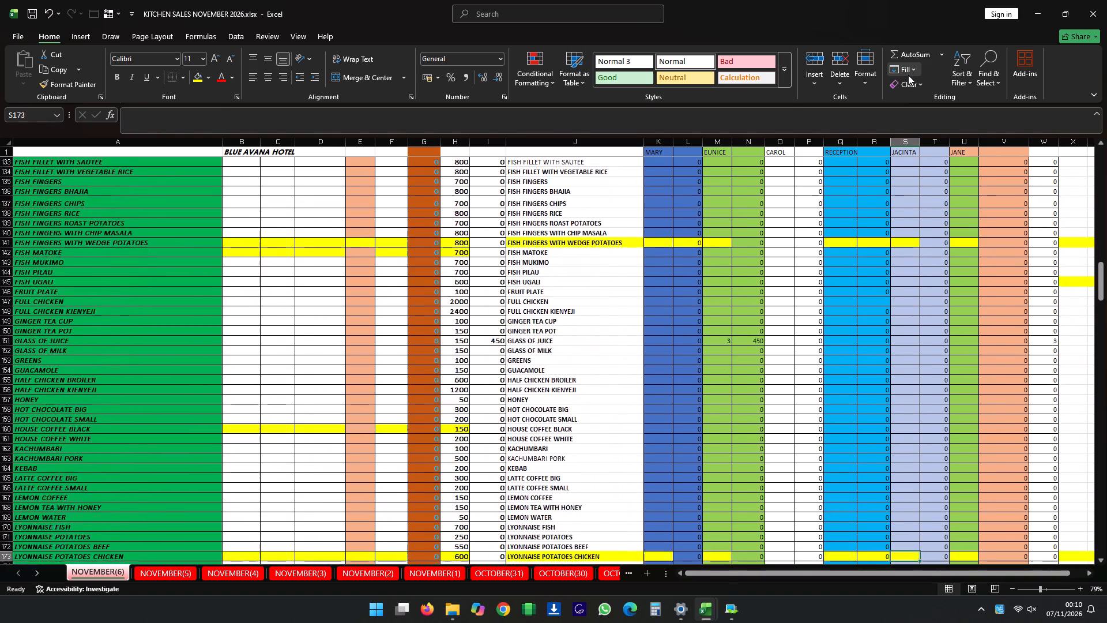
key("Down")
key("Down")
key("Down")
key("Down")
key("Down")
key("Down")
key("Down")
key("Down")
key("Down")
key("Down")
key("Down")
key("Down")
key("Down")
key("Down")
key("Down")
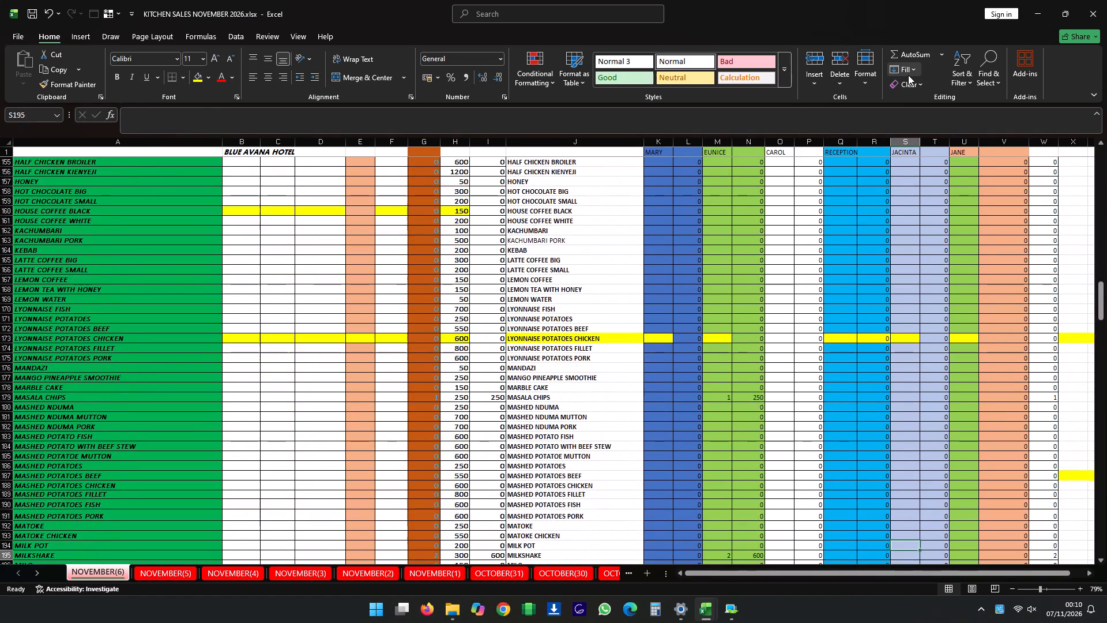
key("Up")
key("Up")
key("Up")
key("Up")
key("Up")
key("Up")
key("Up")
key("Up")
key("Up")
key("Up")
key("Up")
key("Up")
key("Up")
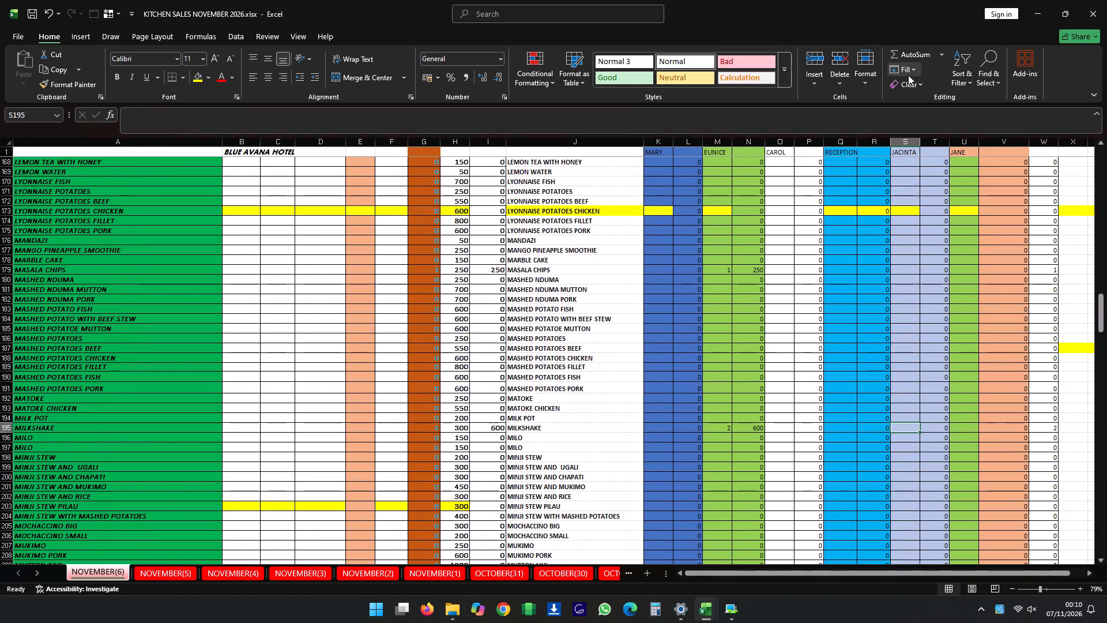
key("2")
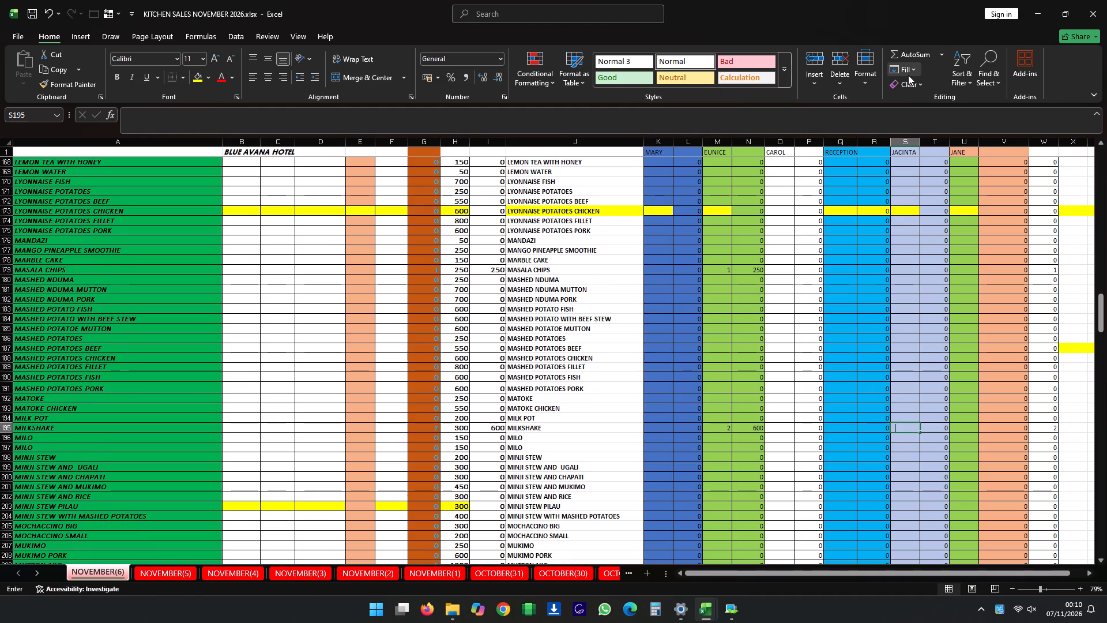
key("Right")
key("Up")
key("Left")
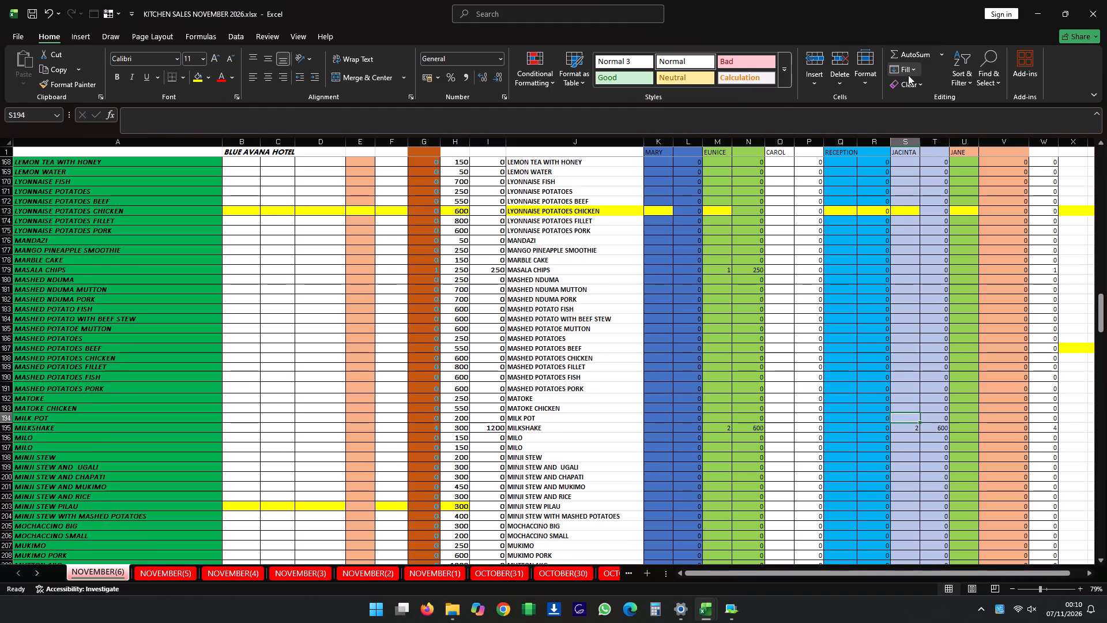
Enter a quantity of 2 for PORK UGALI in the JACINTA column.
key("Down")
key("Down")
key("Down")
key("Down")
key("Down")
key("Down")
key("Down")
key("Down")
key("Down")
key("Down")
key("Down")
key("Down")
key("Down")
key("Down")
key("Down")
key("Down")
key("Down")
key("Down")
key("Down")
key("Down")
key("Down")
key("Down")
key("Down")
key("Down")
key("Down")
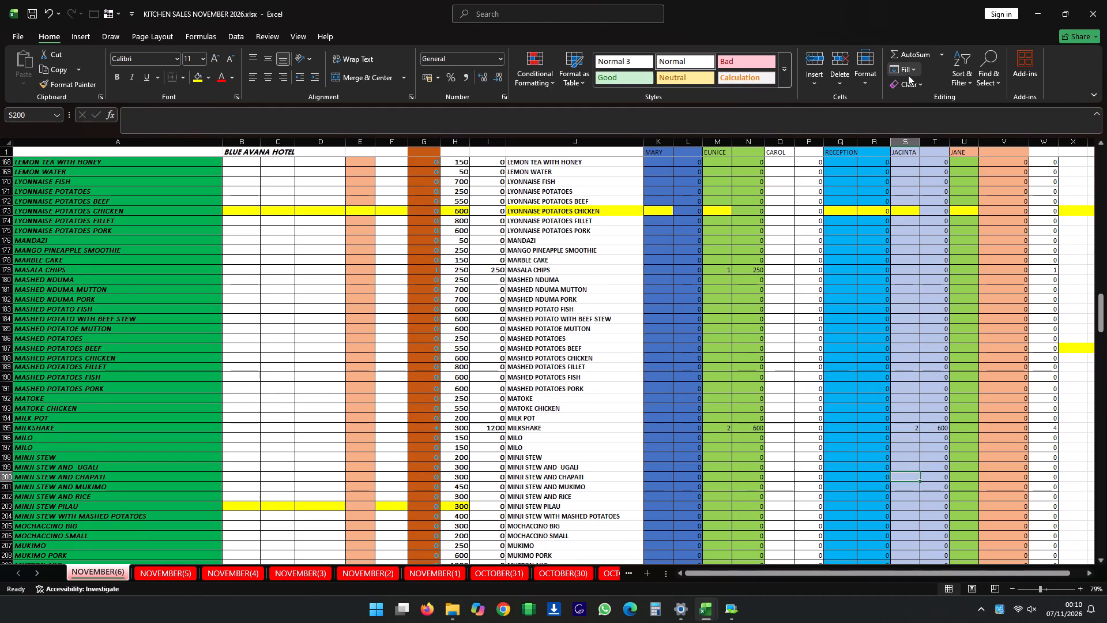
key("Up")
key("Up")
key("Up")
key("Up")
key("Up")
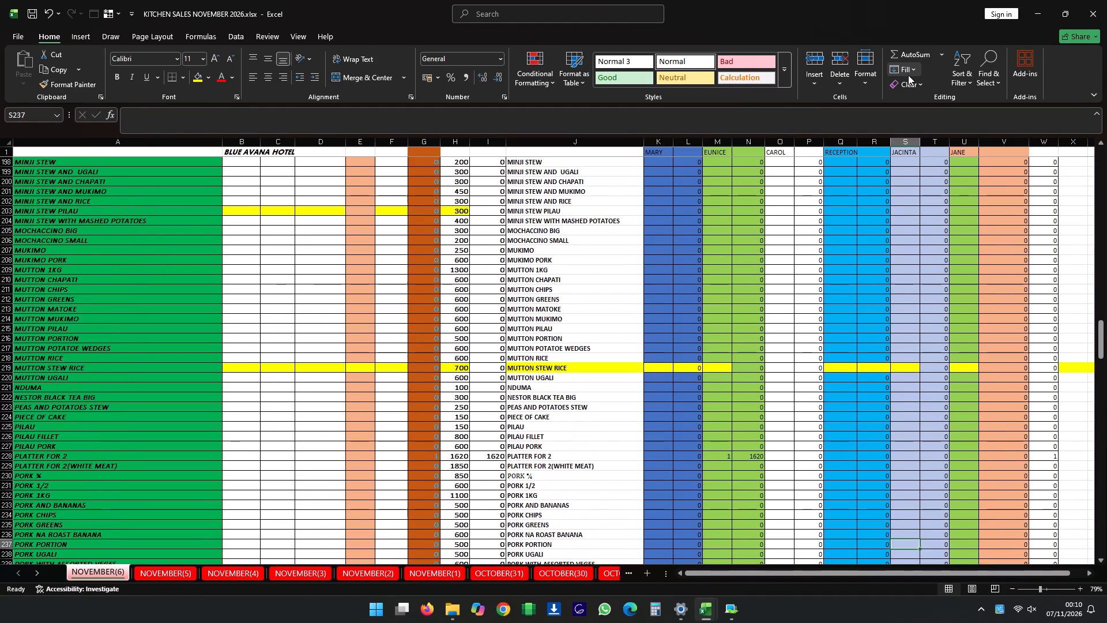
key("Down")
key("Down")
key("Down")
key("Down")
key("Down")
key("Down")
key("Up")
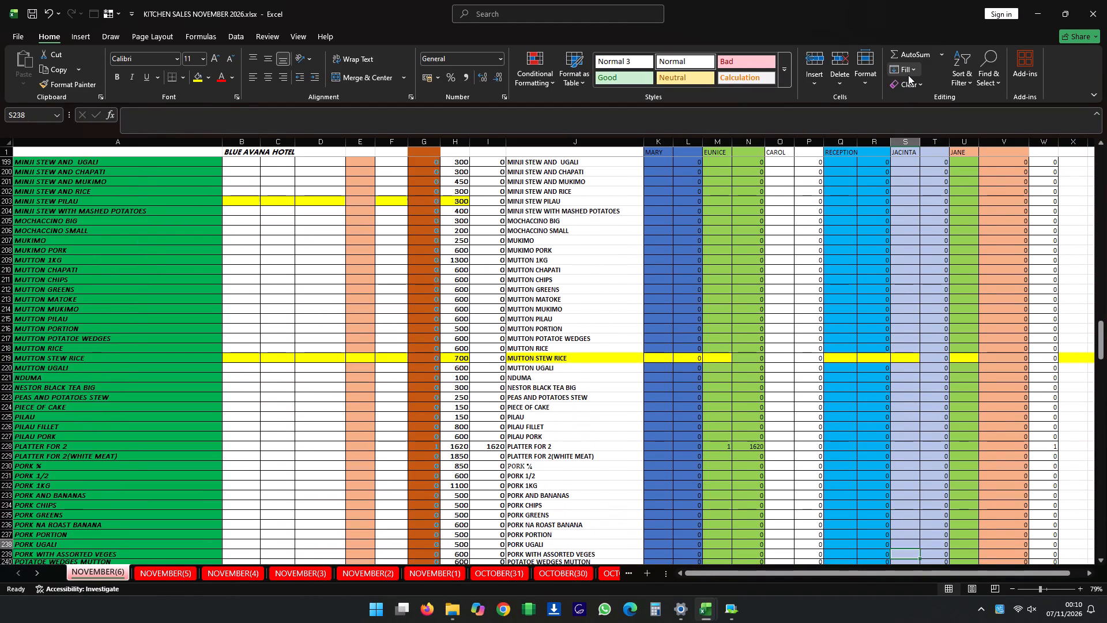
key("2")
key("Down")
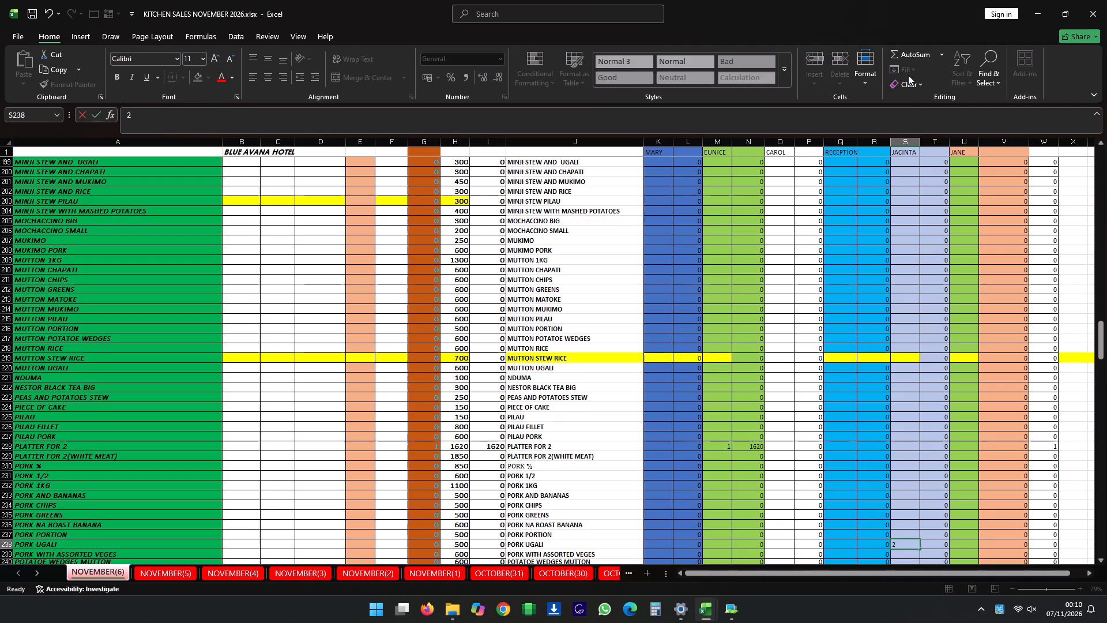
key("Up")
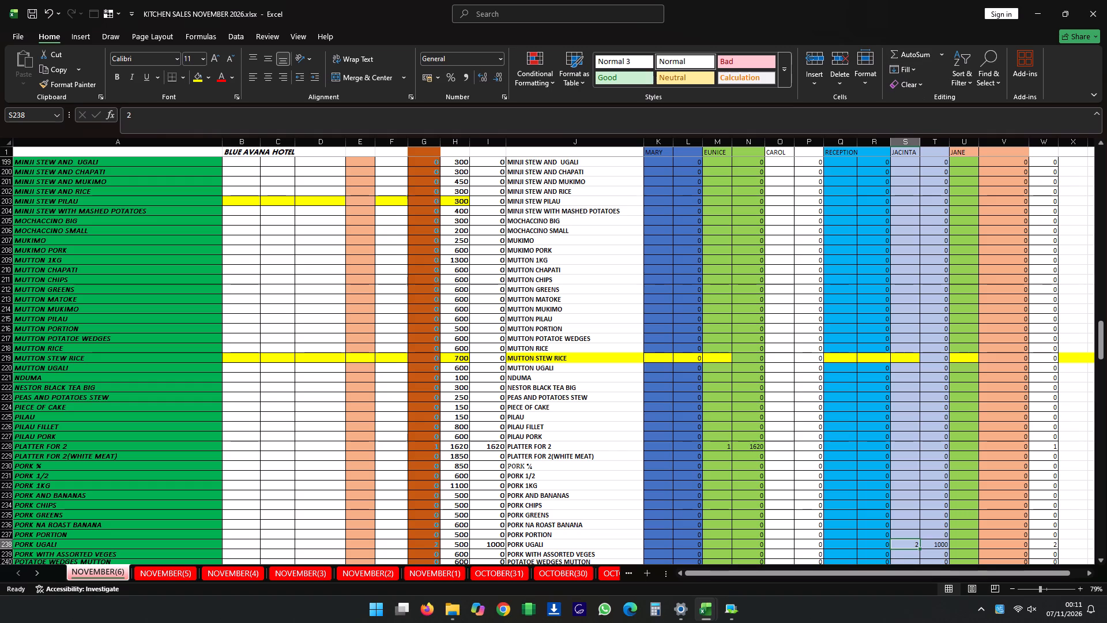
Check the TOTAL row at the end of the item list and save the workbook.
scroll(921, 116, "down", 20)
scroll(921, 116, "down", 15)
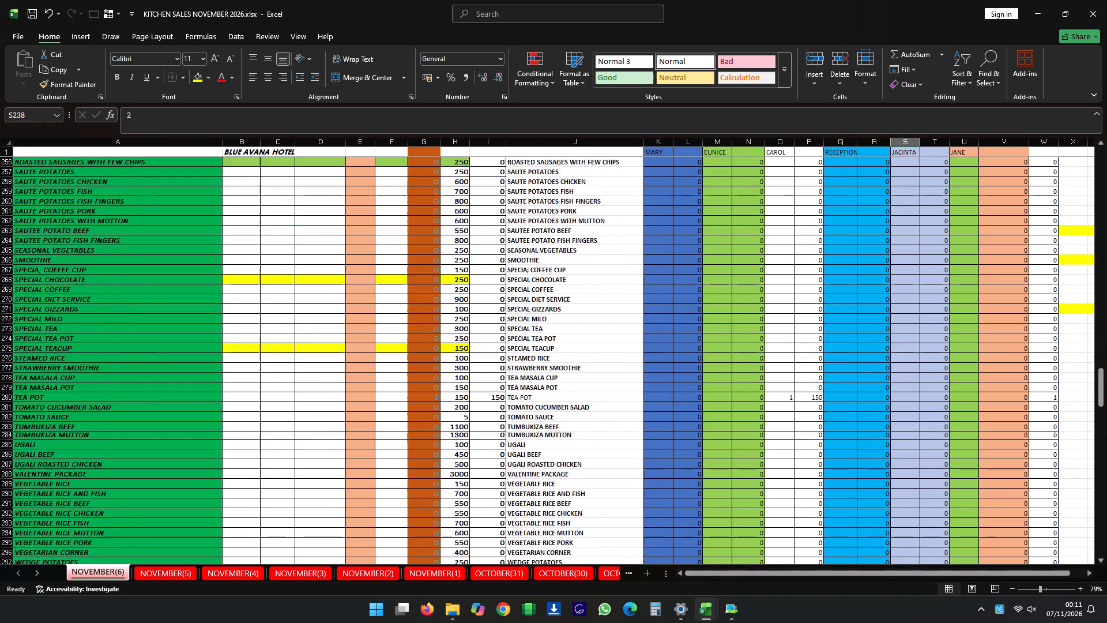
scroll(743, 209, "down", 14)
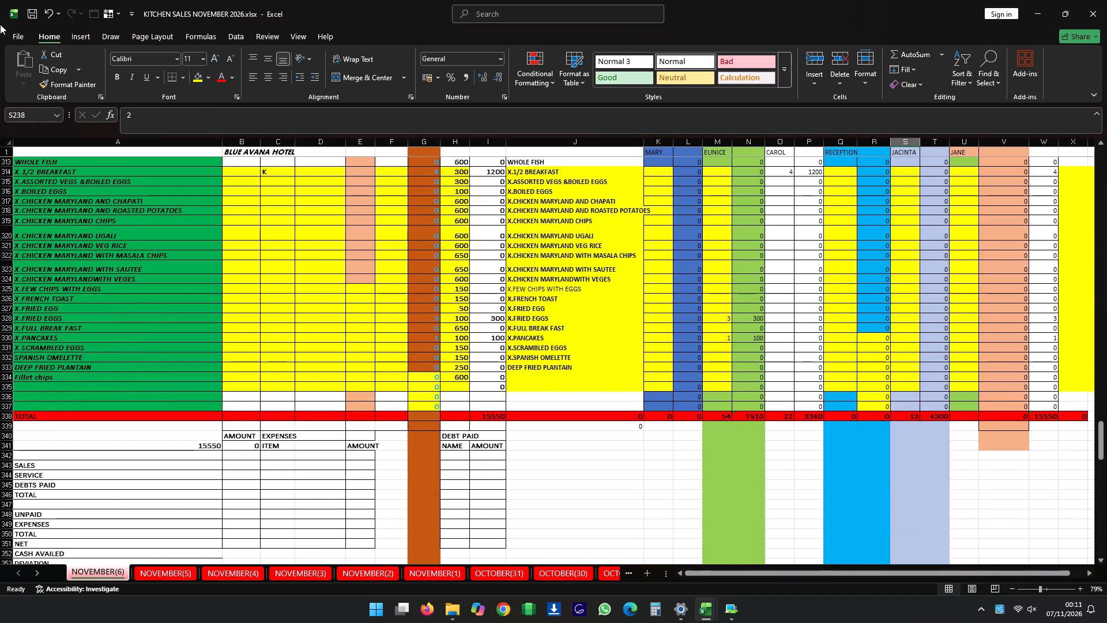
left_click(27, 17)
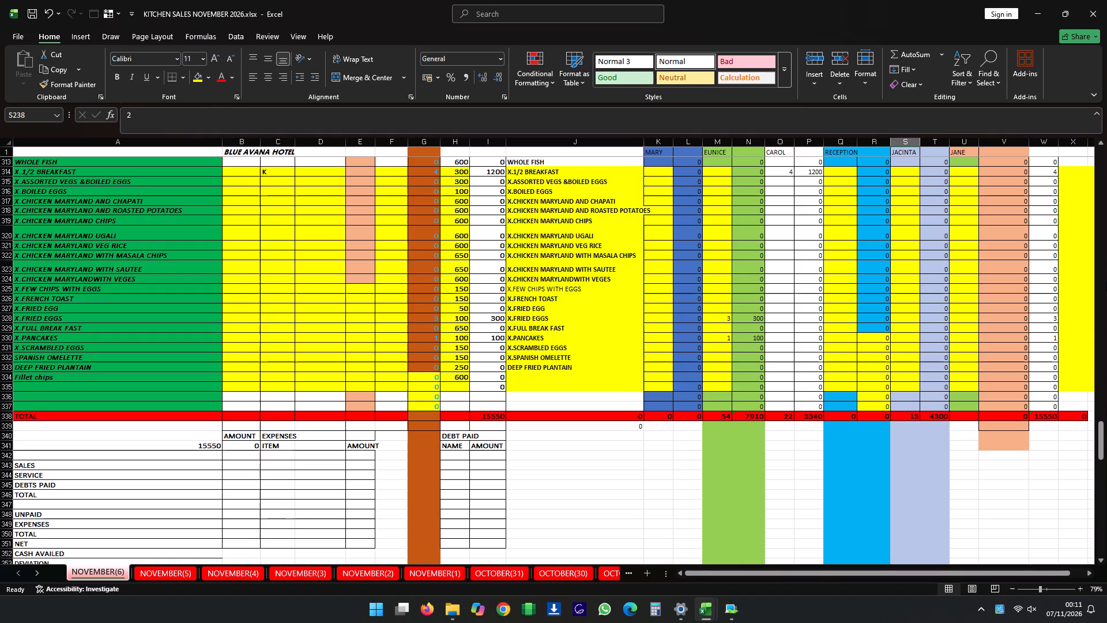
Enter a quantity of 4 for BEEF SAMOSA in the JANE column.
scroll(1089, 275, "up", 20)
scroll(1089, 275, "up", 3)
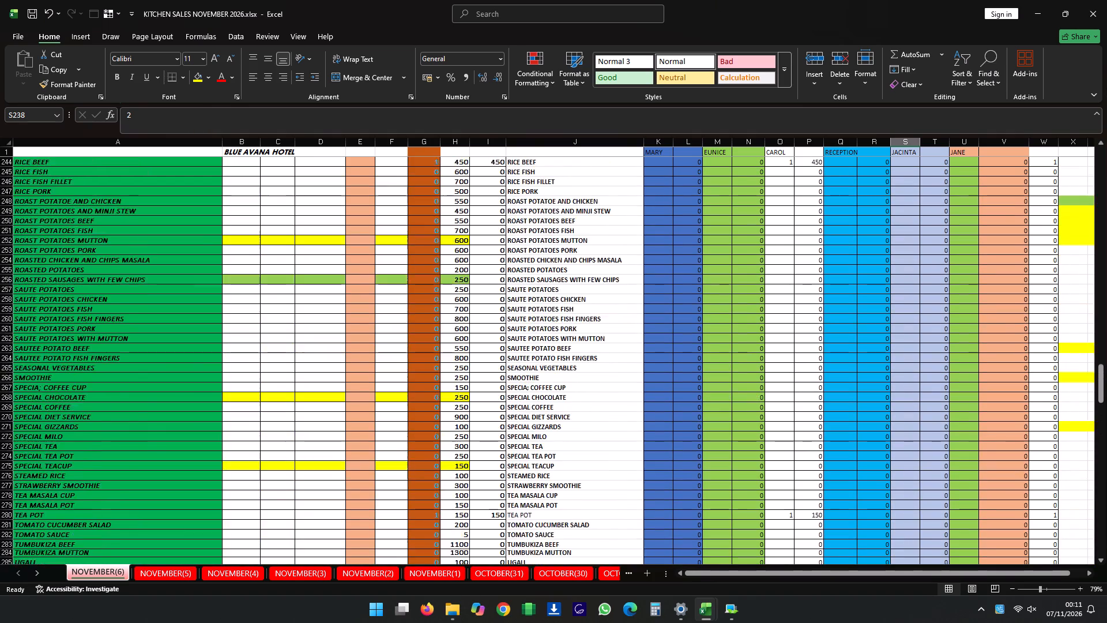
scroll(969, 355, "up", 20)
scroll(969, 355, "up", 20)
scroll(969, 355, "up", 6)
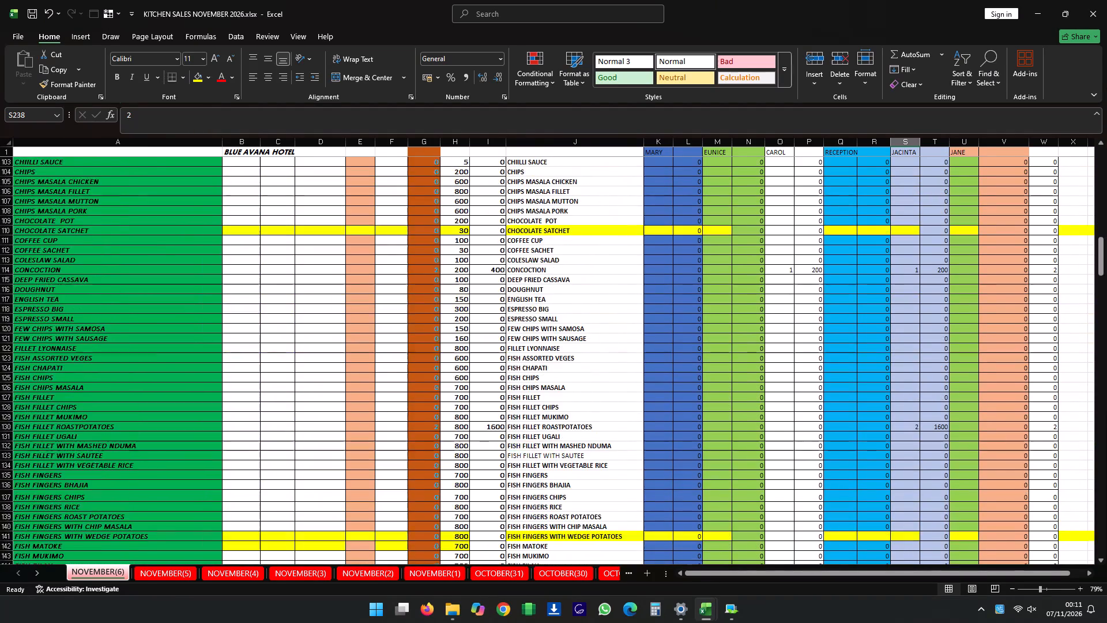
scroll(969, 355, "up", 20)
scroll(969, 355, "up", 20)
scroll(969, 355, "up", 2)
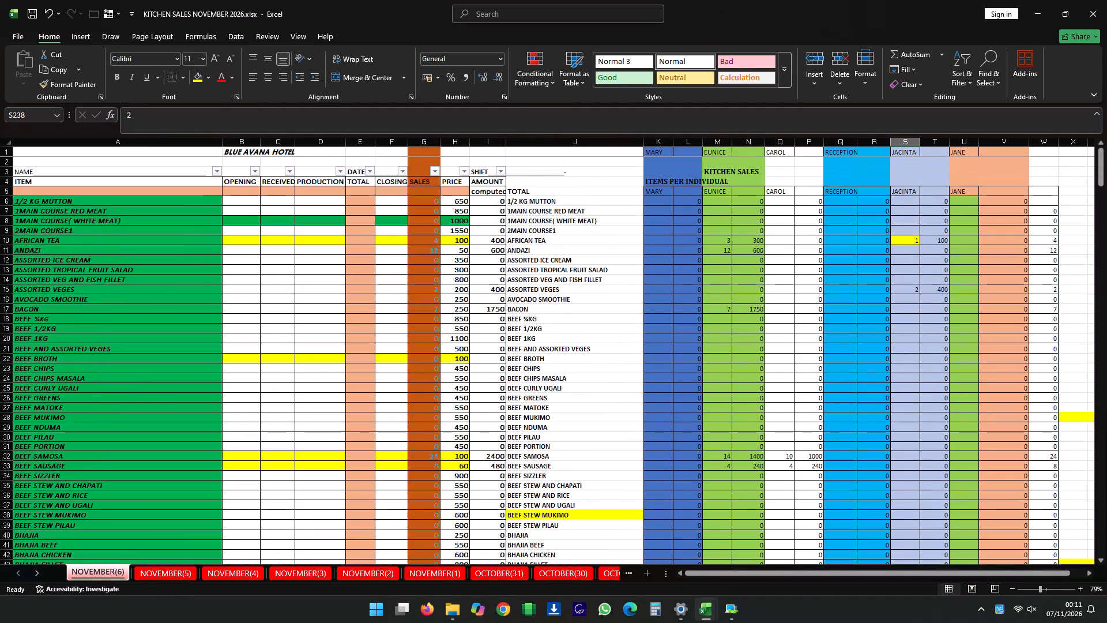
left_click(970, 205)
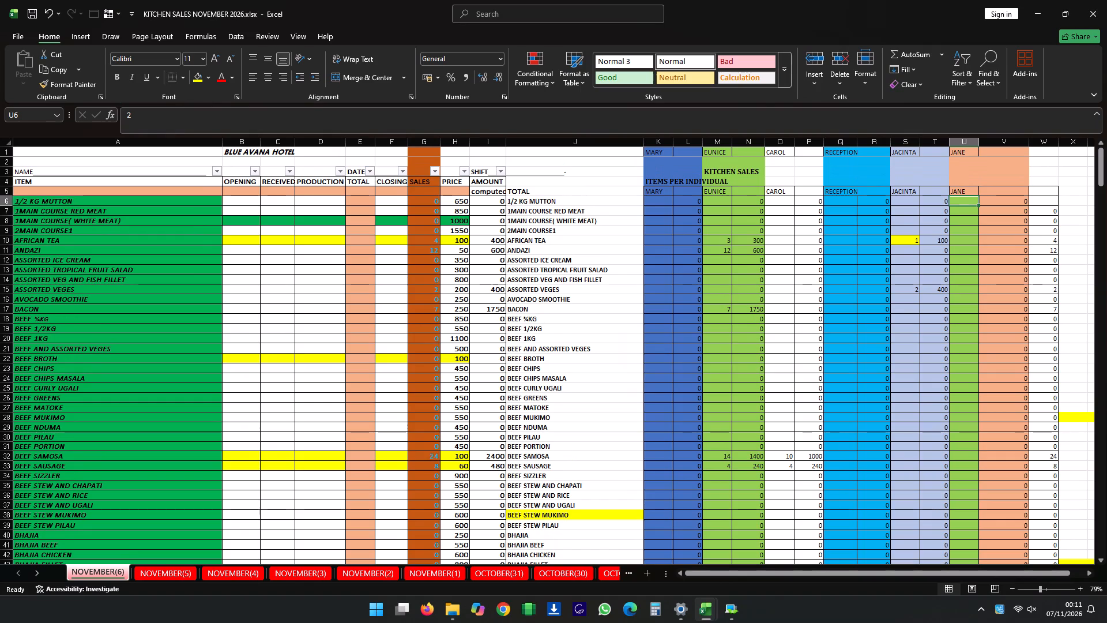
key("Down")
key("Down")
key("Down")
key("Down")
key("Down")
key("Down")
key("Down")
key("Down")
key("Down")
key("Down")
key("Down")
key("Down")
key("Down")
key("Down")
key("Down")
key("Down")
key("Down")
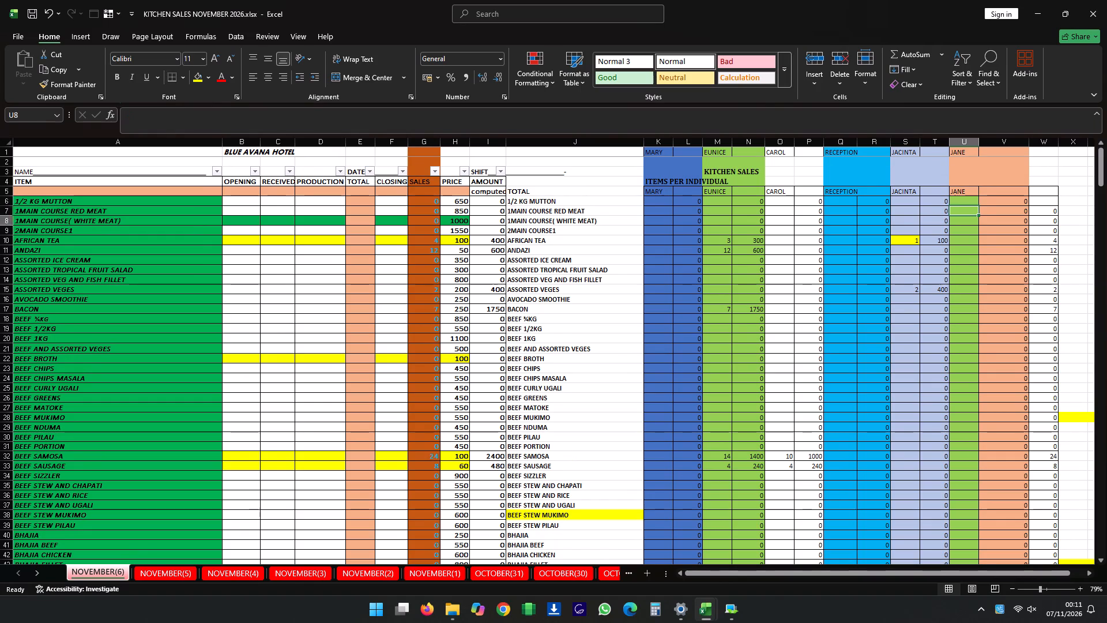
key("Down")
key("Down")
key("Down")
key("Down")
key("Down")
key("Down")
key("Down")
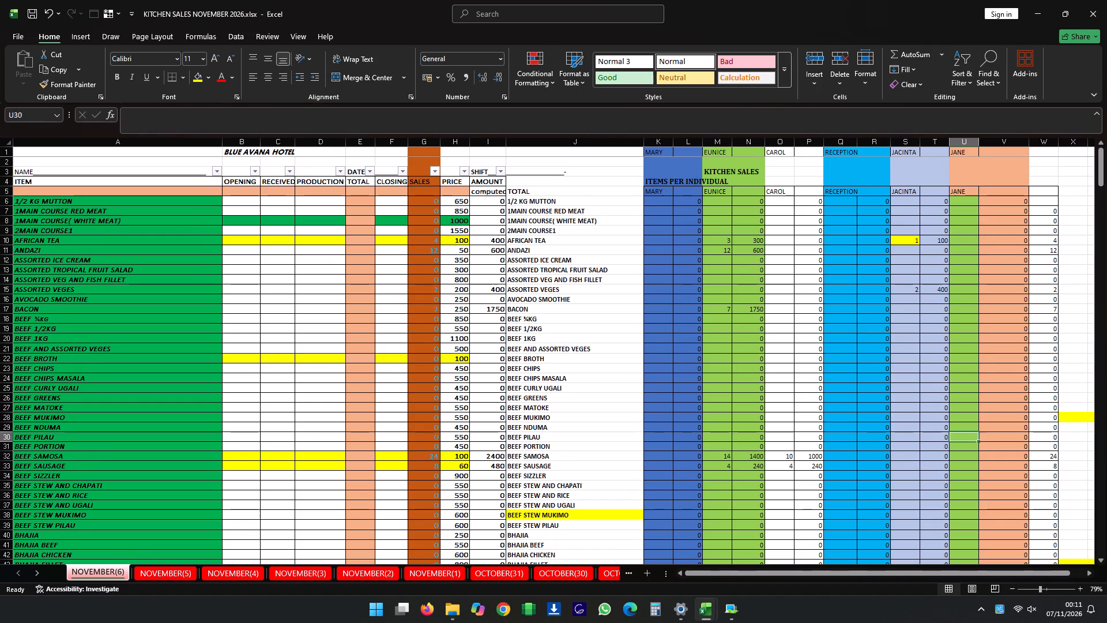
key("Down")
key("Down")
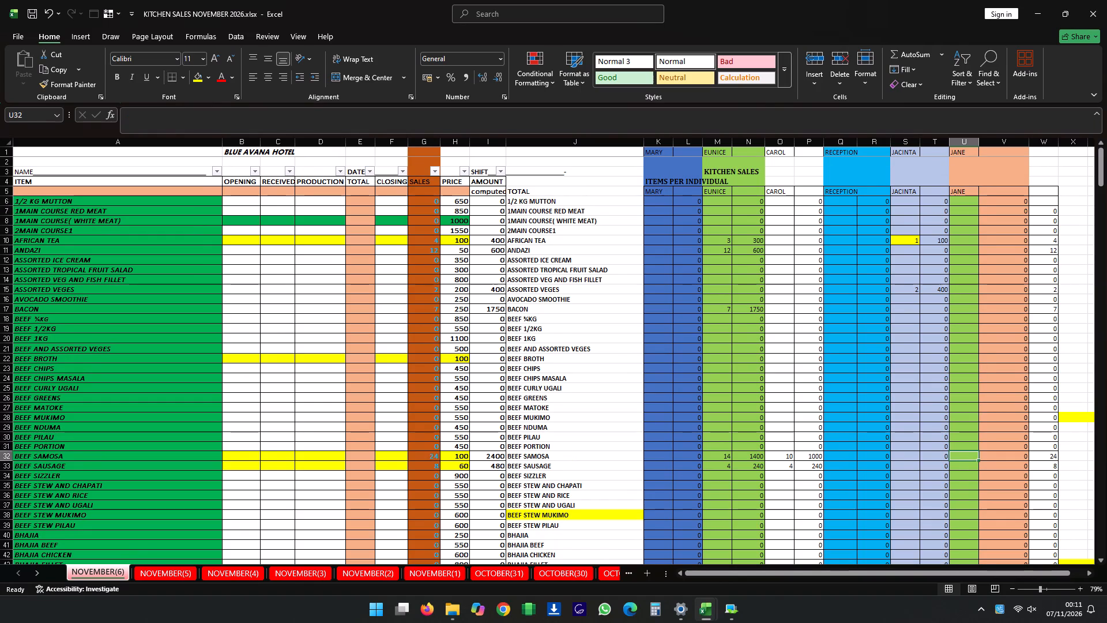
key("4")
key("Down")
key("Up")
Enter a quantity of 1 for CHAPATI in the JANE column.
key("Down")
key("Down")
key("Down")
key("Down")
key("Down")
key("Down")
key("Down")
key("Down")
key("Down")
key("Down")
key("Down")
key("Down")
key("Down")
key("Down")
key("Down")
key("Down")
key("Down")
key("Down")
key("Down")
key("Down")
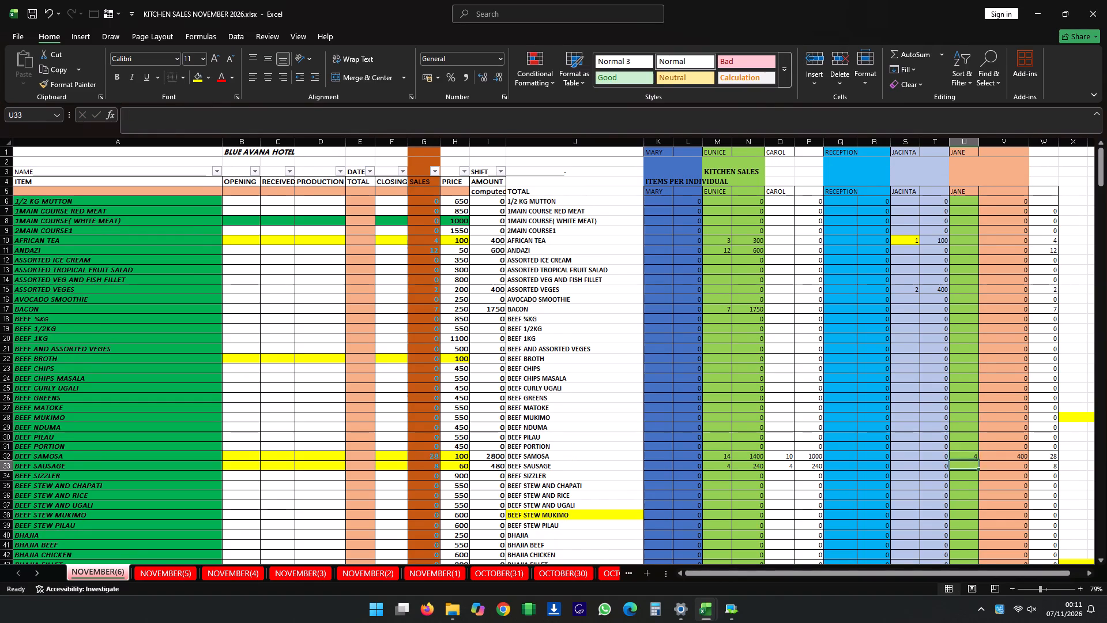
key("Up")
key("Up")
key("Up")
key("Up")
key("Up")
key("Up")
key("Up")
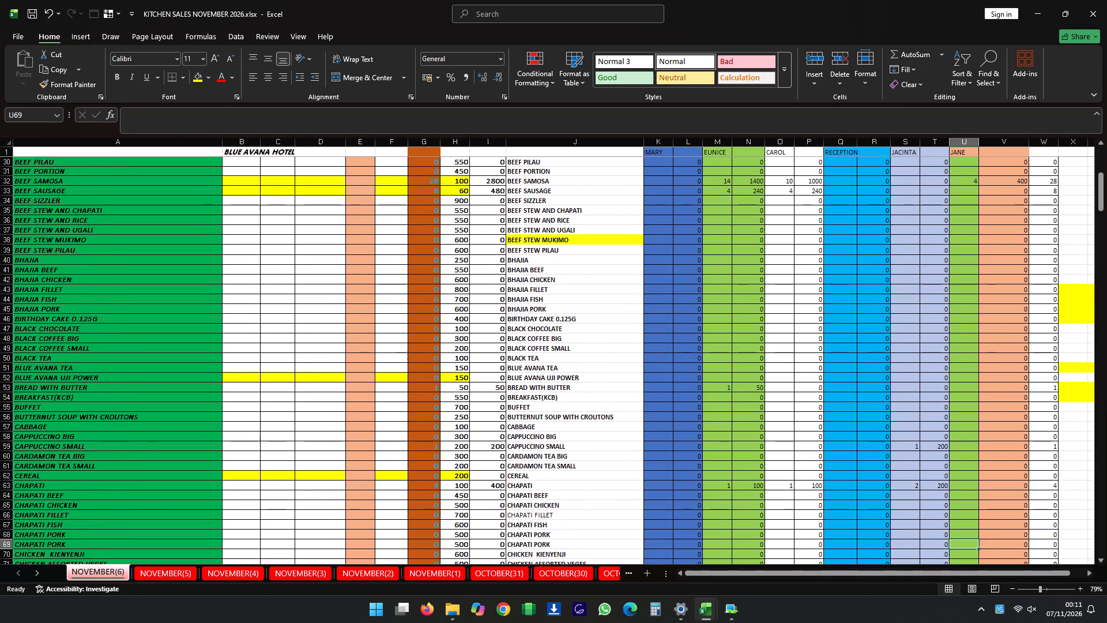
key("1")
key("Down")
key("Up")
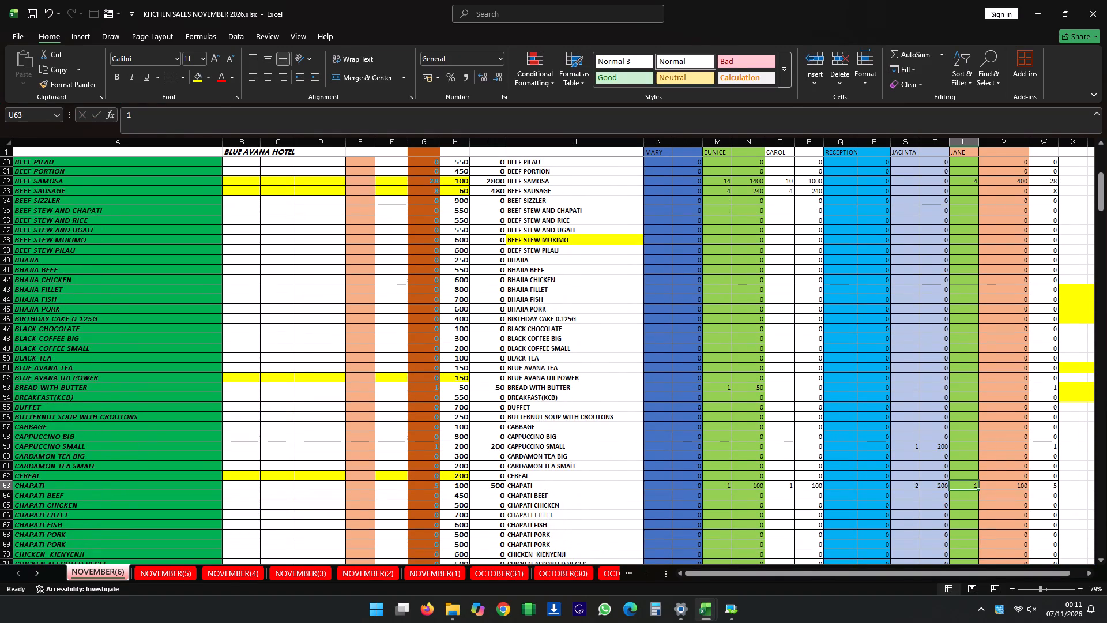
Enter a quantity of 2 for CHIPS in the JANE column.
key("Down")
key("Down")
key("Down")
key("Down")
key("Down")
key("Down")
key("Down")
key("Down")
key("Down")
key("Down")
key("Down")
key("Down")
key("Down")
key("Down")
key("Down")
key("Down")
key("Down")
key("Down")
key("Down")
key("Down")
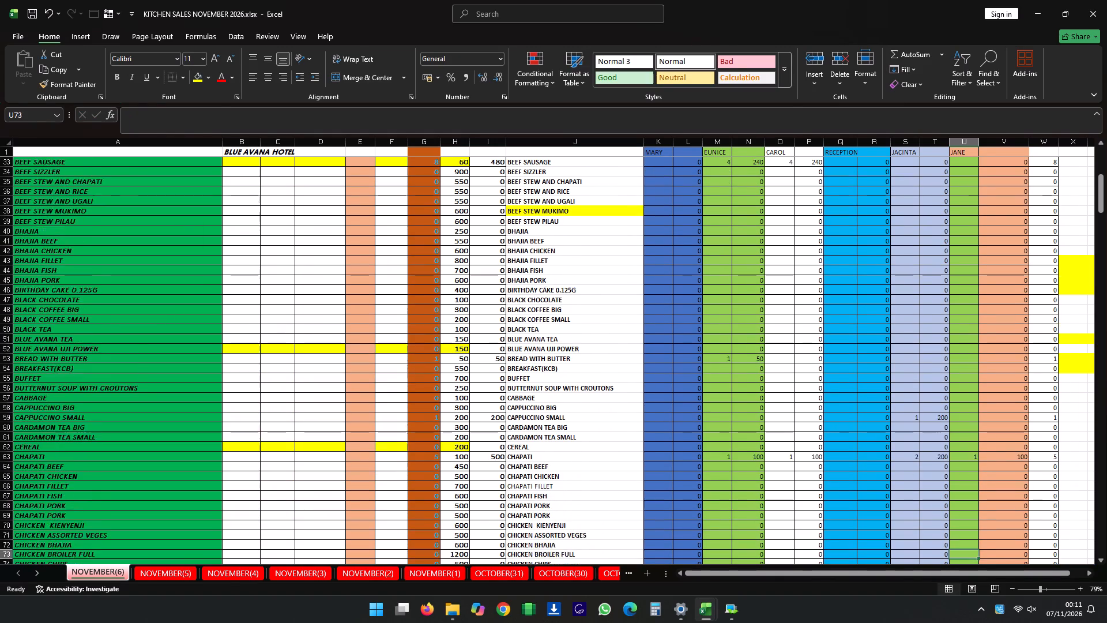
key("Up")
key("Up")
key("Up")
key("Up")
key("Up")
key("Up")
key("Up")
key("Up")
key("Up")
key("Up")
key("Up")
key("Up")
key("Up")
key("Up")
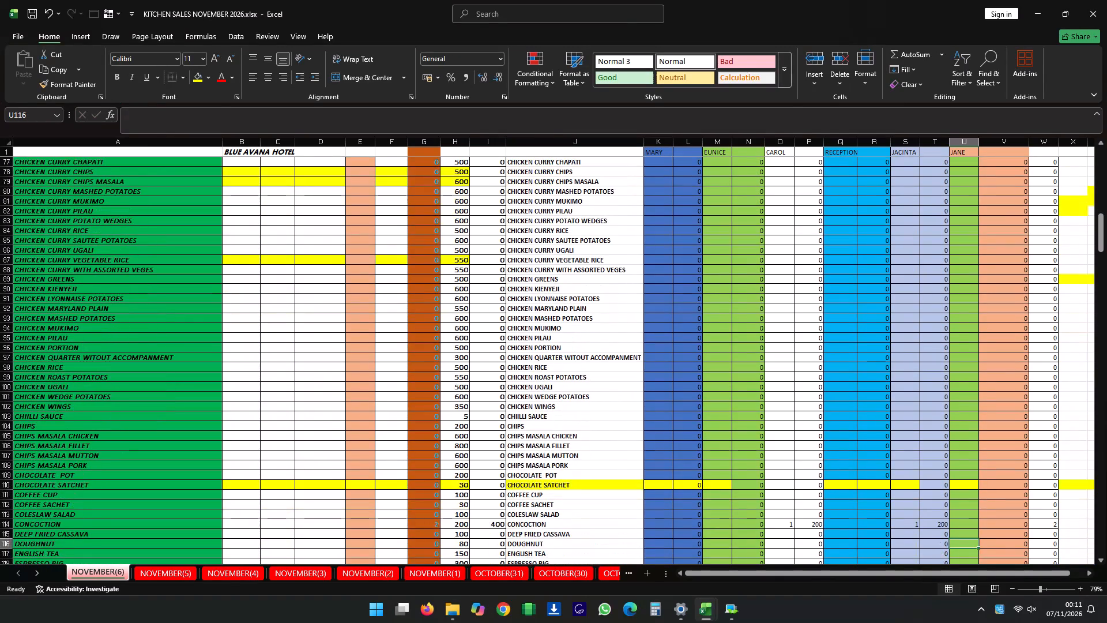
key("Down")
key("1")
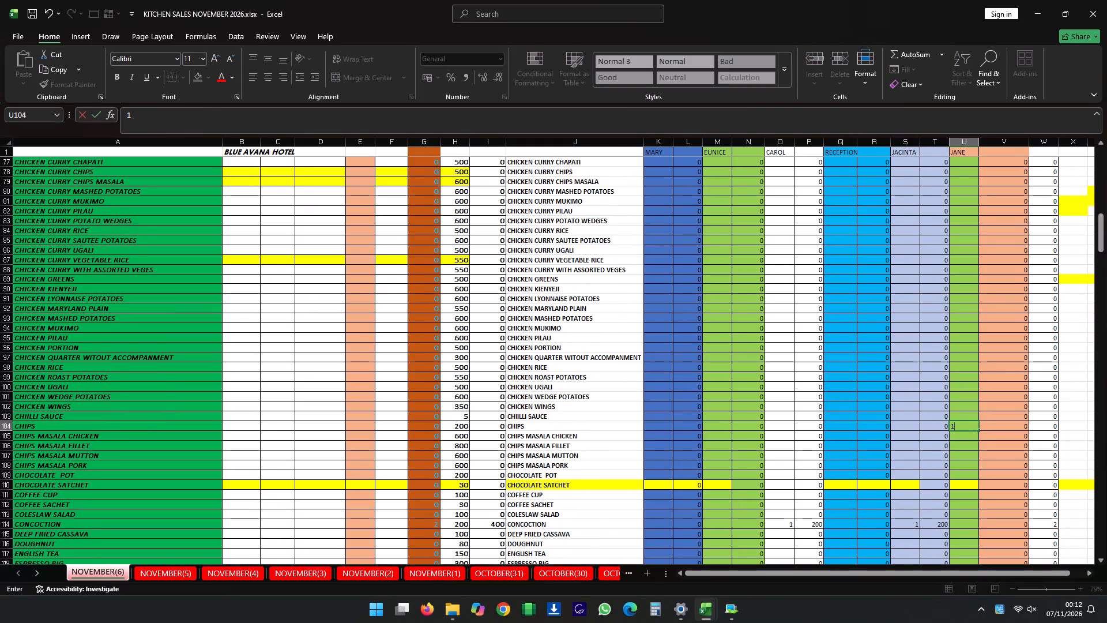
key("BackSpace")
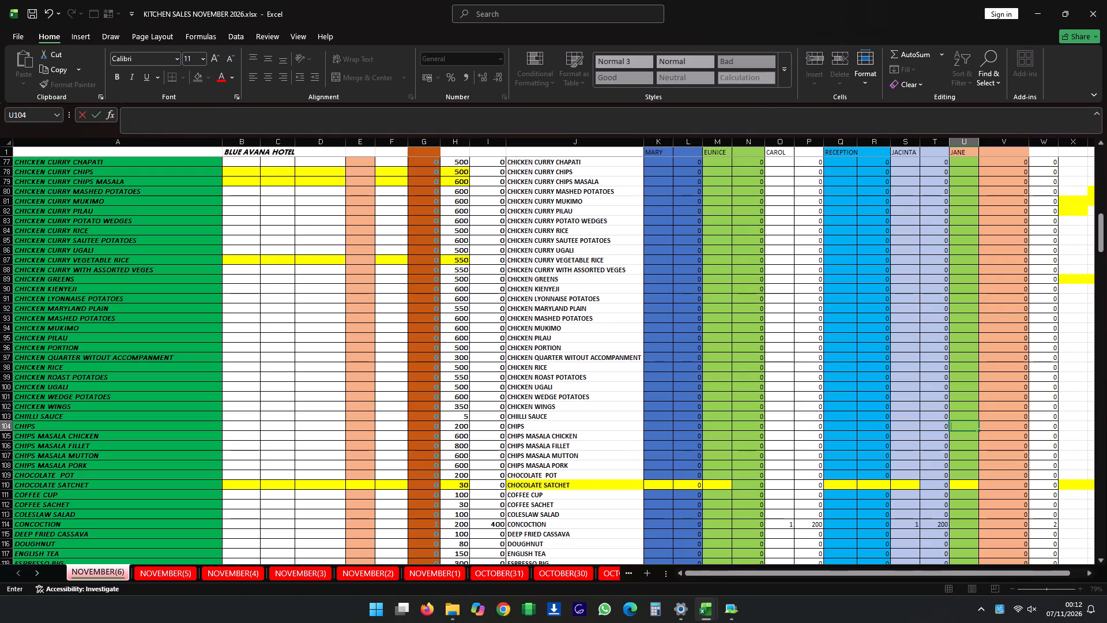
key("2")
key("Down")
key("Up")
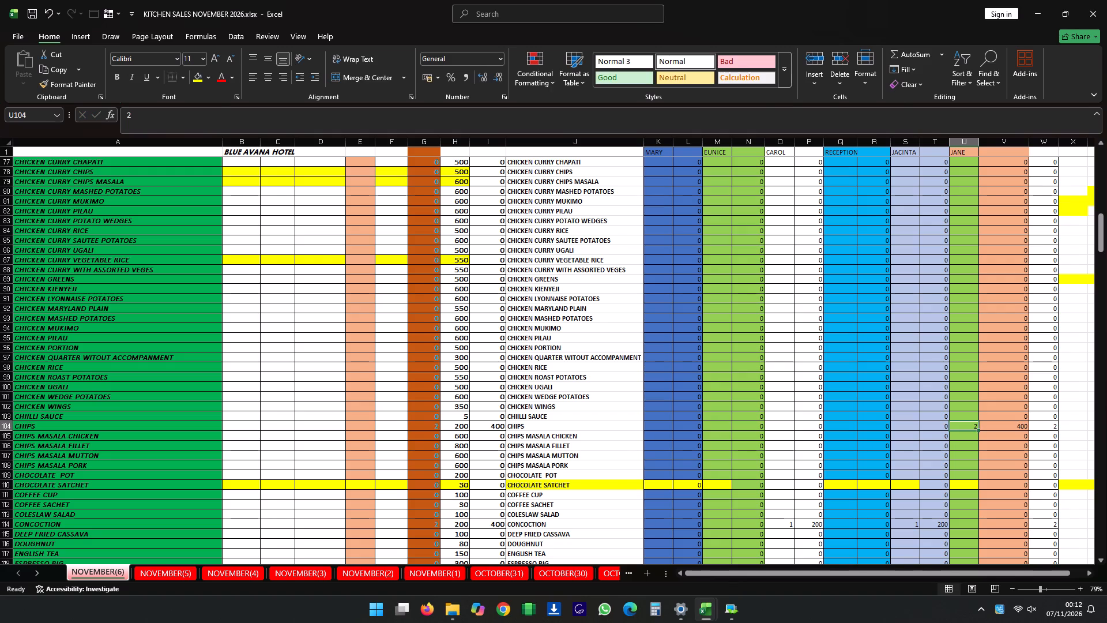
Enter a quantity of 1 for FEW CHIPS WITH SAUSAGE in the JANE column.
key("Down")
key("Down")
key("Down")
key("Down")
key("Down")
key("Down")
key("Down")
key("Down")
key("Down")
key("Down")
key("Down")
key("Down")
key("Down")
key("Down")
key("Down")
key("Down")
key("Down")
key("Down")
key("Down")
key("Down")
key("Up")
key("Up")
key("Up")
key("Up")
key("Up")
key("Up")
key("Up")
key("Up")
key("Up")
key("Up")
key("Up")
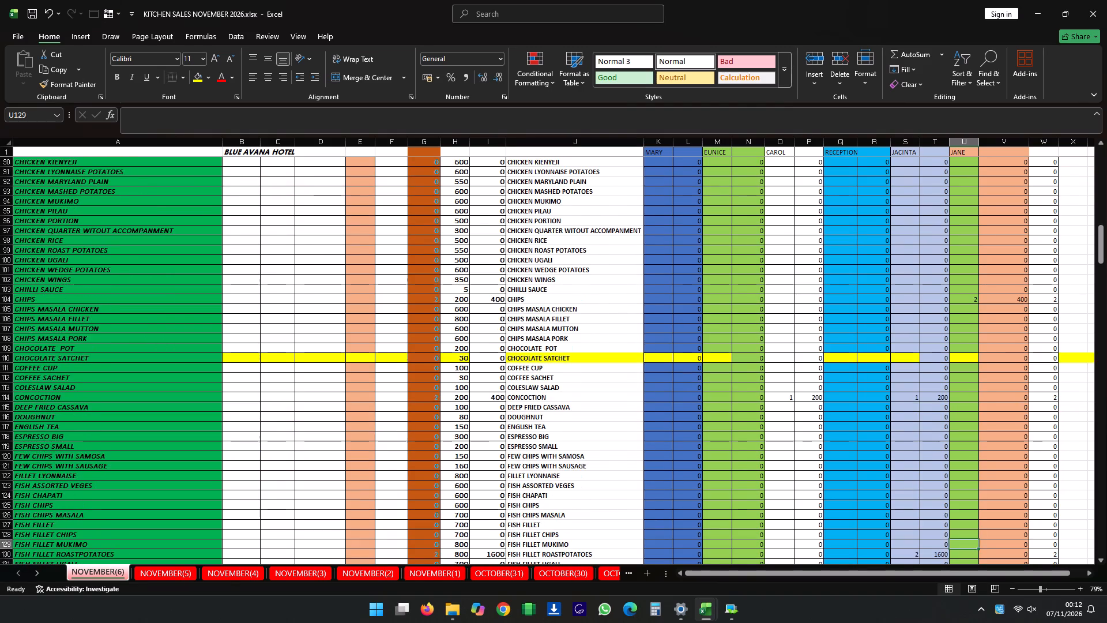
key("Down")
key("Down")
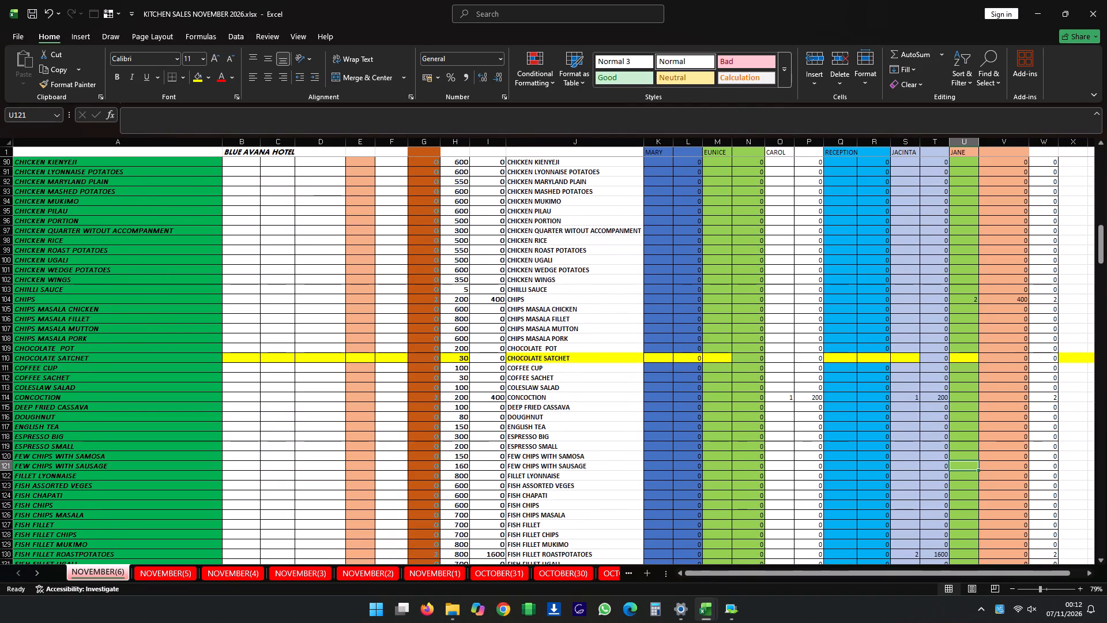
key("1")
key("Down")
key("Up")
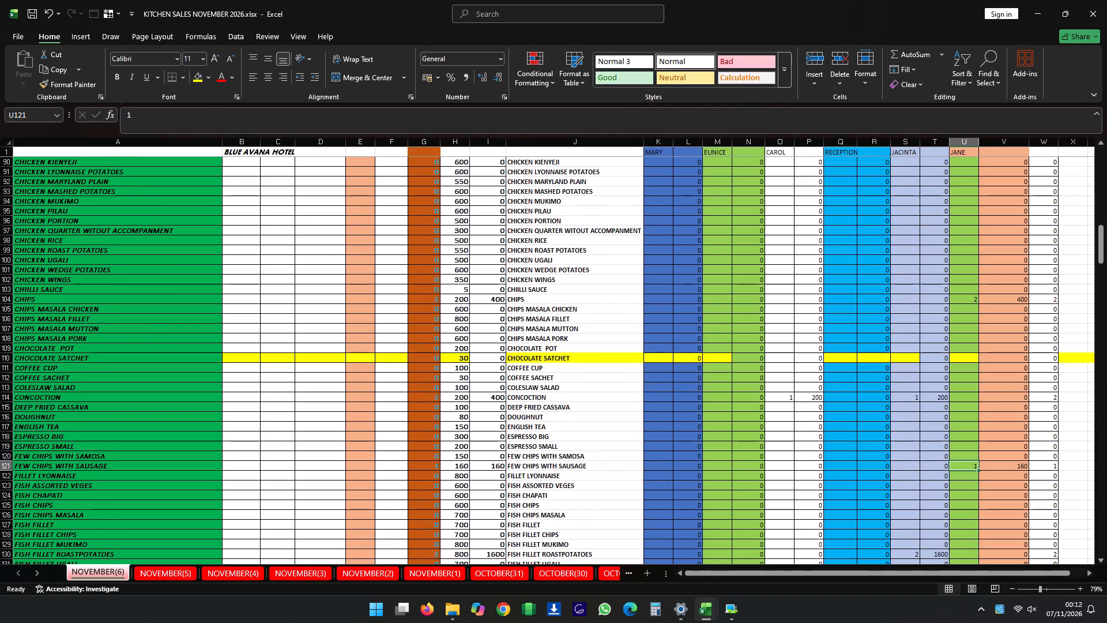
Enter a quantity of 1 for HALF CHICKEN BROILER in the JANE column.
key("Down")
key("Down")
key("Down")
key("Down")
key("Down")
key("Down")
key("Down")
key("Down")
key("Down")
key("Down")
key("Down")
key("Down")
key("Down")
key("Down")
key("Down")
key("Down")
key("Down")
key("Down")
key("Down")
key("Down")
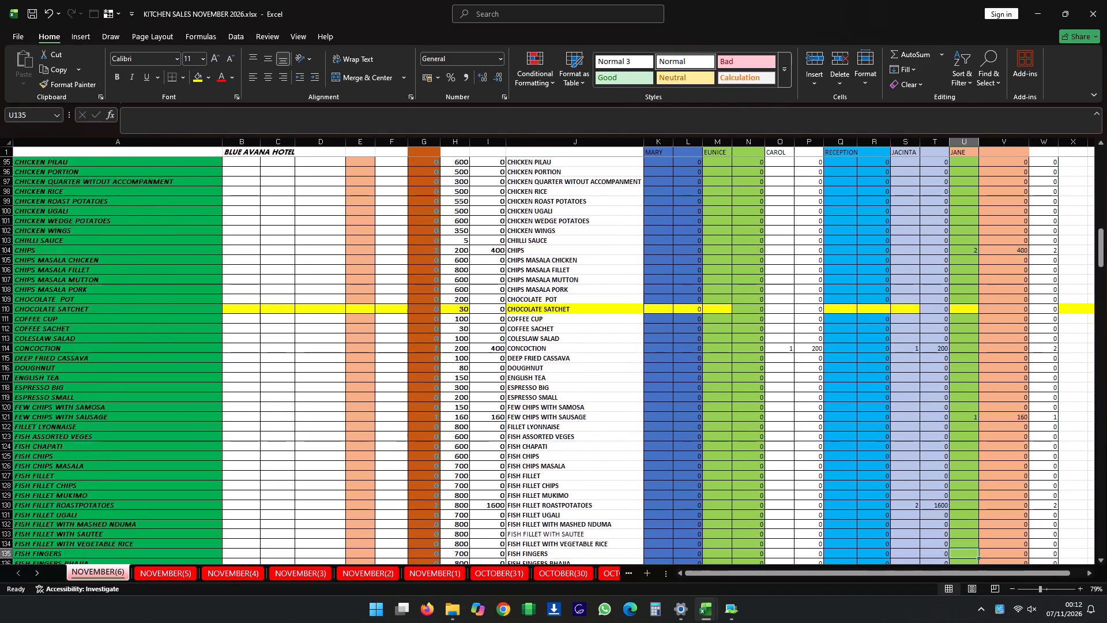
key("Up")
key("Up")
key("Up")
key("Up")
key("Up")
key("Up")
key("Up")
key("Up")
key("Up")
key("Up")
key("Up")
key("Up")
key("Up")
key("Up")
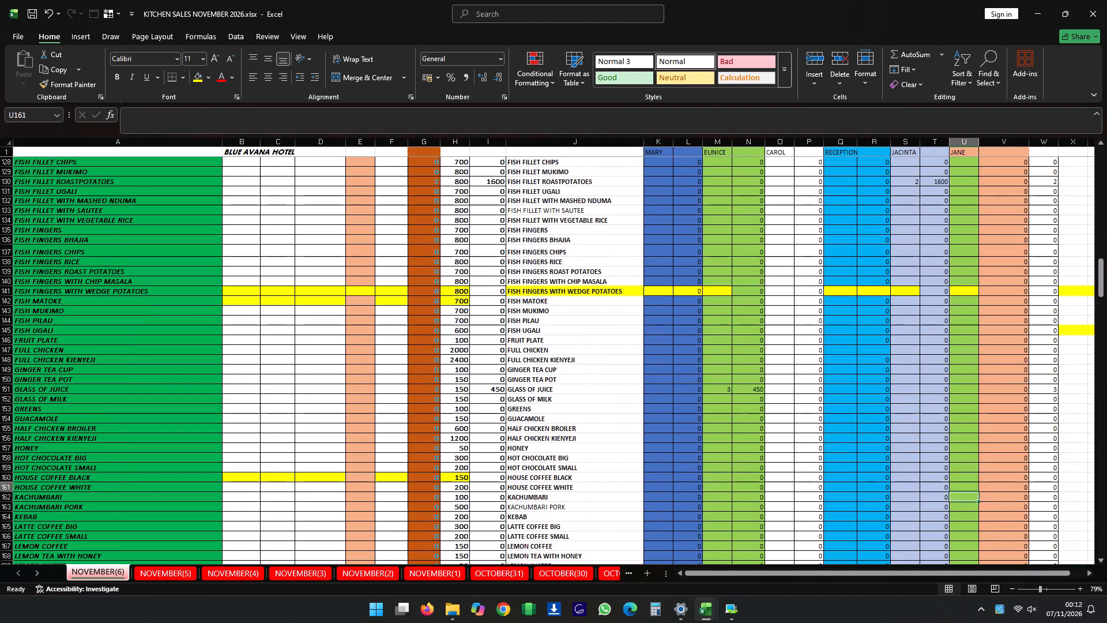
key("Down")
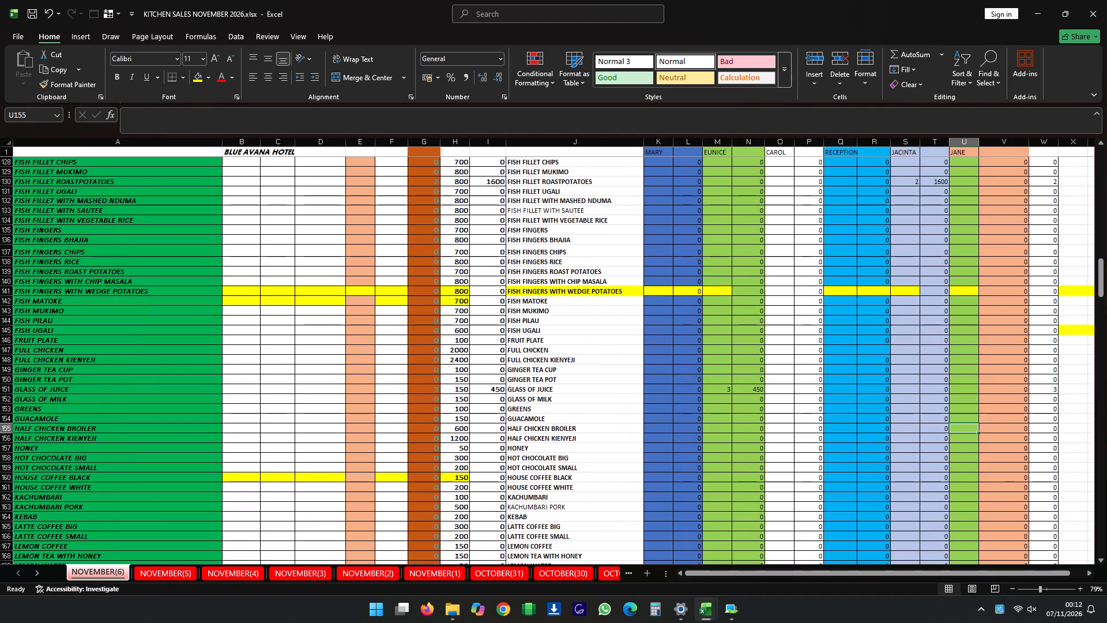
key("1")
key("Down")
key("Up")
Enter a quantity of 1 for PORK CHIPS in the JANE column.
key("Down")
key("Down")
key("Down")
key("Down")
key("Down")
key("Down")
key("Down")
key("Down")
key("Down")
key("Down")
key("Down")
key("Down")
key("Down")
key("Down")
key("Down")
key("Down")
key("Down")
key("Down")
key("Down")
key("Down")
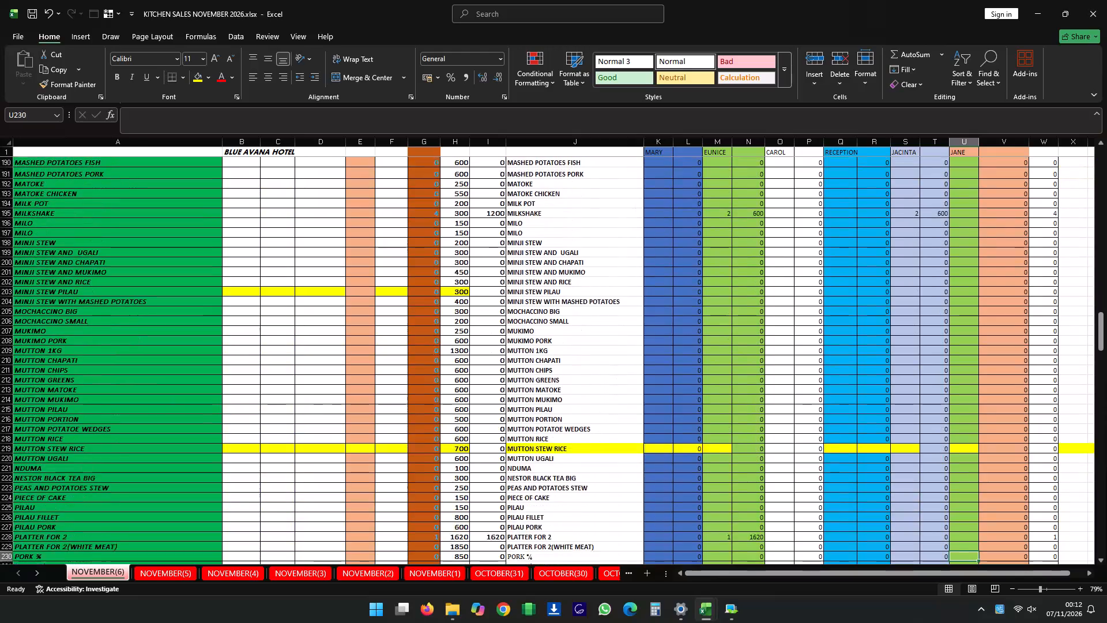
key("Up")
key("Up")
key("Up")
key("Up")
key("Up")
key("Up")
key("Up")
key("Up")
key("Up")
key("Up")
key("Up")
key("Down")
key("Down")
key("Down")
key("Down")
key("Down")
key("Down")
key("Down")
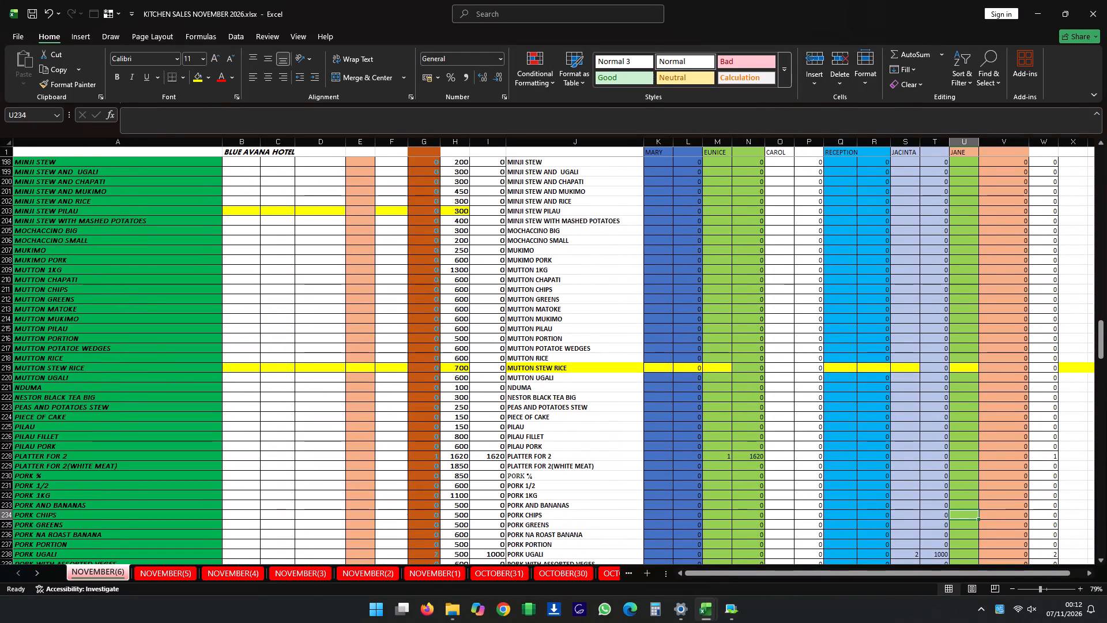
key("1")
key("Down")
key("Up")
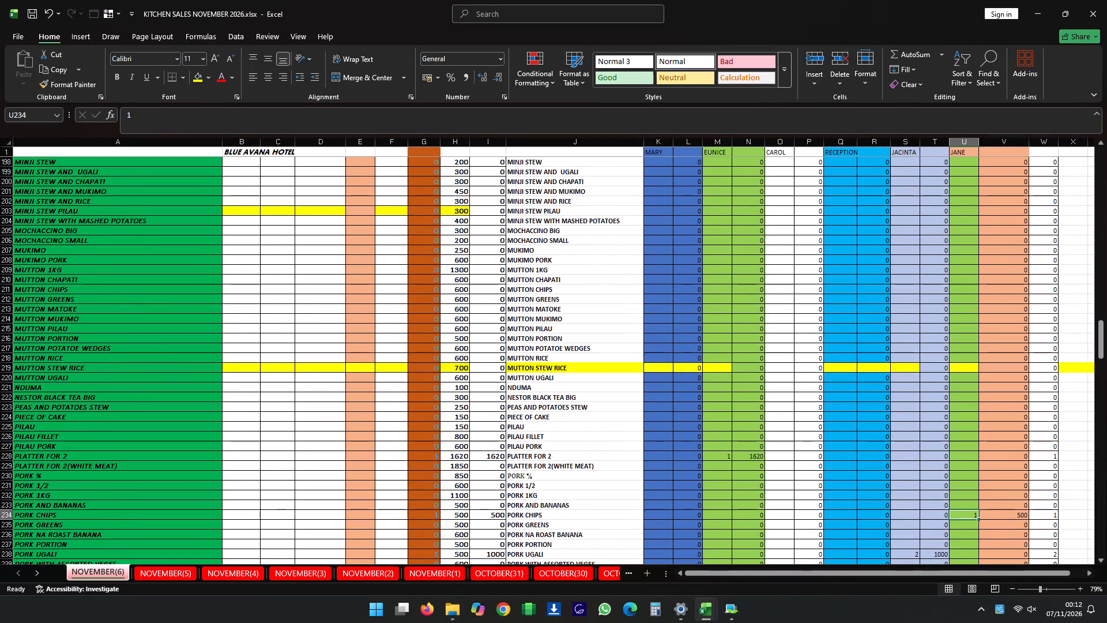
Review the remaining items in the JANE column below PORK CHIPS, down to the TOTAL row.
key("Down")
key("Down")
key("Down")
key("Down")
key("Down")
key("Down")
key("Down")
key("Down")
key("Down")
key("Down")
key("Down")
key("Down")
key("Down")
key("Down")
key("Down")
key("Down")
key("Down")
key("Down")
key("Down")
key("Down")
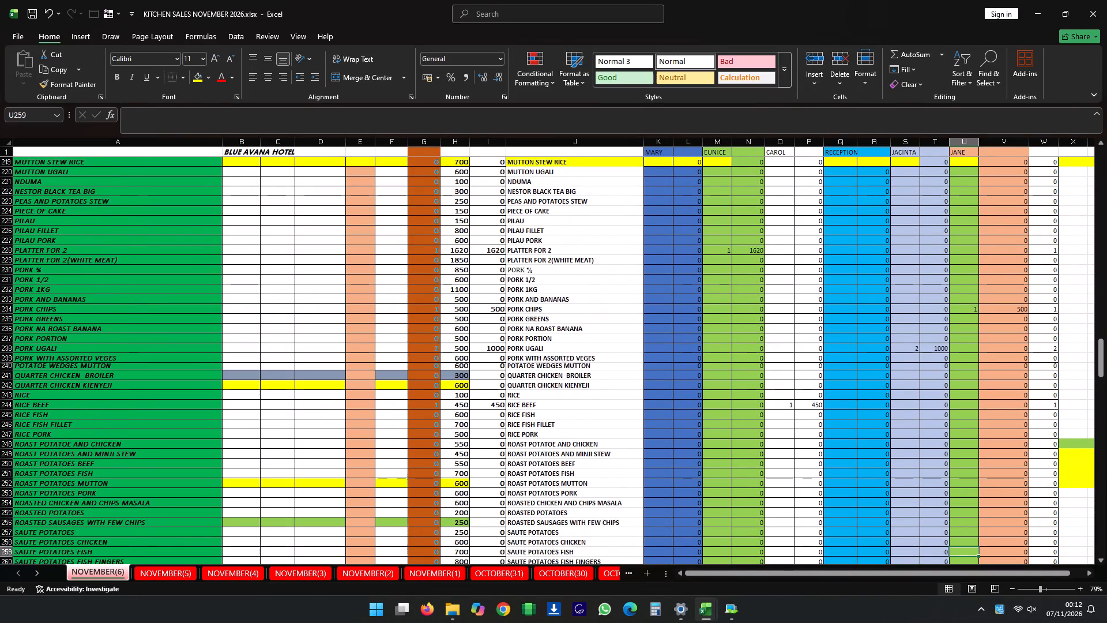
key("Down")
key("Down")
key("Down")
key("Down")
key("Down")
key("Down")
key("Down")
key("Down")
key("Down")
key("Down")
key("Down")
key("Down")
key("Down")
key("Down")
key("Down")
key("Down")
key("Down")
key("Down")
key("Down")
key("Down")
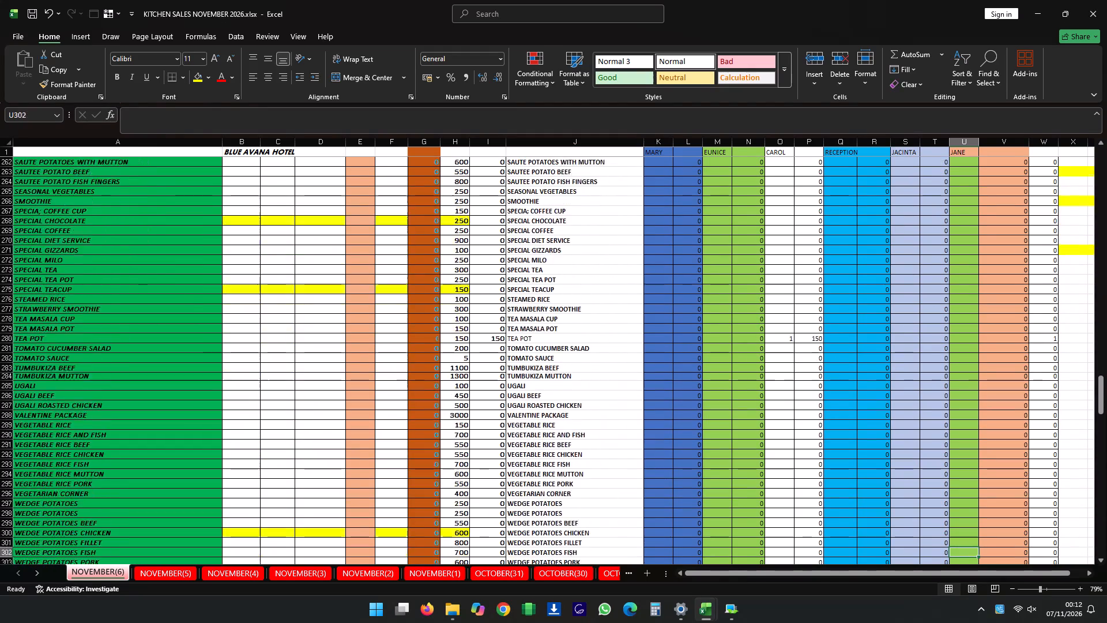
key("Up")
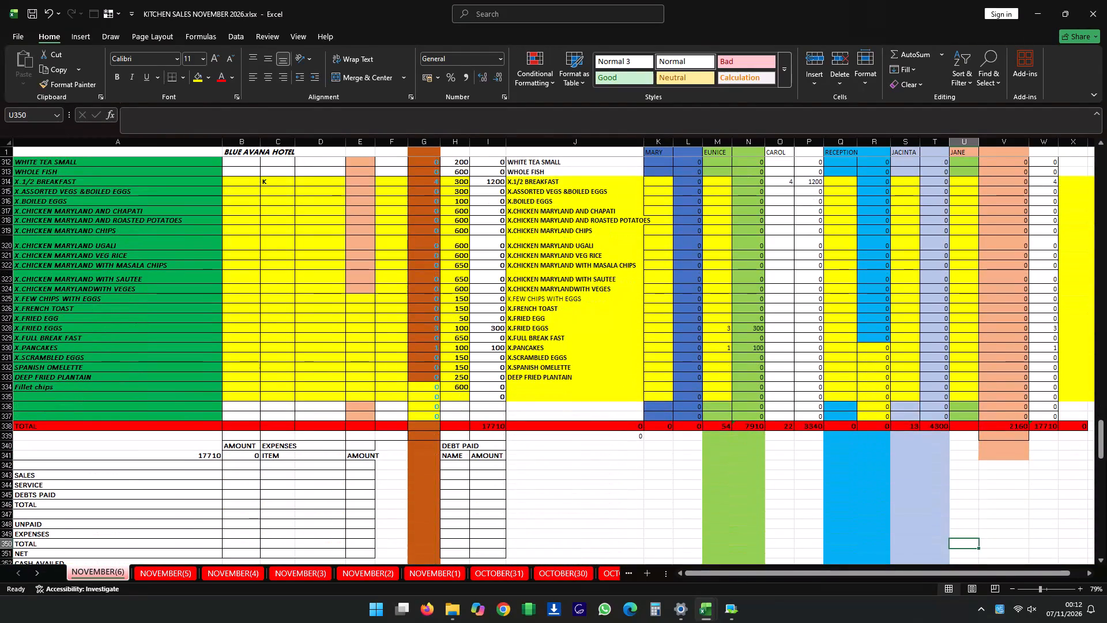
Save the kitchen sales workbook.
left_click(30, 14)
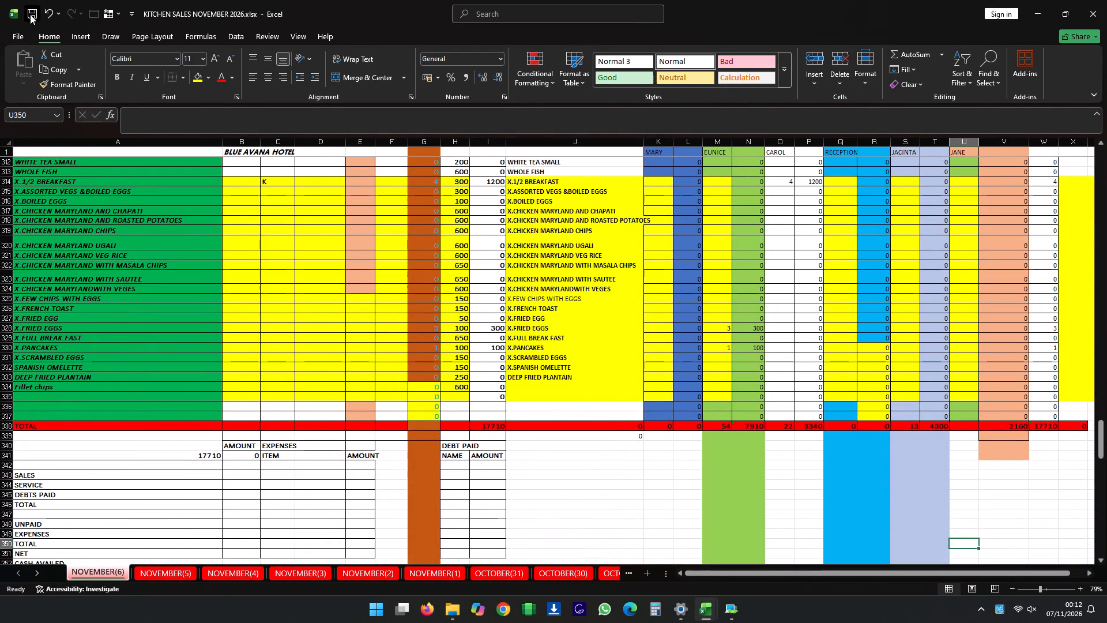
Enter a quantity of 7 for AFRICAN TEA in the MARY column near the start of the item list.
scroll(864, 258, "up", 20)
scroll(864, 258, "up", 8)
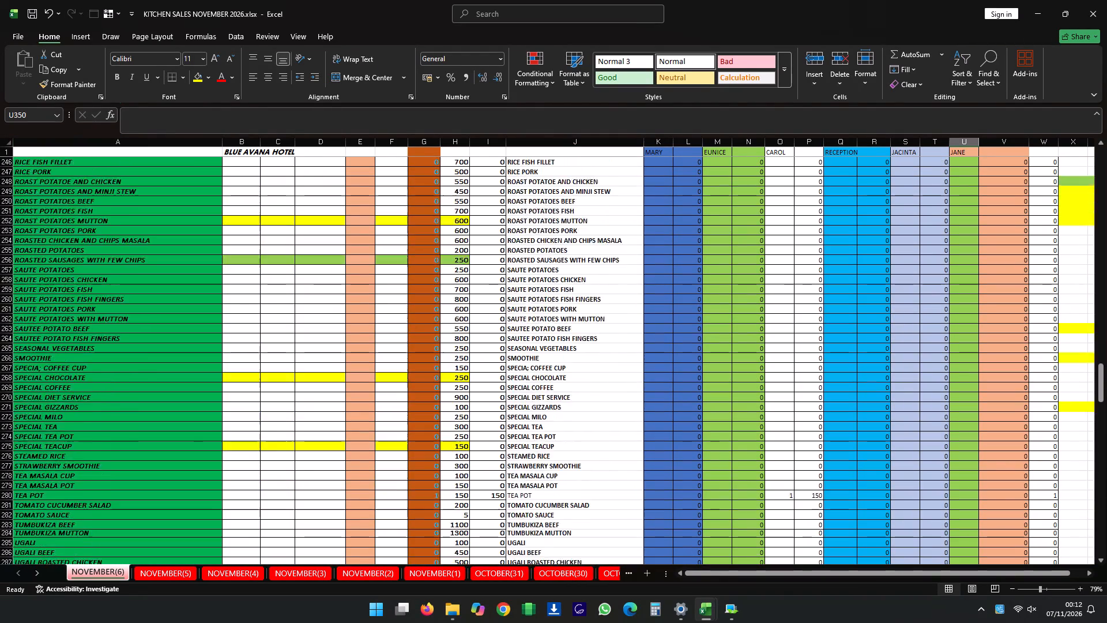
scroll(928, 241, "up", 20)
scroll(928, 241, "up", 20)
scroll(928, 241, "up", 6)
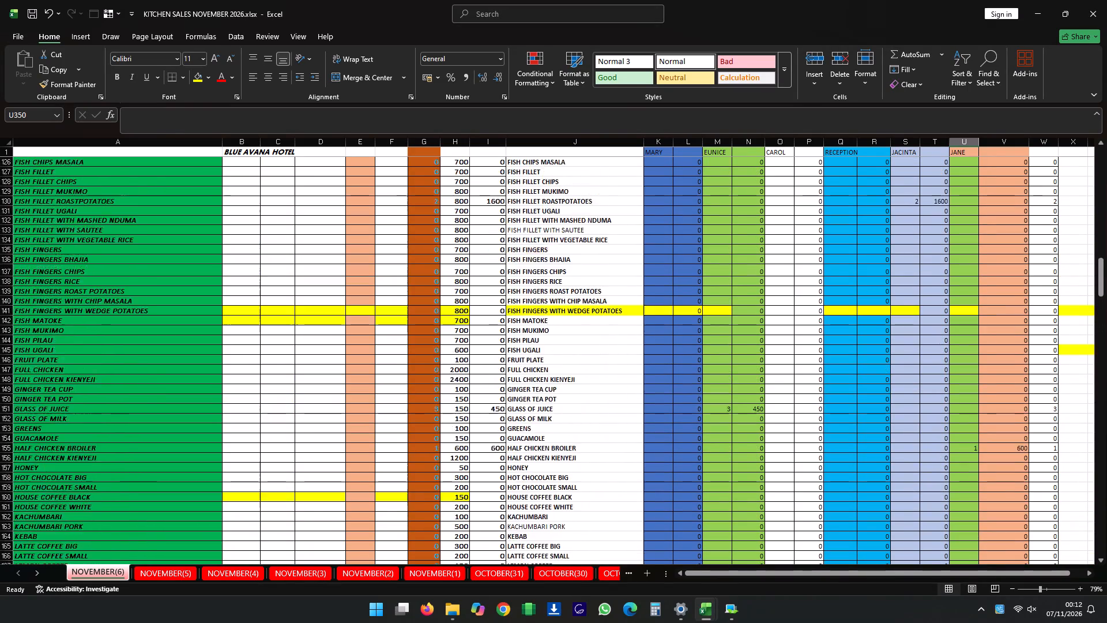
scroll(927, 242, "up", 20)
scroll(927, 242, "up", 20)
scroll(927, 242, "up", 6)
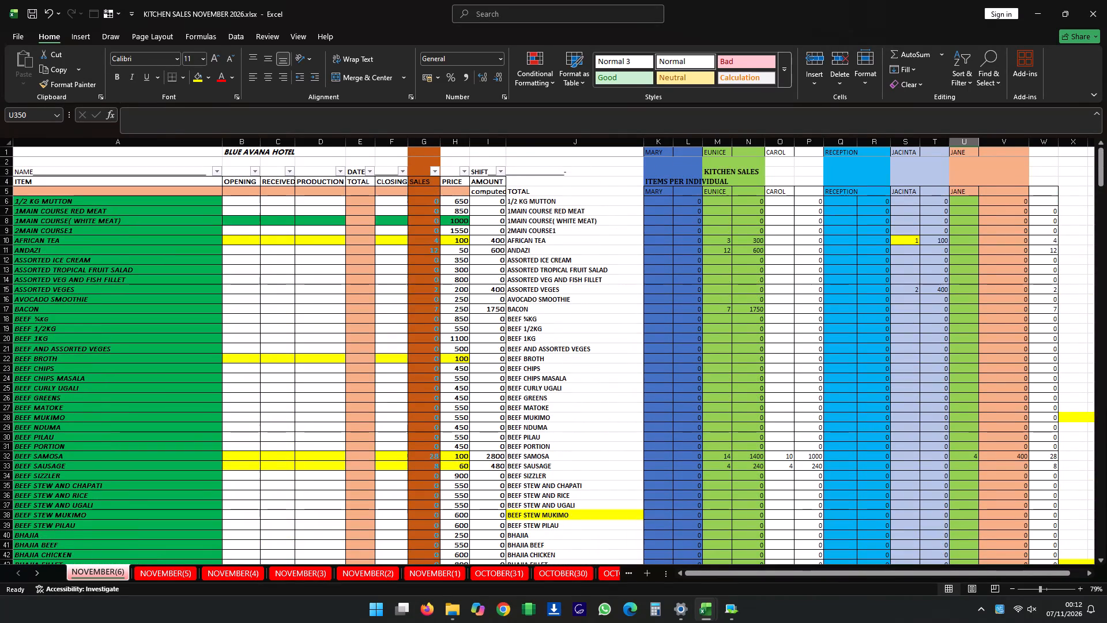
scroll(927, 242, "up", 3)
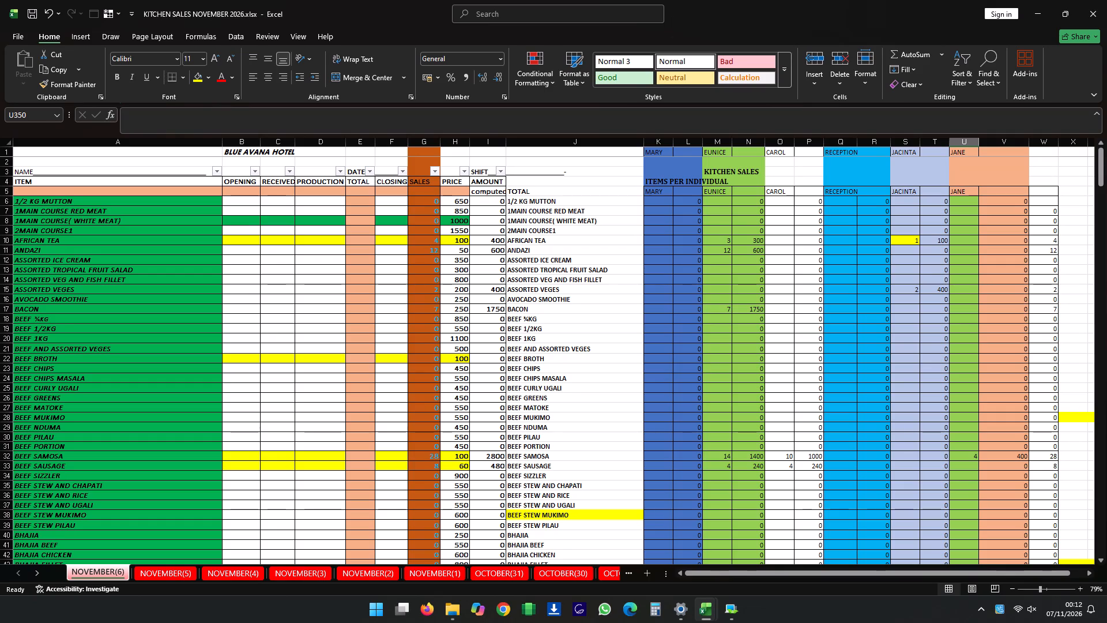
left_click(672, 205)
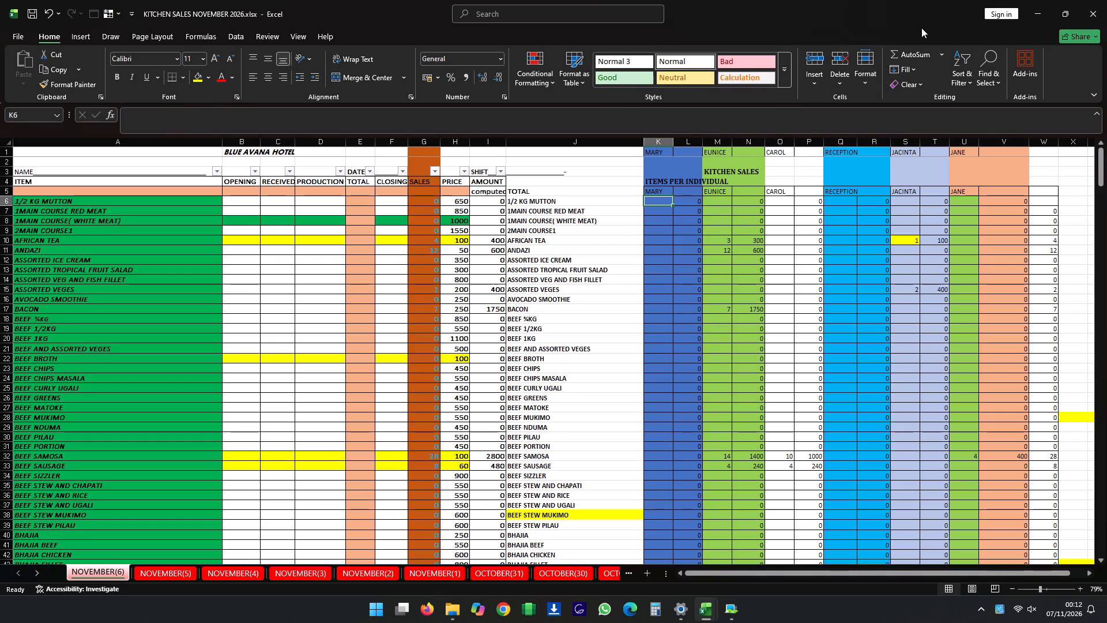
key("Down")
key("Down")
key("Down")
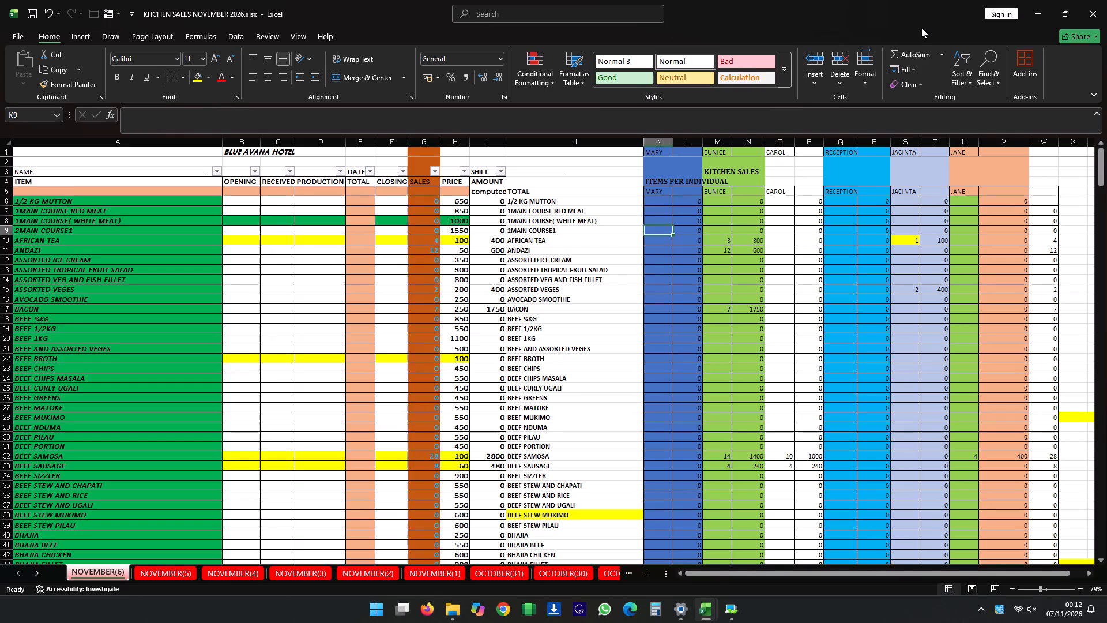
key("Down")
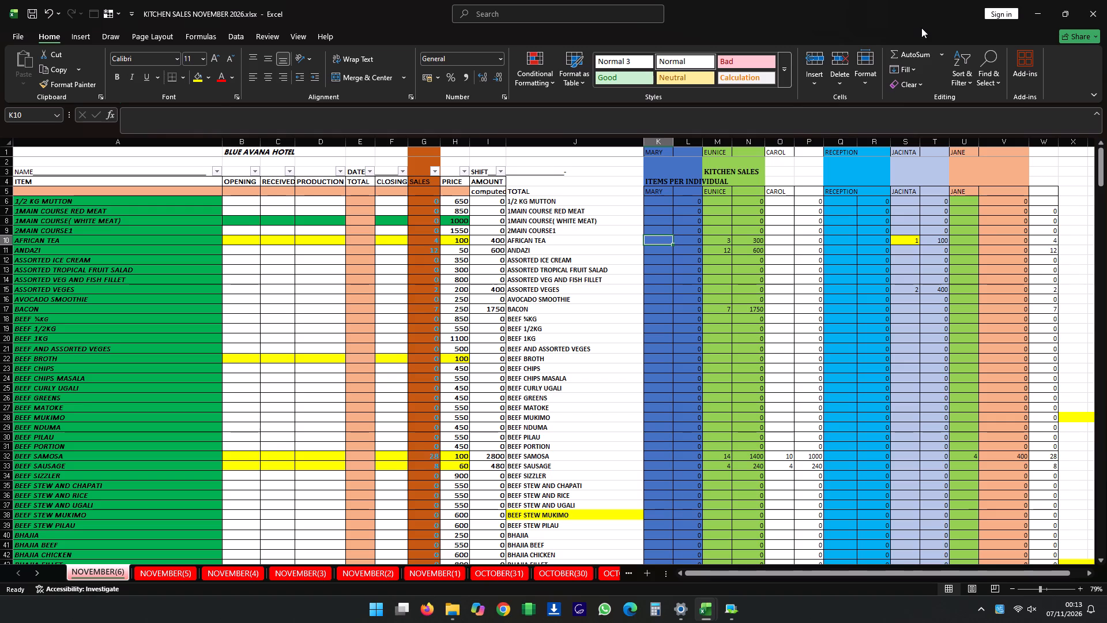
key("7")
key("Down")
key("Up")
Enter a quantity of 1 for BACON in the MARY column.
key("Down")
key("Down")
key("Down")
key("Down")
key("Down")
key("Down")
key("Down")
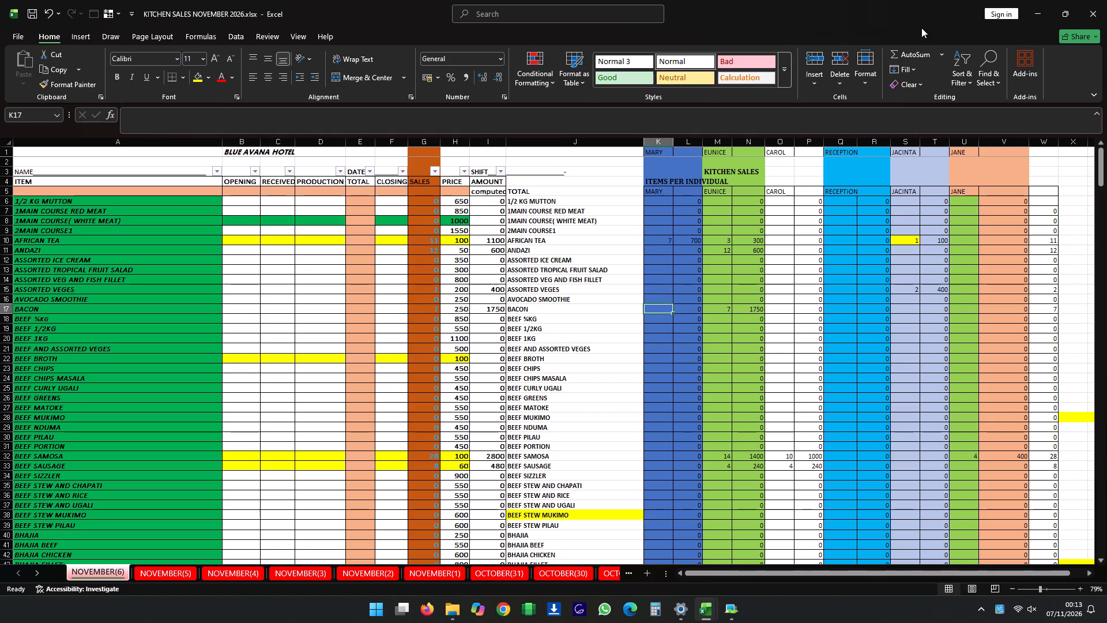
key("1")
key("Down")
key("Up")
Enter a quantity of 2 for BEEF BROTH in the MARY column.
key("Down")
key("Down")
key("Down")
key("Down")
key("Down")
key("Down")
key("Down")
key("Down")
key("Down")
key("Up")
key("Up")
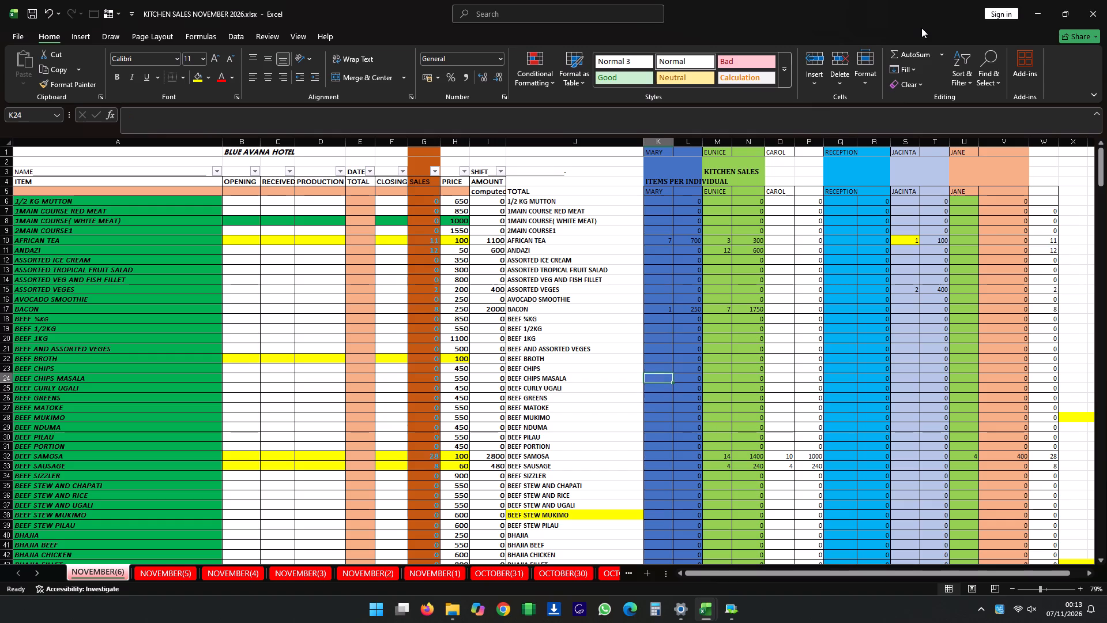
key("Up")
key("Up")
key("2")
key("Down")
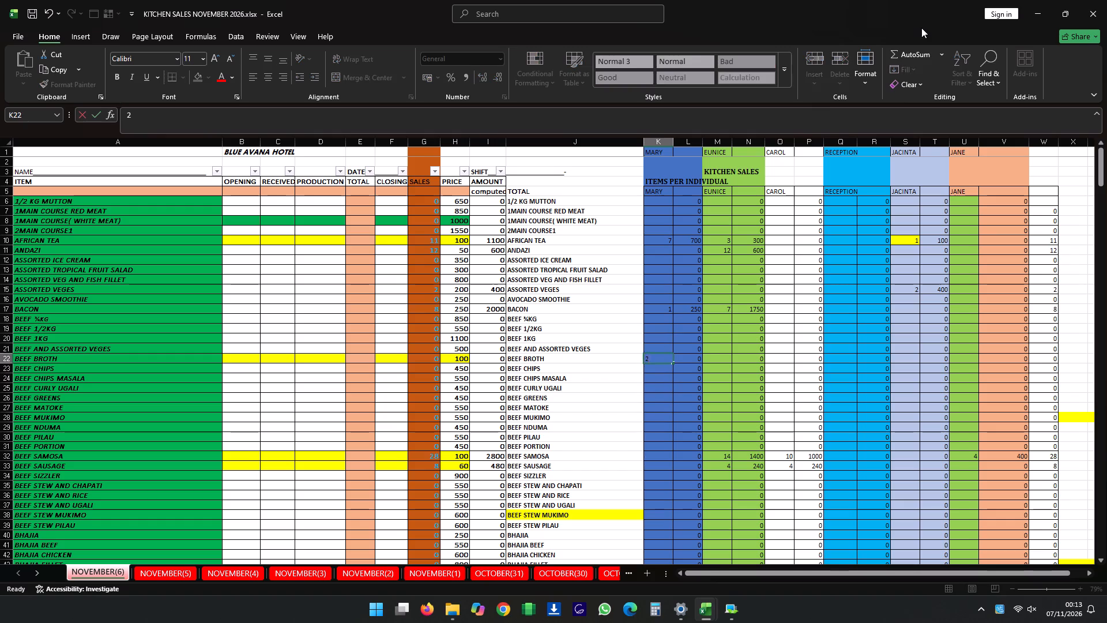
key("Up")
Enter a quantity of 2 for BEEF CHIPS in the MARY column.
key("Down")
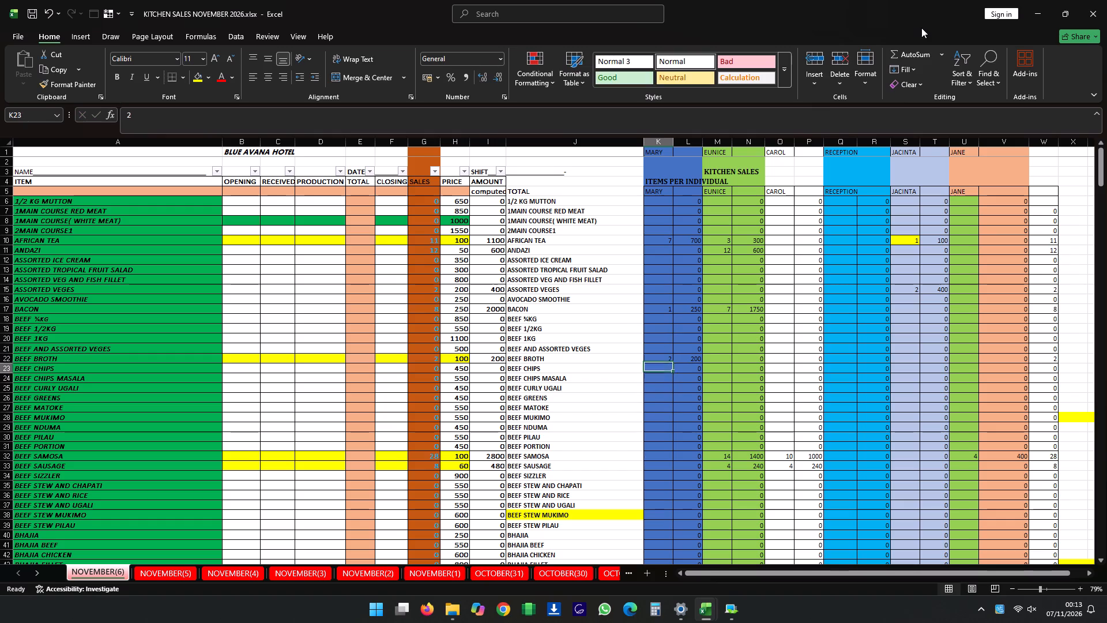
key("2")
key("Down")
key("Up")
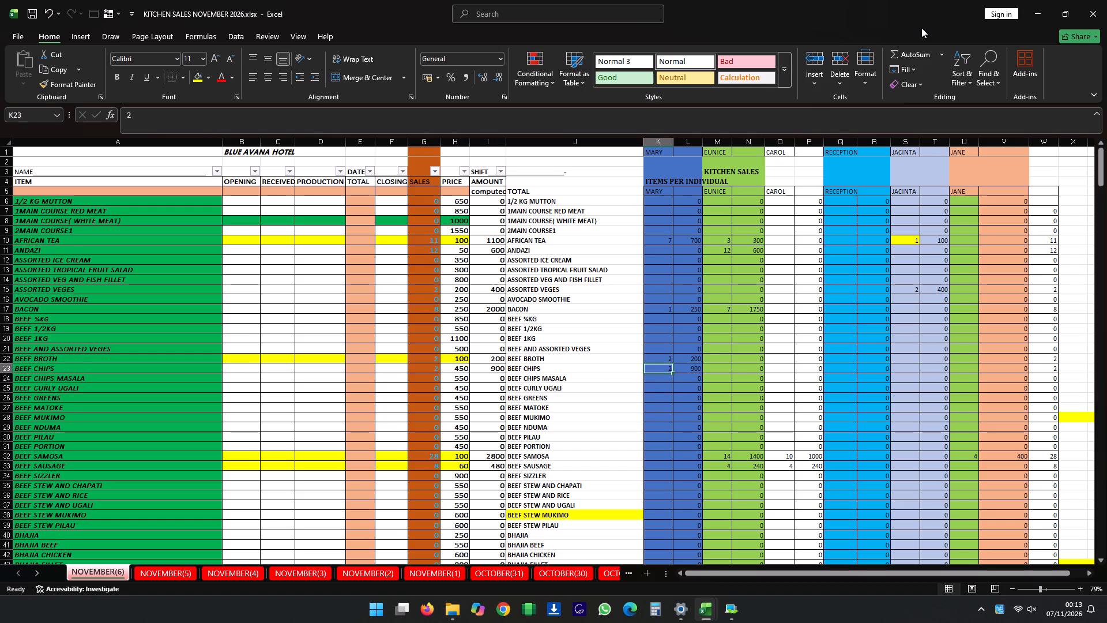
Enter a quantity of 1 for BEEF CHIPS MASALA in the MARY column.
key("Down")
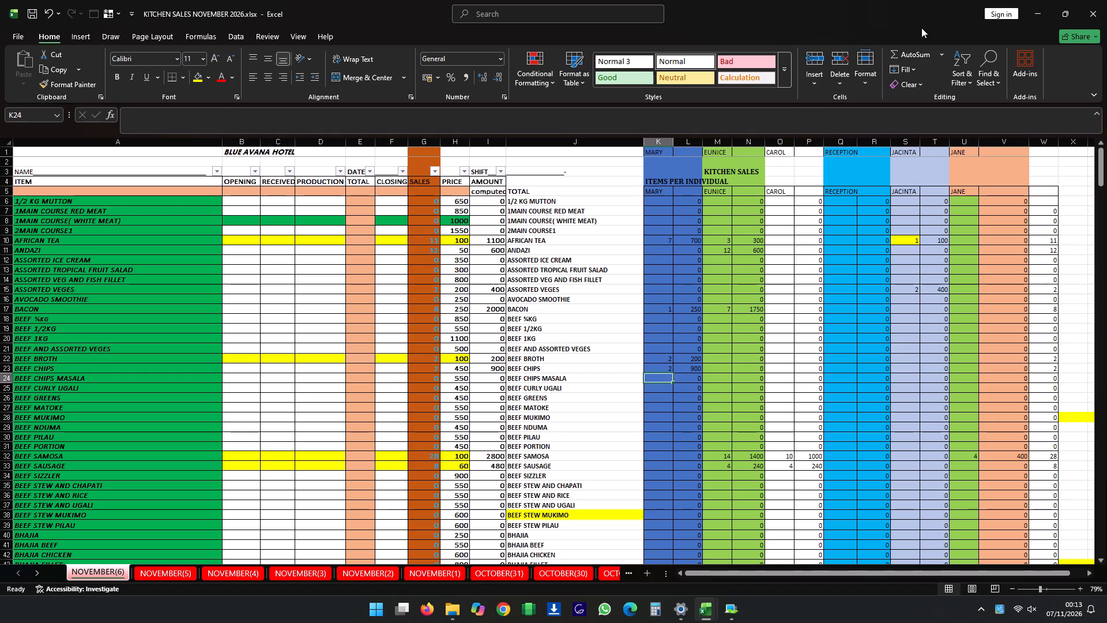
key("1")
key("Down")
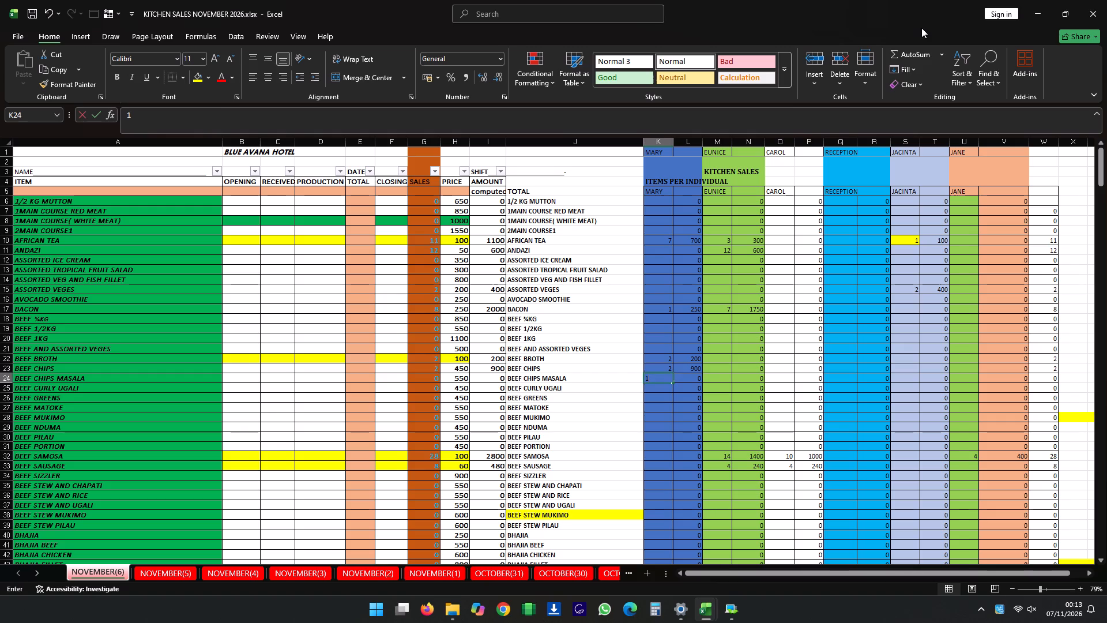
key("Up")
Enter a quantity of 1 for BEEF MUKIMO in the MARY column.
key("Down")
key("Down")
key("Down")
key("Down")
key("Down")
key("Down")
key("Down")
key("Down")
key("Down")
key("Down")
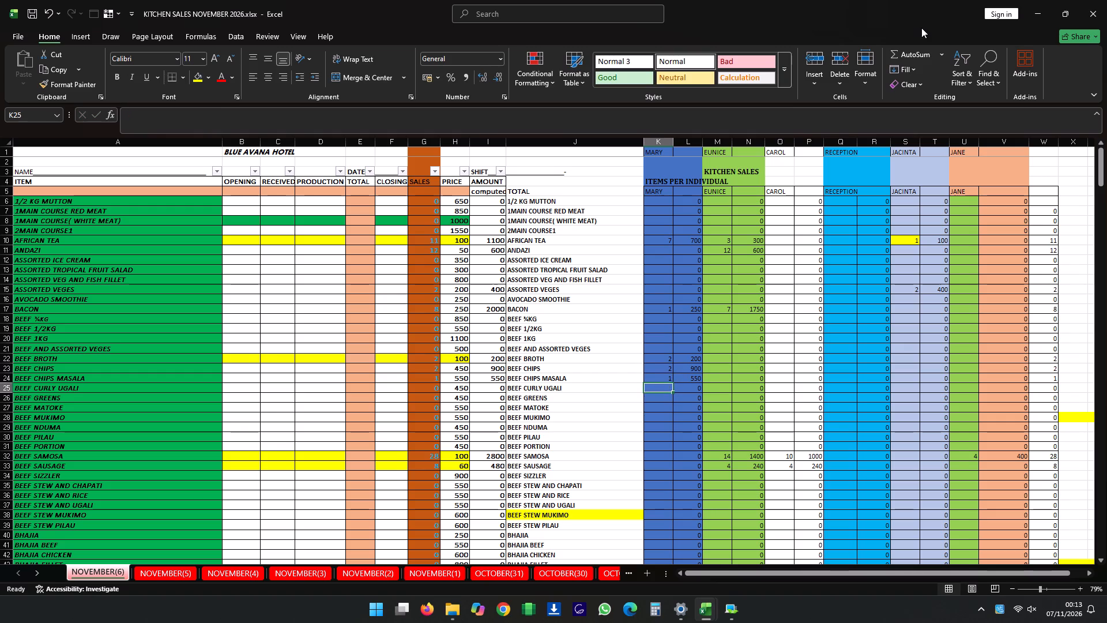
key("Up")
key("Up")
key("Up")
key("Up")
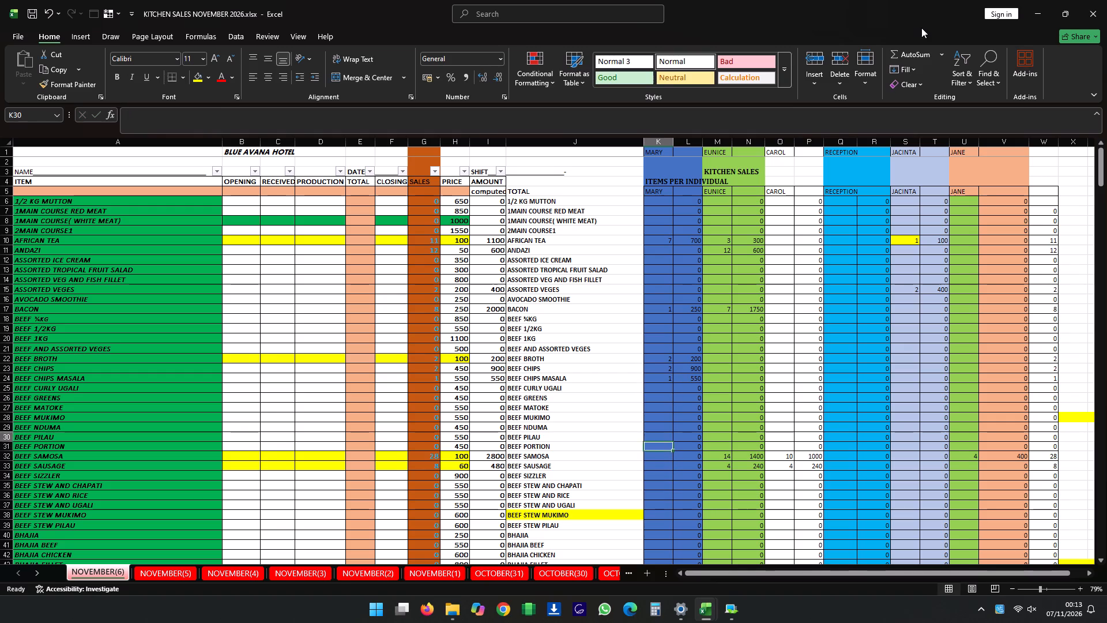
key("Up")
key("Up")
key("1")
key("Down")
key("Up")
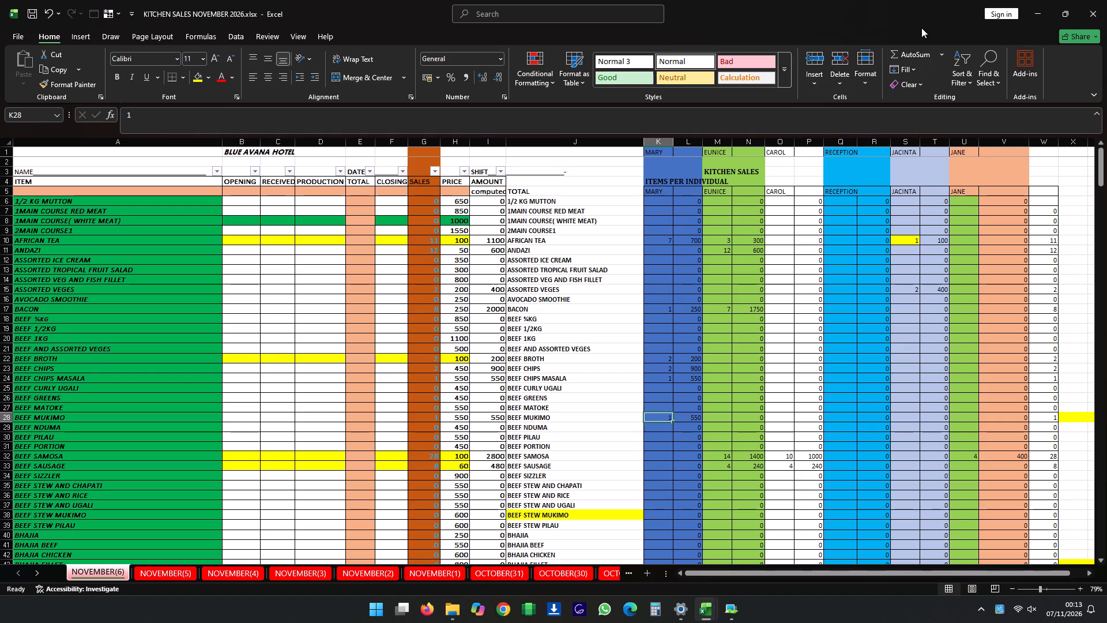
Enter a quantity of 6 for BEEF SAMOSA in the MARY column.
key("Down")
key("Down")
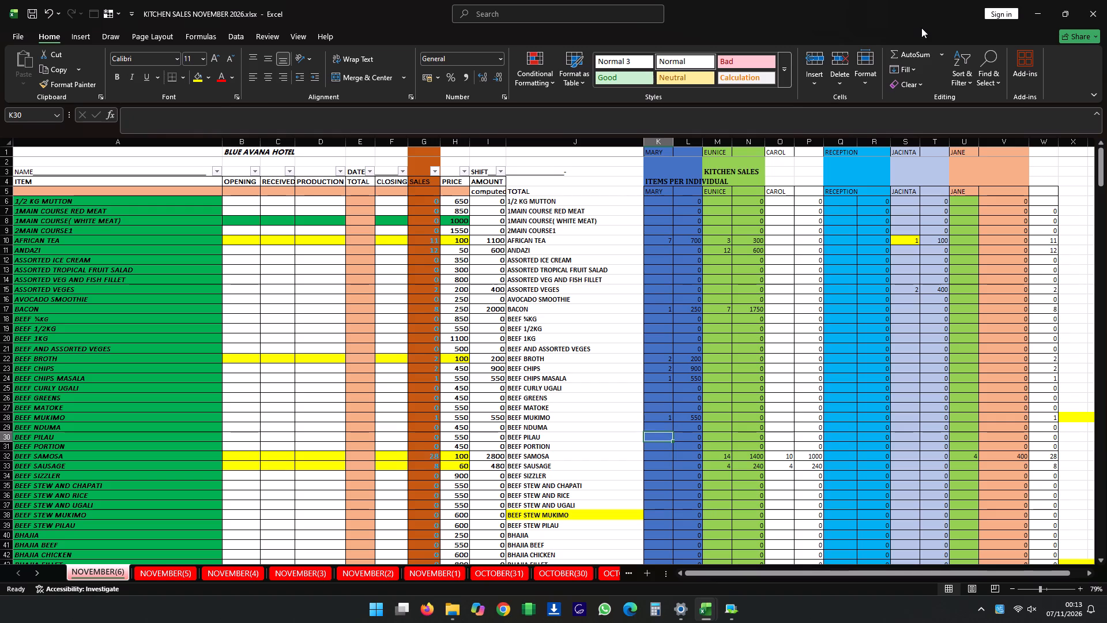
key("Down")
key("Down")
key("6")
key("Down")
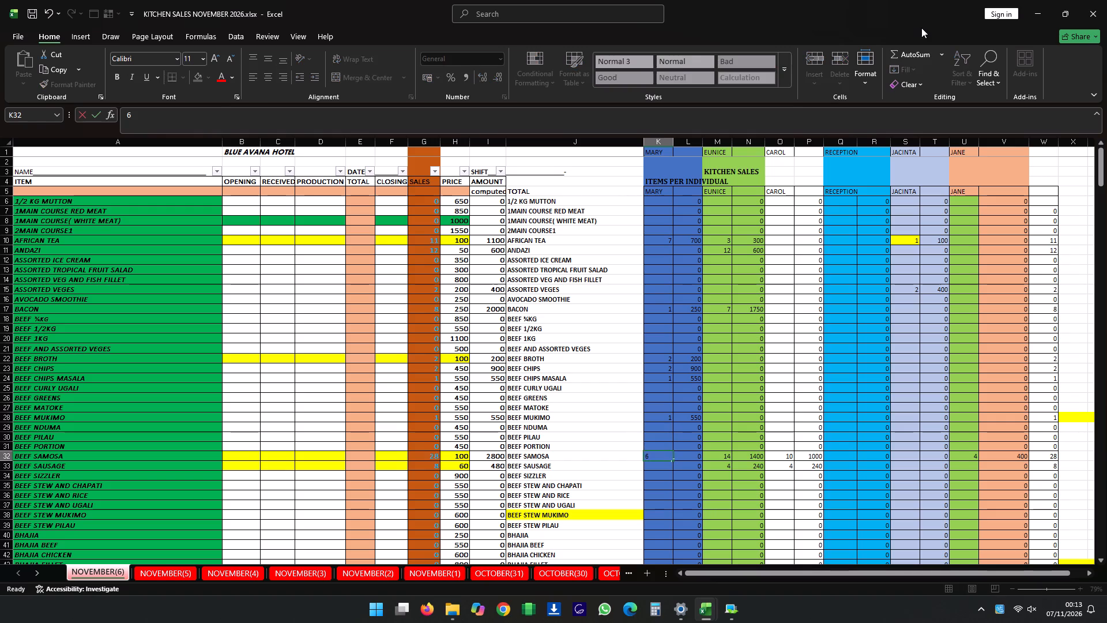
key("Up")
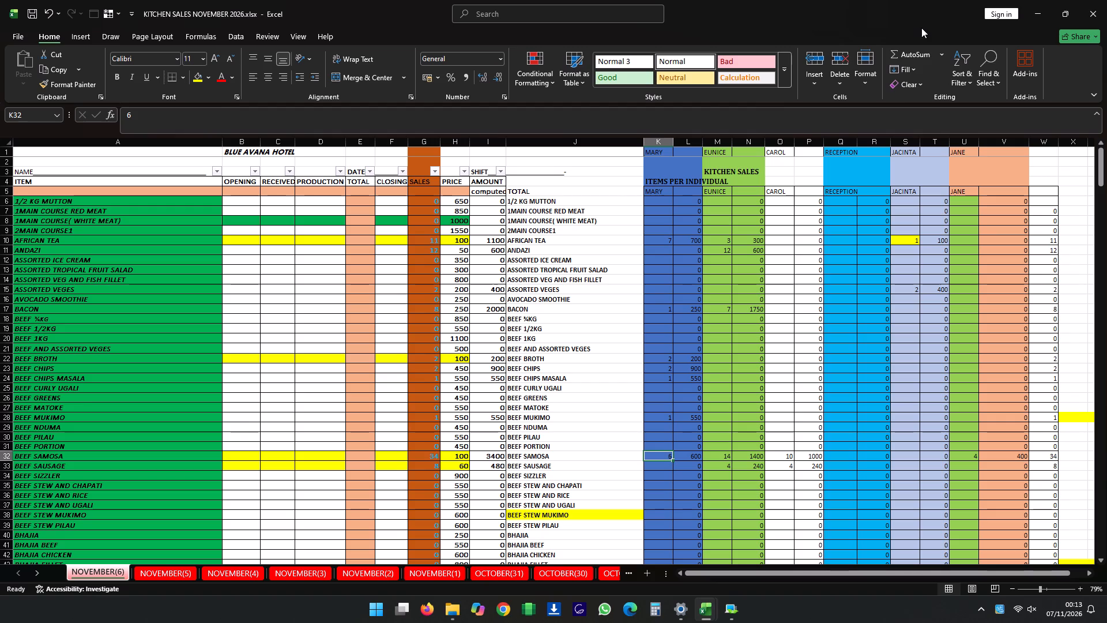
Enter a quantity of 2 for BEEF SAUSAGE in the MARY column.
key("Down")
key("2")
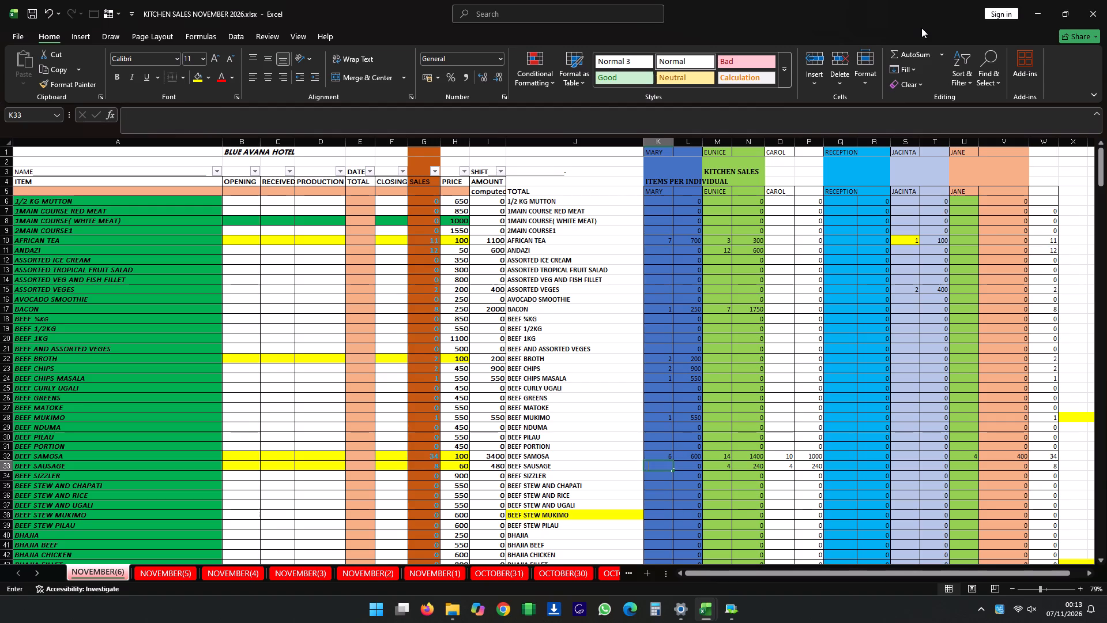
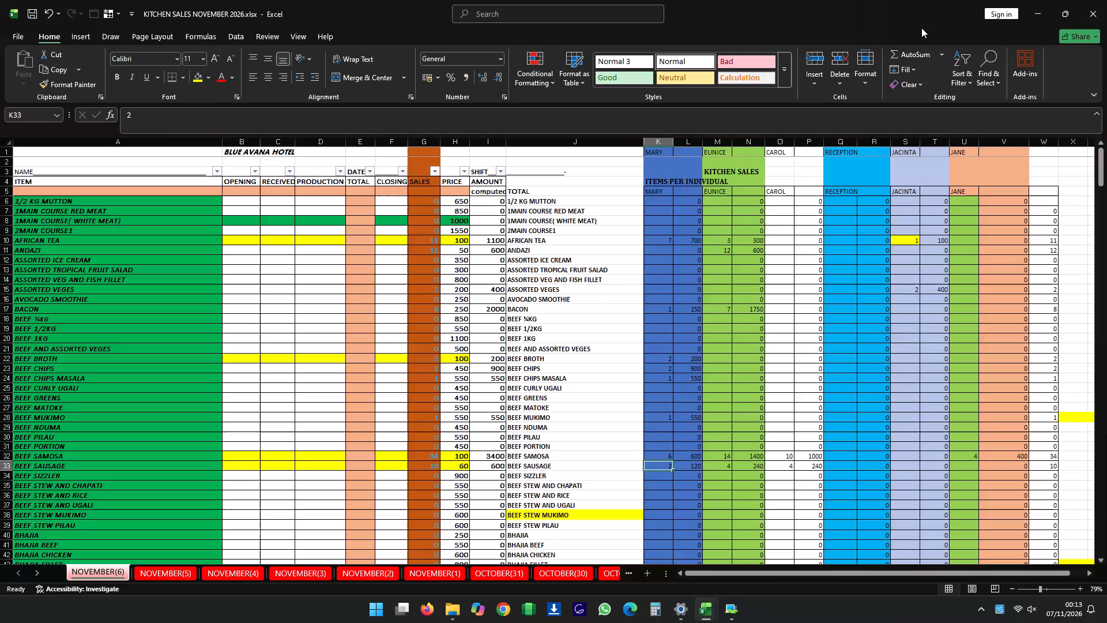
Enter a quantity of 1 for CHAPATI in the MARY column.
key("Down")
key("Down")
key("Down")
key("Down")
key("Down")
key("Down")
key("Down")
key("Down")
key("Down")
key("Down")
key("Down")
key("Down")
key("Down")
key("Down")
key("Down")
key("Down")
key("Down")
key("Down")
key("Down")
key("Down")
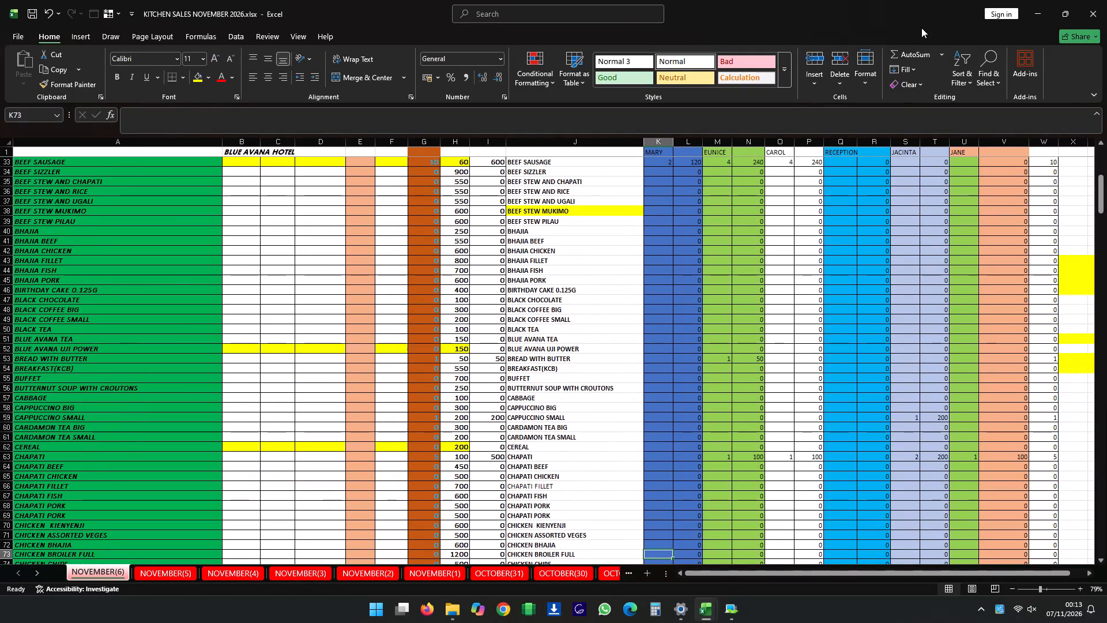
key("Down")
key("Down")
key("Up")
key("Up")
key("Up")
key("Up")
key("Up")
key("Up")
key("Up")
key("Up")
key("Up")
key("Up")
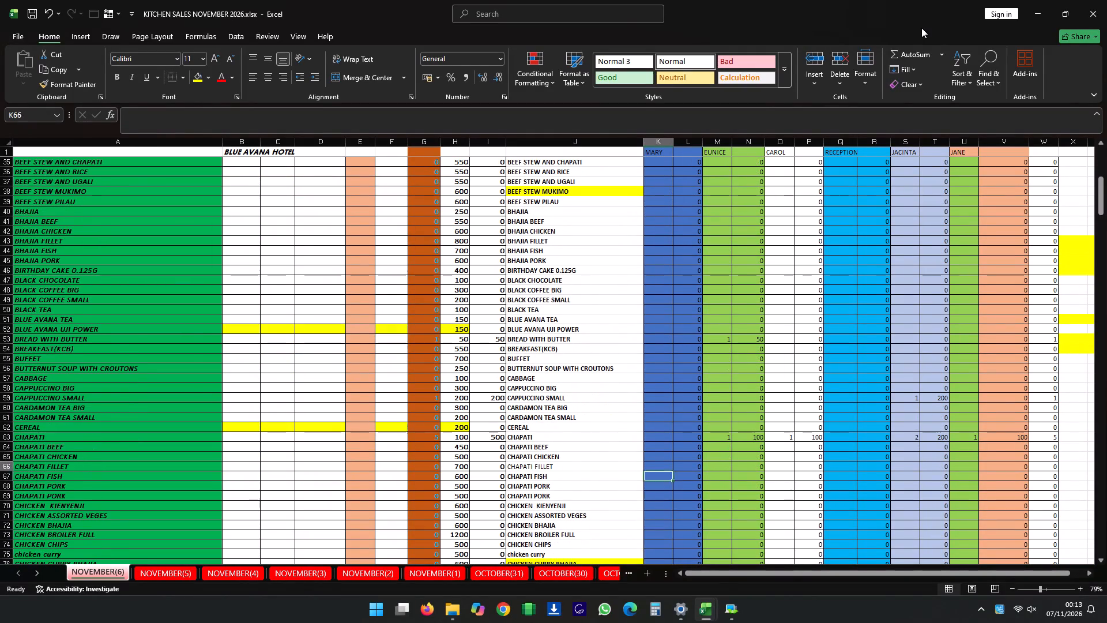
key("Up")
key("Up")
key("1")
key("Up")
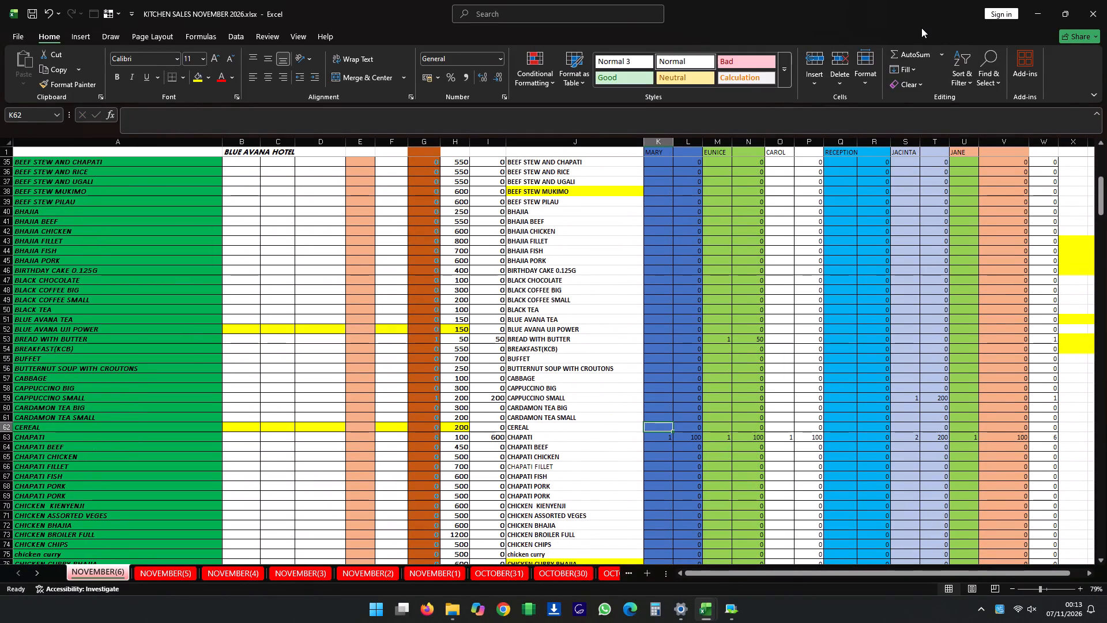
Enter a quantity of 1 for CHAPATI BEEF in the MARY column.
key("Down")
key("Down")
key("Down")
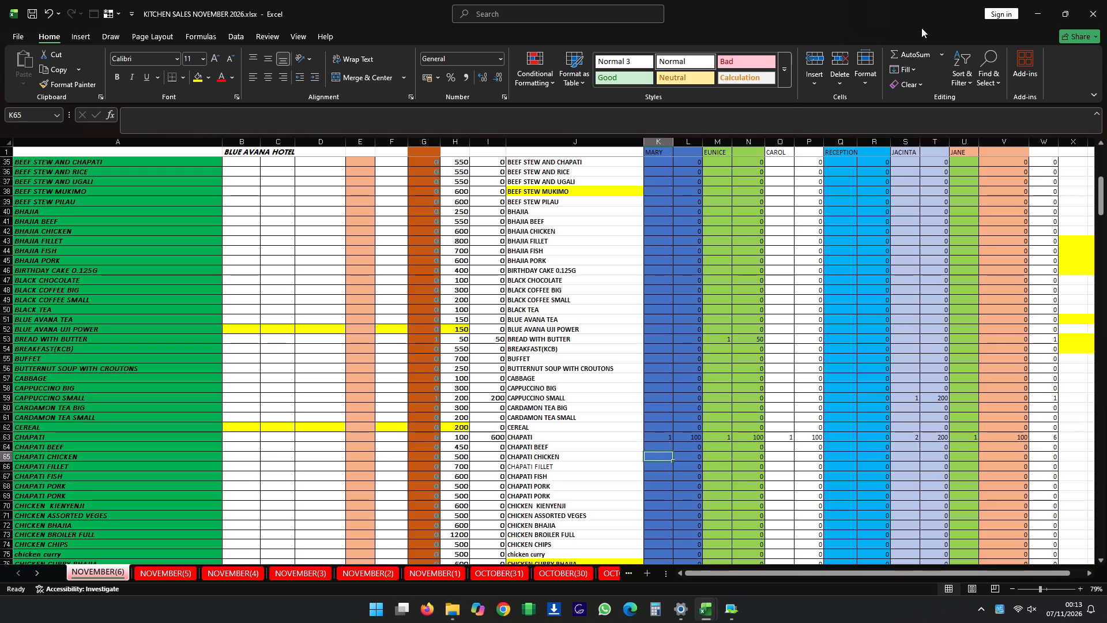
key("Up")
key("1")
key("Down")
key("Up")
Enter a quantity of 4 for CHICKEN CHIPS in the MARY column.
key("Down")
key("Down")
key("Down")
key("Down")
key("Down")
key("Down")
key("Down")
key("Down")
key("Down")
key("Down")
key("Down")
key("Down")
key("Down")
key("Down")
key("Down")
key("Down")
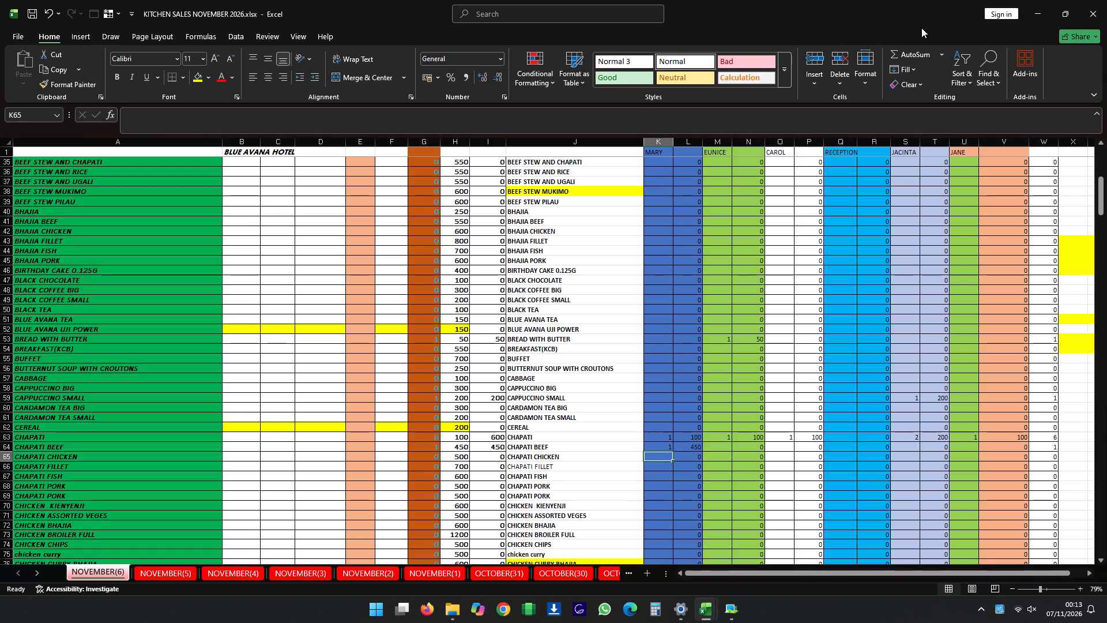
key("Up")
key("Up")
key("Up")
key("Up")
key("Up")
key("Up")
key("Up")
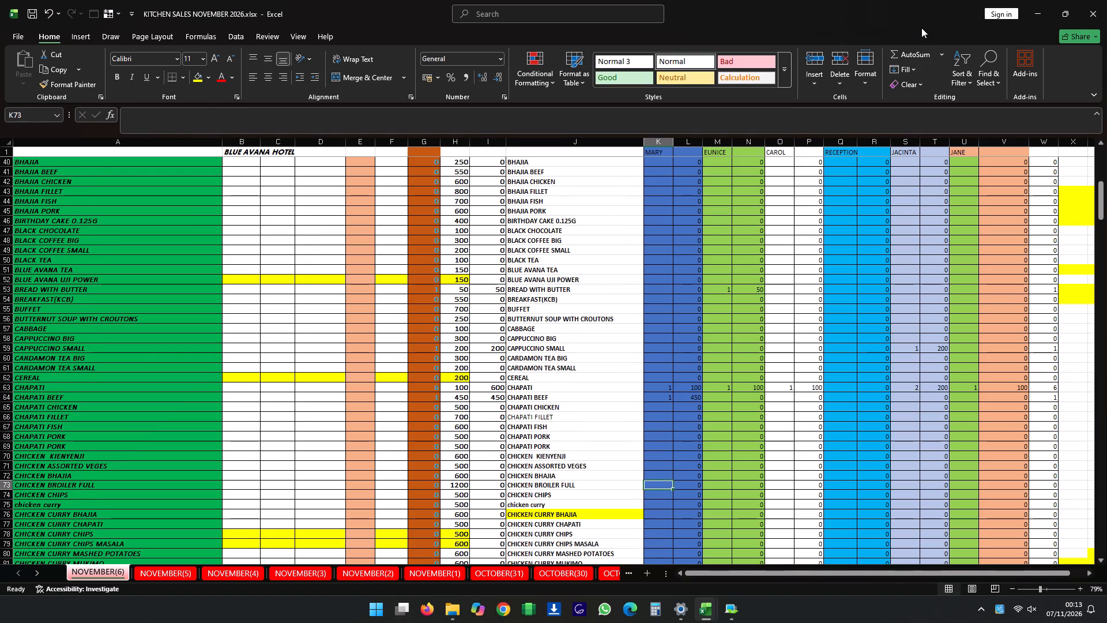
key("Down")
key("4")
key("Down")
key("Up")
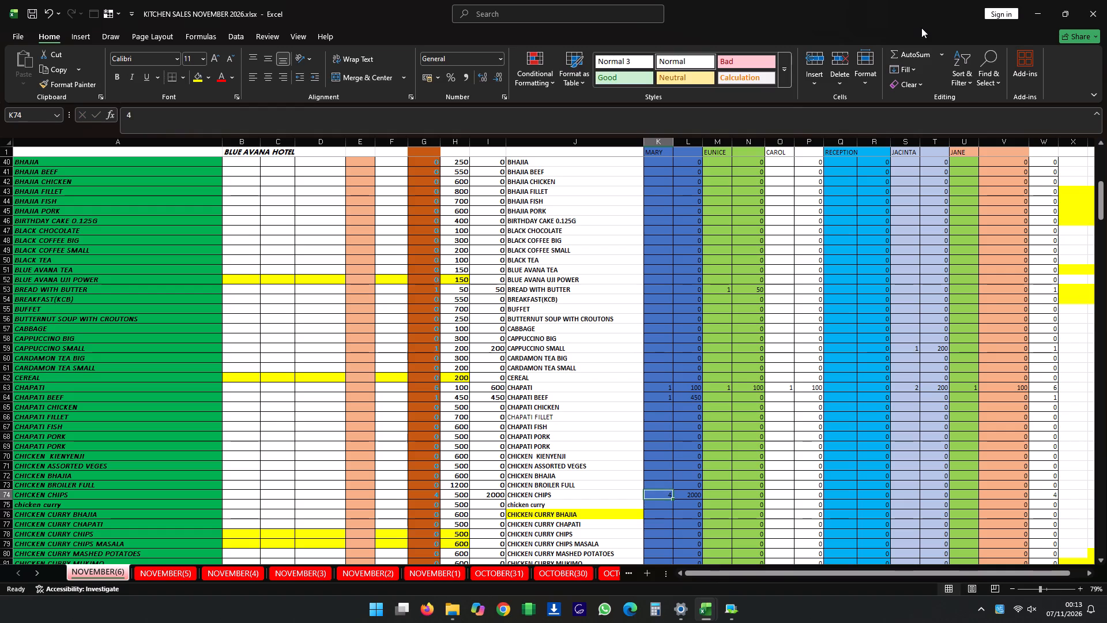
Enter a quantity of 1 for HALF CHICKEN BROILER in the MARY column.
key("Down")
key("Down")
key("Down")
key("Down")
key("Down")
key("Down")
key("Down")
key("Down")
key("Down")
key("Down")
key("Down")
key("Down")
key("Down")
key("Down")
key("Down")
key("Down")
key("Down")
key("Down")
key("Down")
key("Down")
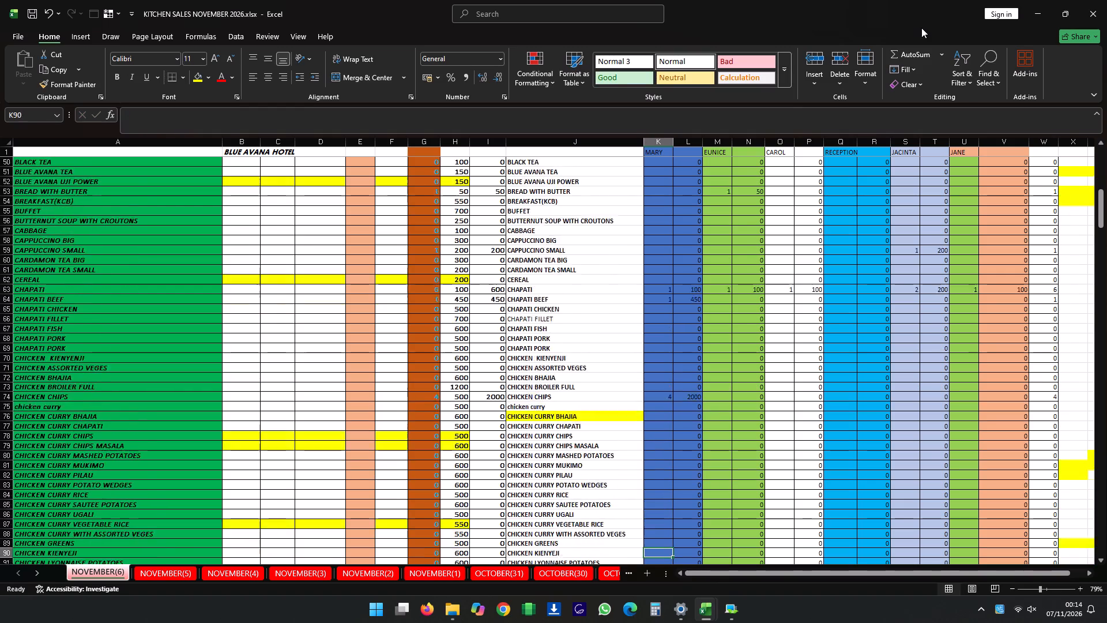
key("Down")
key("Down")
key("Down")
key("Down")
key("Down")
key("Down")
key("Down")
key("Down")
key("Down")
key("Down")
key("Down")
key("Down")
key("Down")
key("Down")
key("Down")
key("Down")
key("Down")
key("Down")
key("Down")
key("Down")
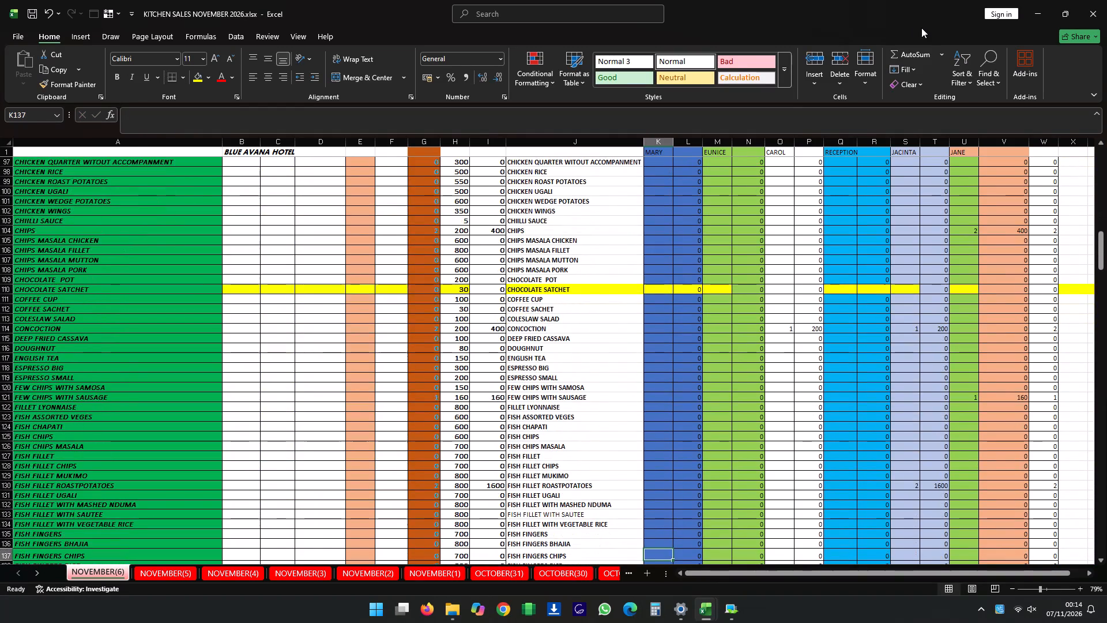
key("Down")
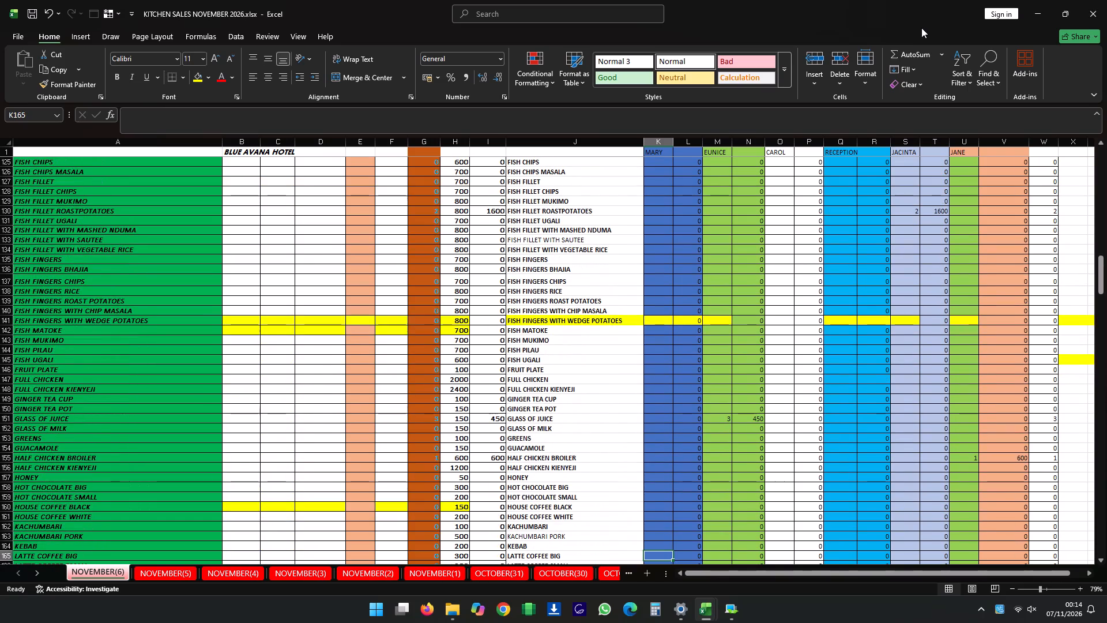
key("Up")
key("Up")
key("Up")
key("Up")
key("Up")
key("Up")
key("Up")
key("Up")
key("Up")
key("Up")
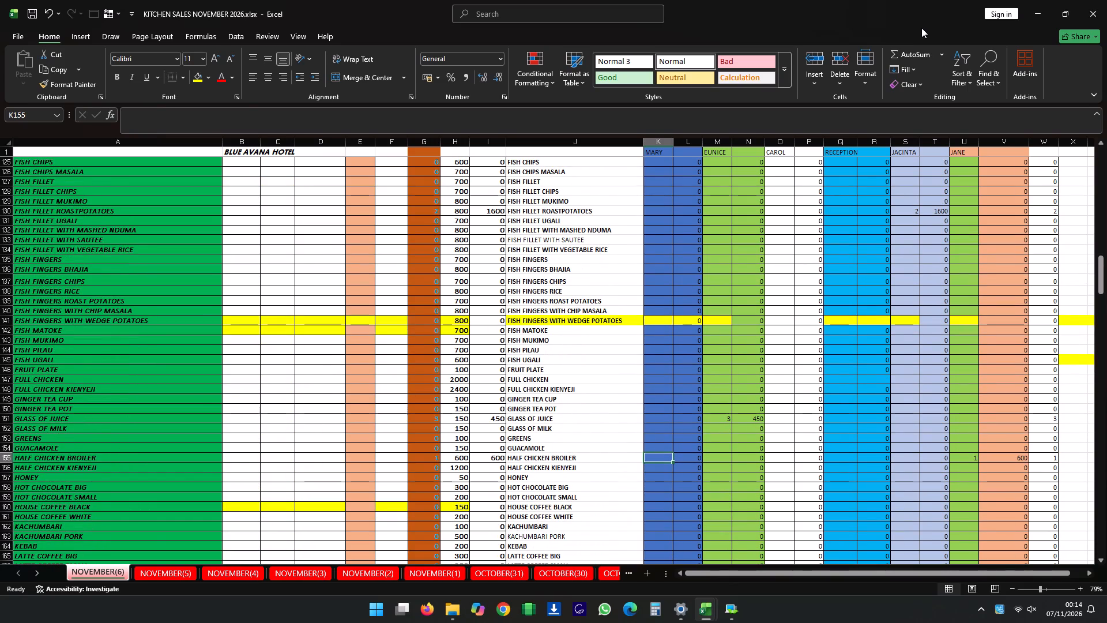
key("1")
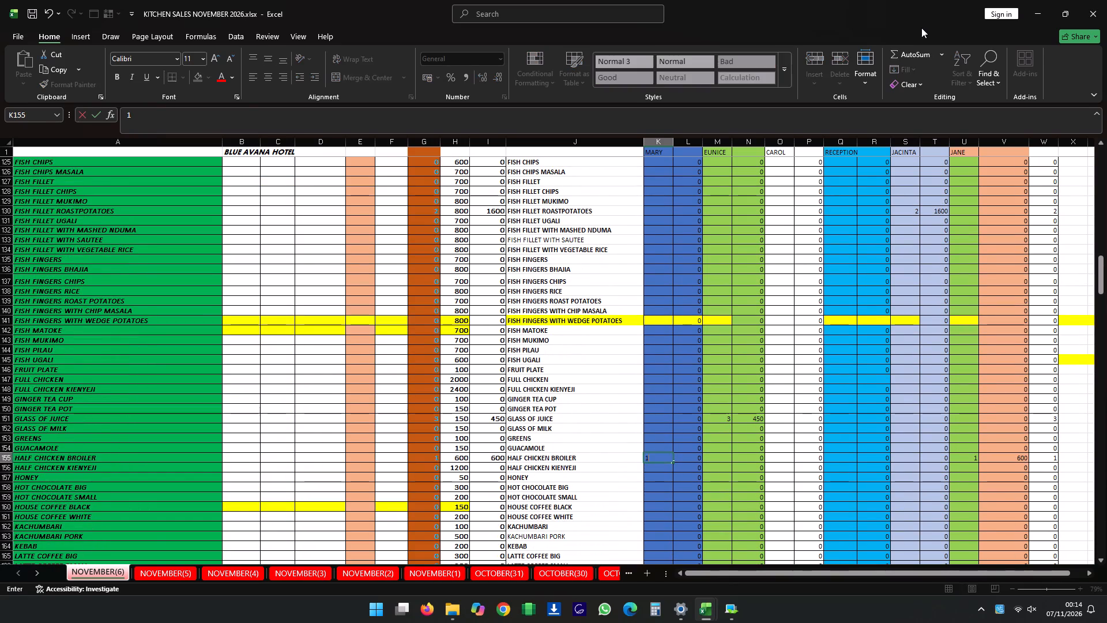
key("Down")
key("Up")
Enter a quantity of 1 for MASALA CHIPS in the MARY column.
key("Down")
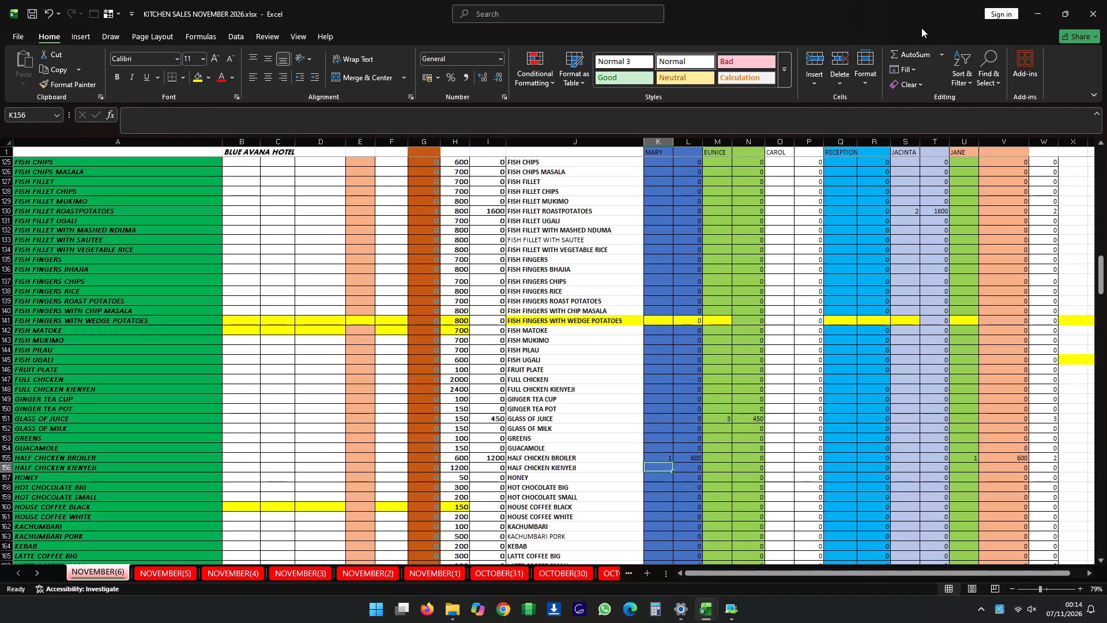
key("Down")
key("Down")
key("Down")
key("Down")
key("Down")
key("Down")
key("Down")
key("Down")
key("Down")
key("Down")
key("Down")
key("Down")
key("Down")
key("Down")
key("Down")
key("Down")
key("Down")
key("Down")
key("Down")
key("Down")
key("Down")
key("Down")
key("Down")
key("Down")
key("Down")
key("Down")
key("Down")
key("Down")
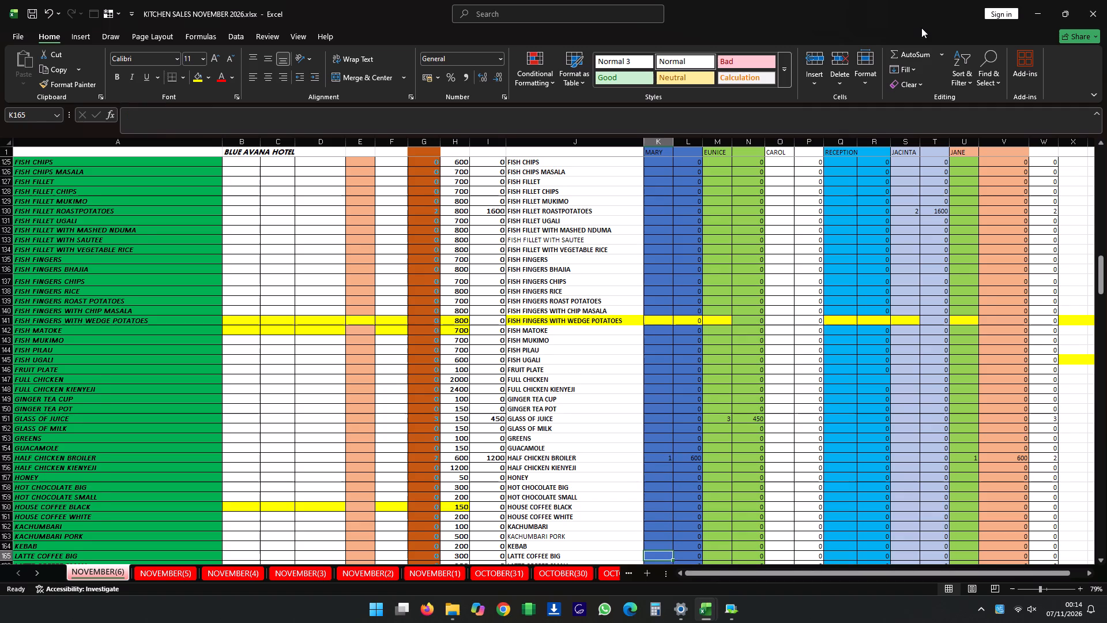
key("Up")
key("Up")
key("Up")
key("Up")
key("Up")
key("Up")
key("Up")
key("Up")
key("Up")
key("Up")
key("Up")
key("Up")
key("Up")
key("Up")
key("Up")
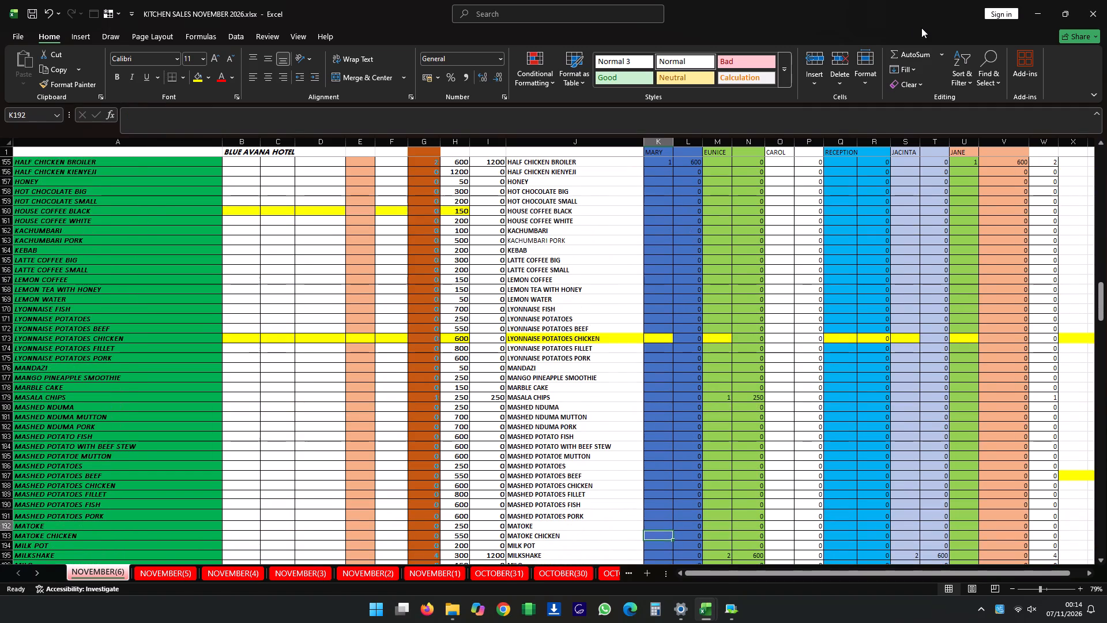
key("Up")
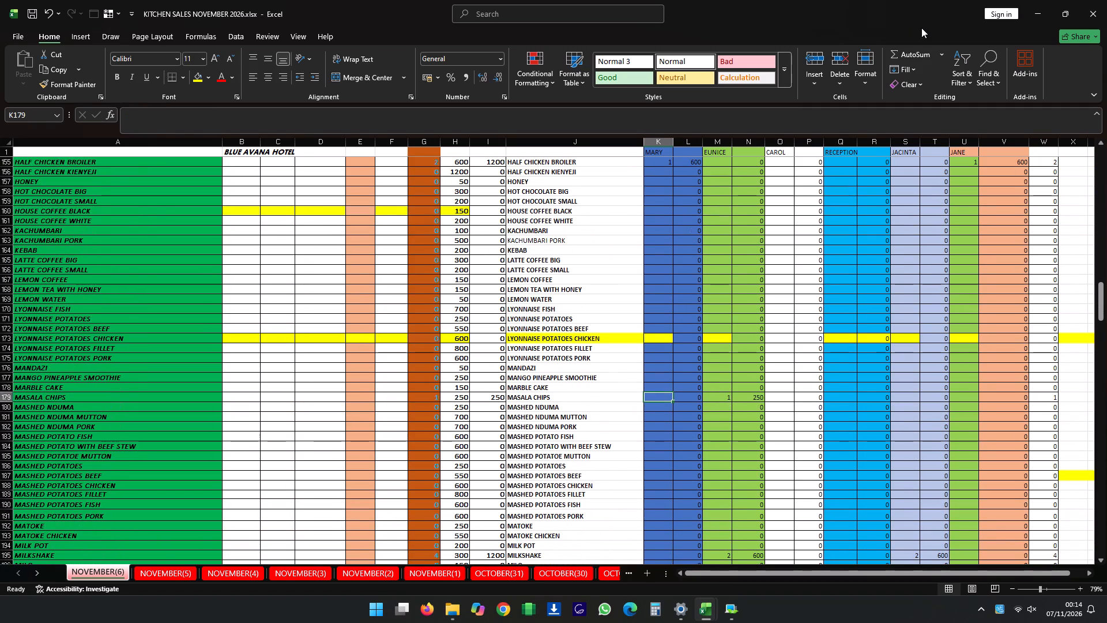
key("1")
key("Down")
key("Up")
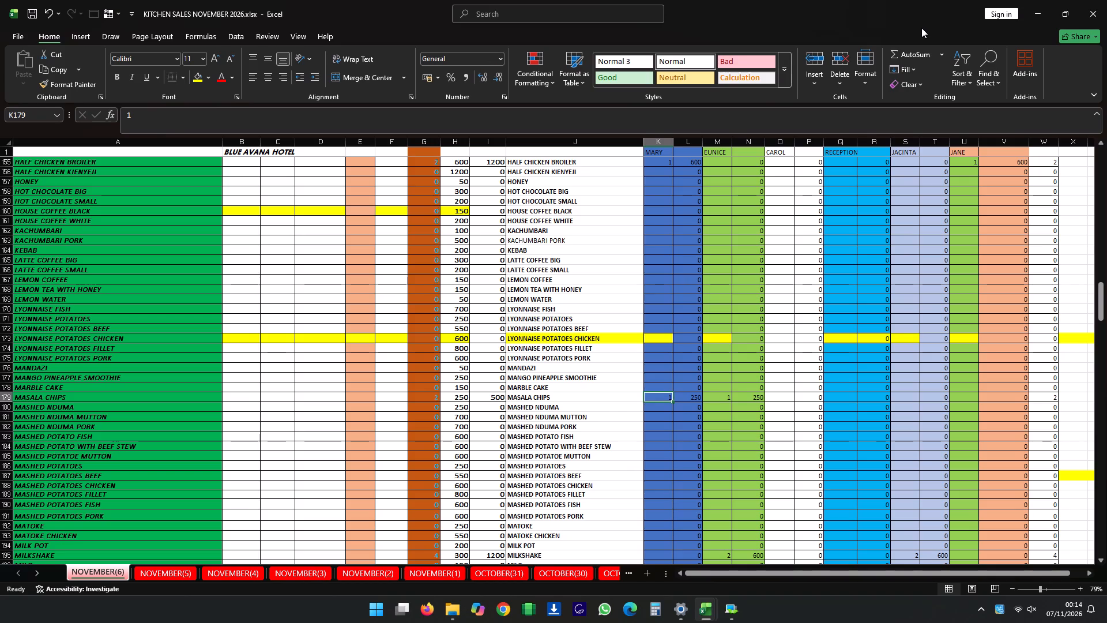
Enter a quantity of 1 for MINJI STEW AND RICE in the MARY column.
key("Down")
key("Down")
key("Down")
key("Down")
key("Down")
key("Down")
key("Down")
key("Down")
key("Down")
key("Down")
key("Down")
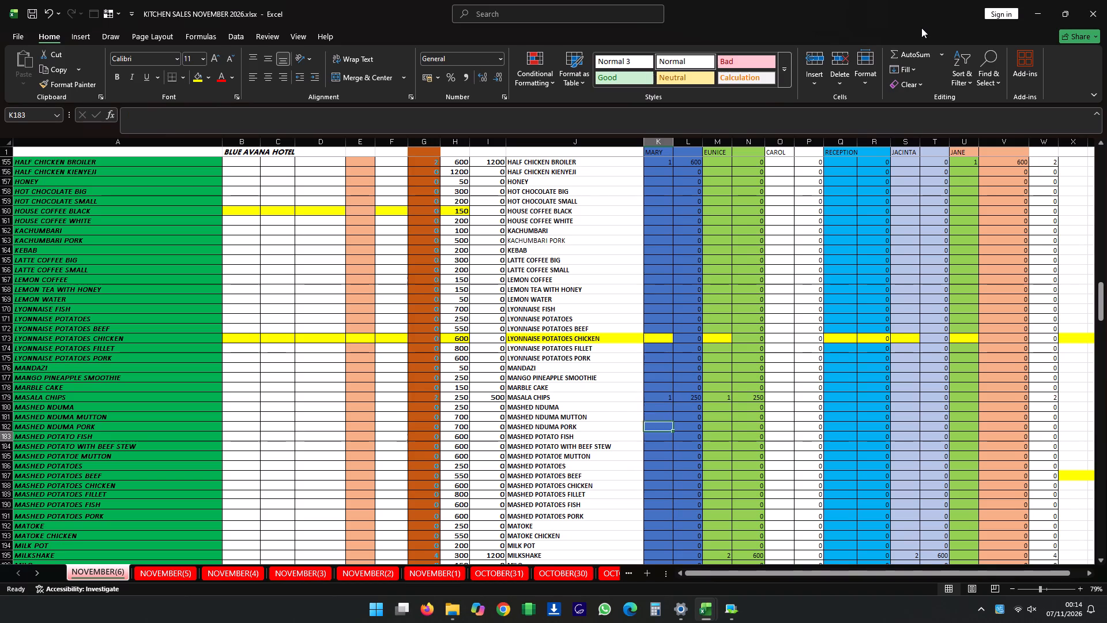
key("Down")
key("Down")
key("Down")
key("Down")
key("Down")
key("Down")
key("Down")
key("Down")
key("Down")
key("Down")
key("Down")
key("Down")
key("Down")
key("Down")
key("Down")
key("Down")
key("Down")
key("Down")
key("Down")
key("Down")
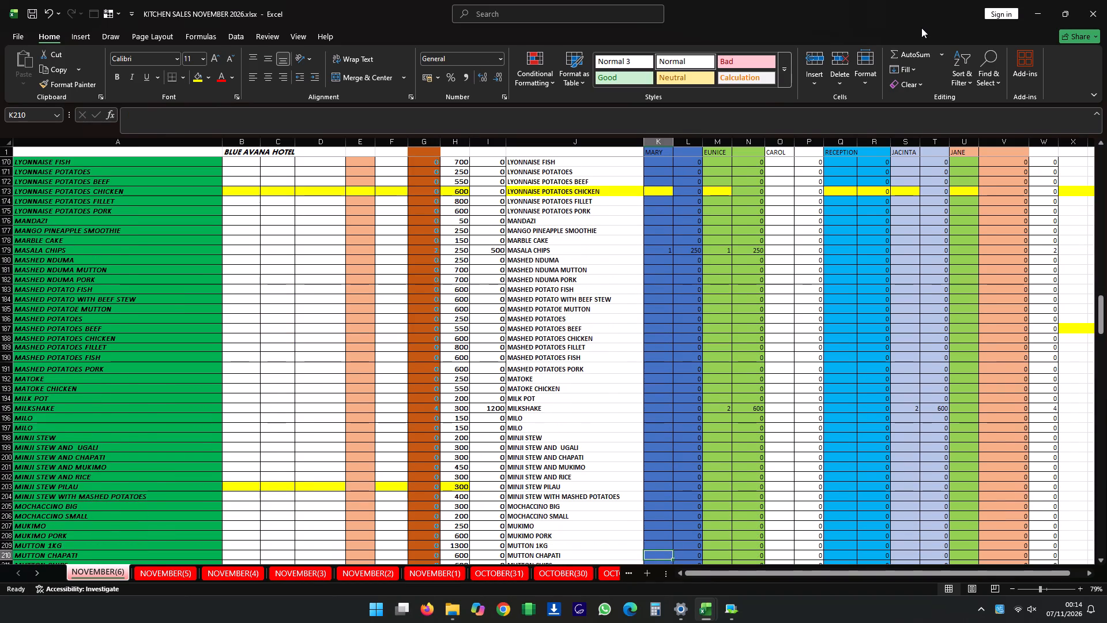
key("Up")
key("Up")
key("Up")
key("Up")
key("Up")
key("Up")
key("Up")
key("Up")
key("Up")
key("Up")
key("Up")
key("Down")
key("Down")
key("Down")
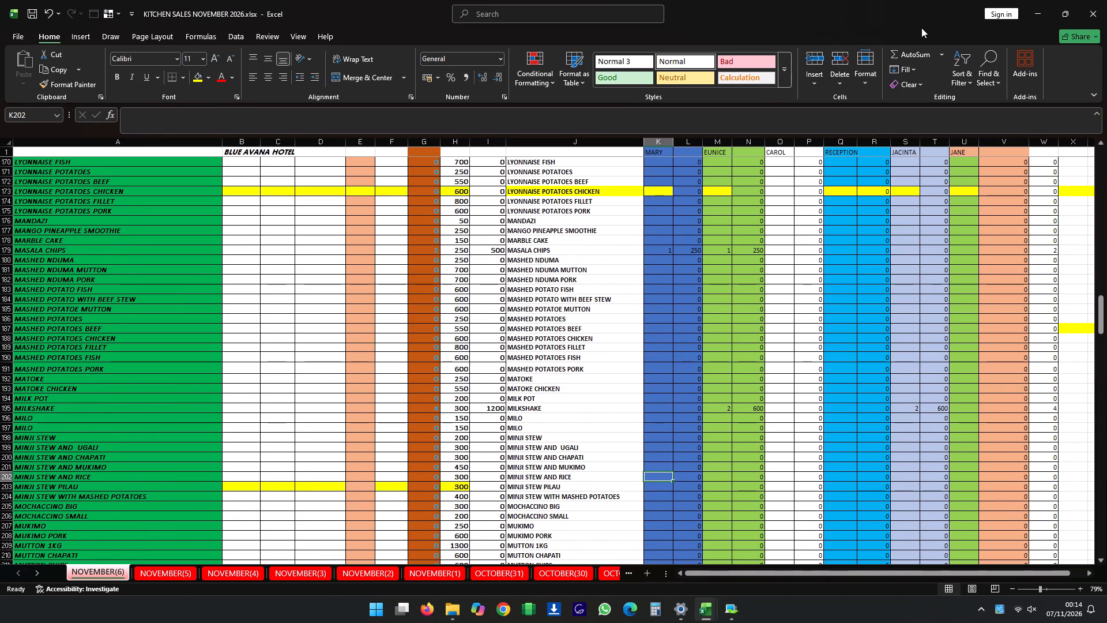
key("1")
key("Down")
key("Up")
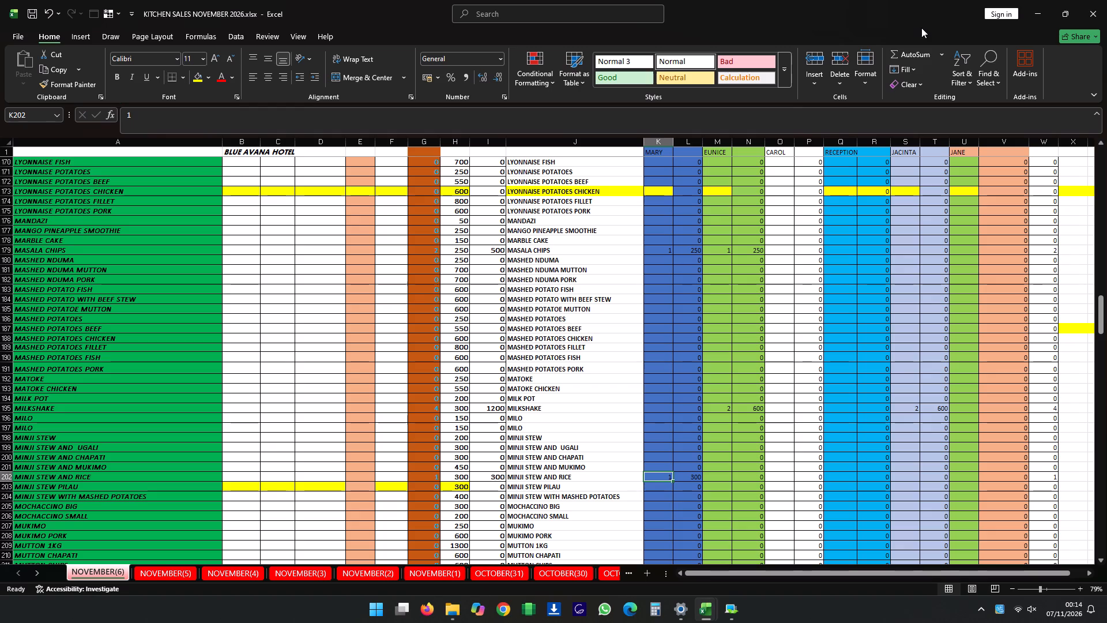
Enter a quantity of 1 for MUKIMO in the MARY column.
key("Down")
key("Down")
key("Down")
key("Down")
key("Down")
key("Down")
key("Down")
key("Down")
key("Down")
key("Down")
key("Down")
key("Down")
key("Down")
key("Down")
key("Down")
key("Down")
key("Down")
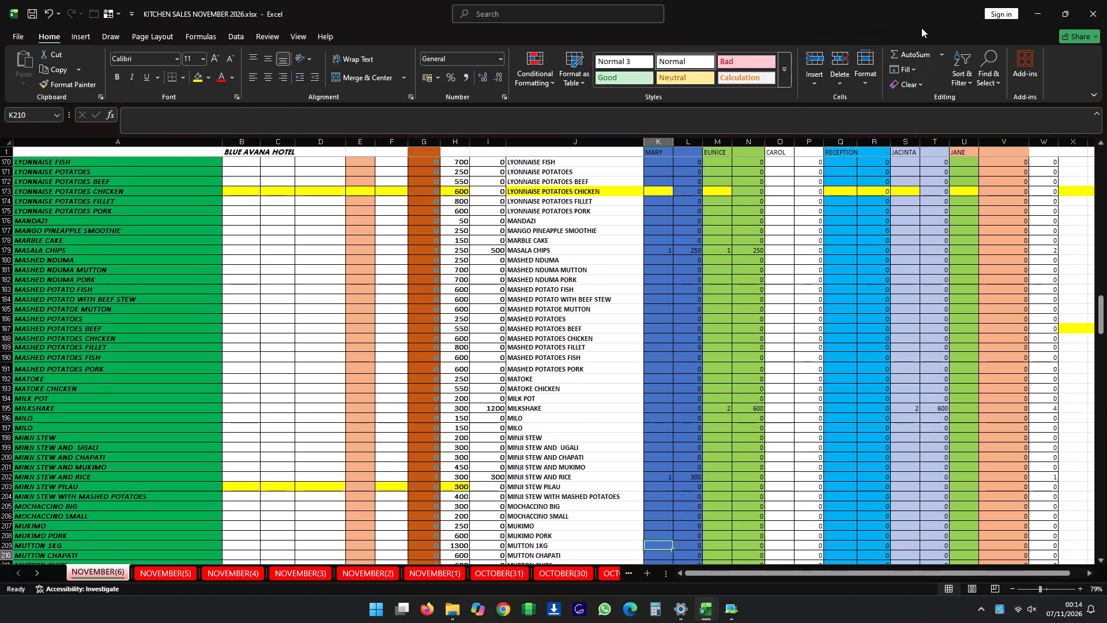
key("Up")
key("Up")
key("Up")
key("Up")
key("Up")
key("Up")
key("Up")
key("Up")
key("Up")
key("Up")
key("Up")
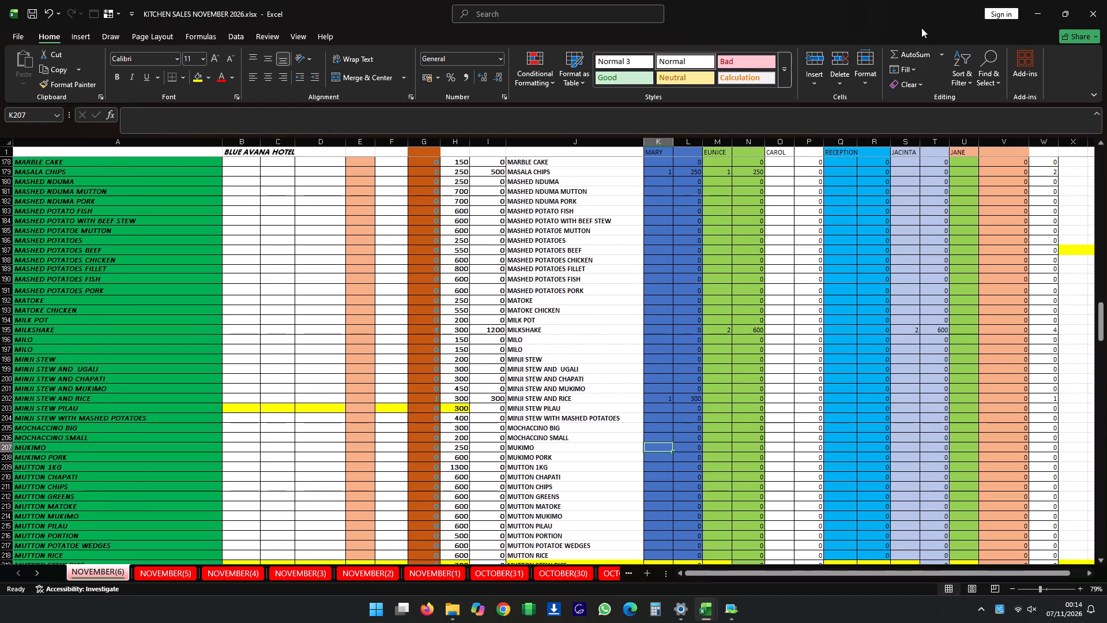
key("1")
key("Down")
key("Up")
Enter a quantity of 3 for RICE BEEF in the MARY column.
key("Down")
key("Down")
key("Down")
key("Down")
key("Down")
key("Down")
key("Down")
key("Down")
key("Down")
key("Down")
key("Down")
key("Down")
key("Down")
key("Down")
key("Down")
key("Down")
key("Down")
key("Down")
key("Down")
key("Down")
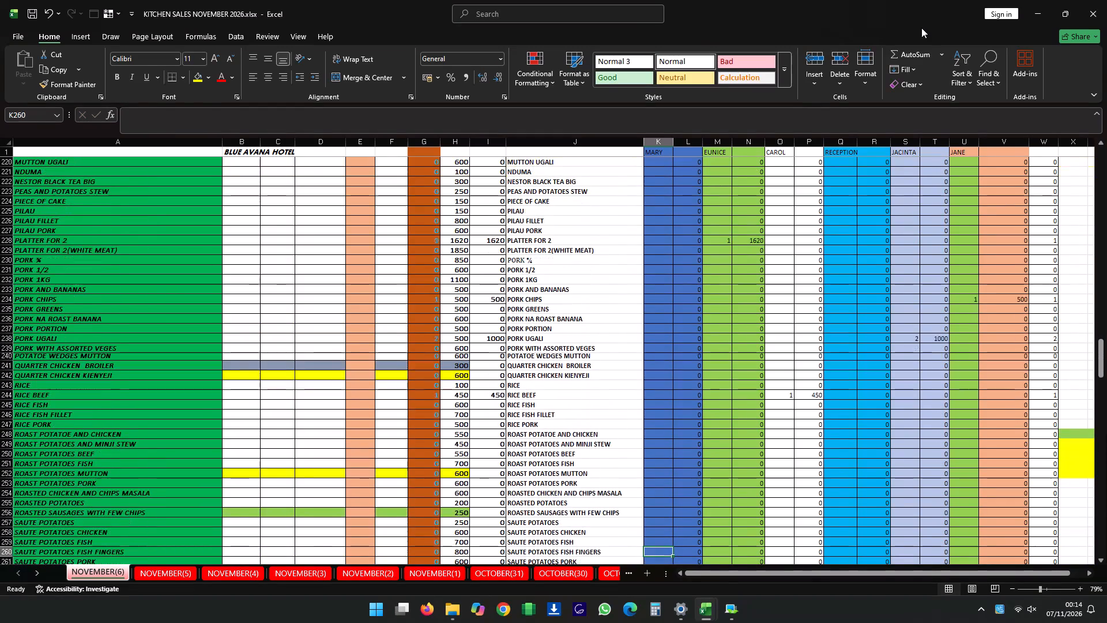
key("Up")
key("Up")
key("Up")
key("Up")
key("Up")
key("Up")
key("Up")
key("Up")
key("Up")
key("Up")
key("Up")
key("Up")
key("Up")
key("Up")
key("Up")
key("Up")
key("3")
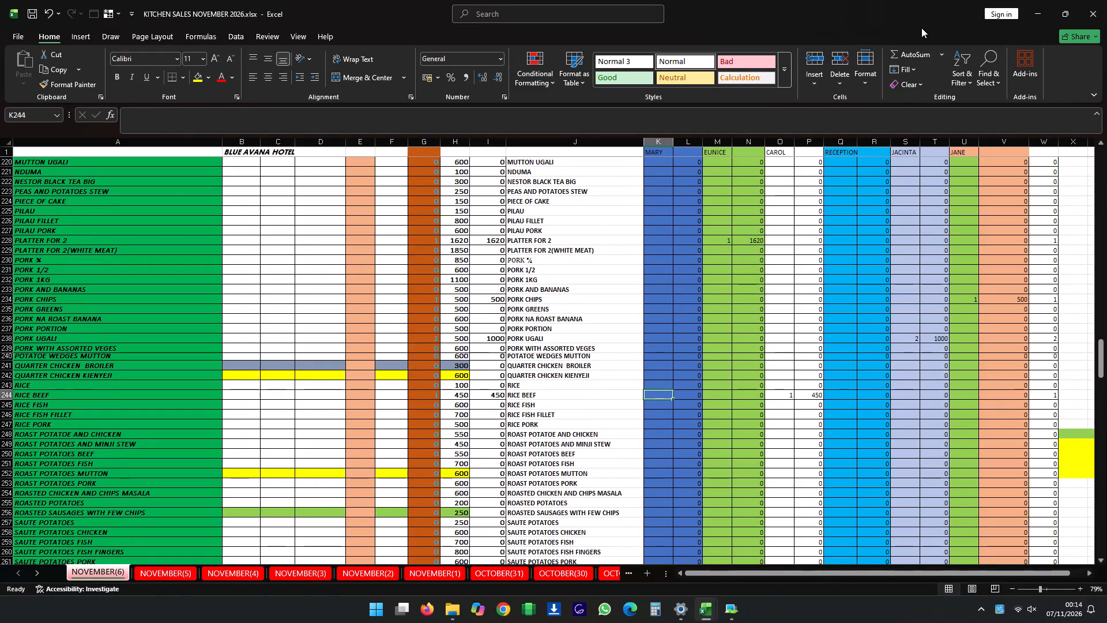
key("Down")
key("Up")
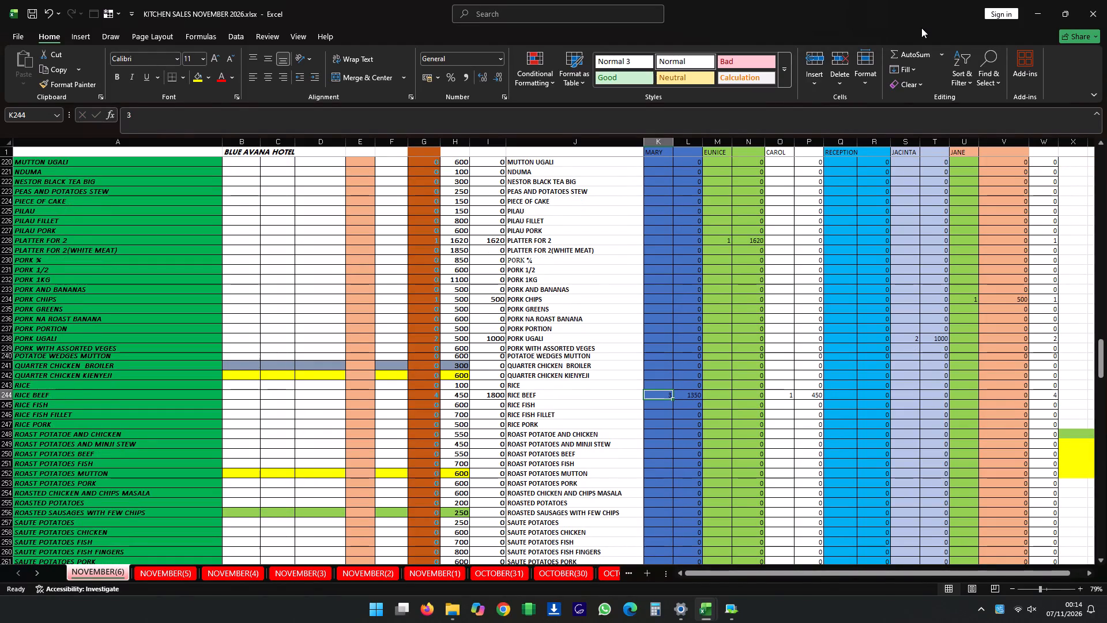
Enter a quantity of 1 for SAUTE POTATOES in the MARY column.
key("Down")
key("Down")
key("Down")
key("Down")
key("Down")
key("Down")
key("Down")
key("Down")
key("Down")
key("Down")
key("Down")
key("Down")
key("Down")
key("Down")
key("Down")
key("Down")
key("Down")
key("Up")
key("Up")
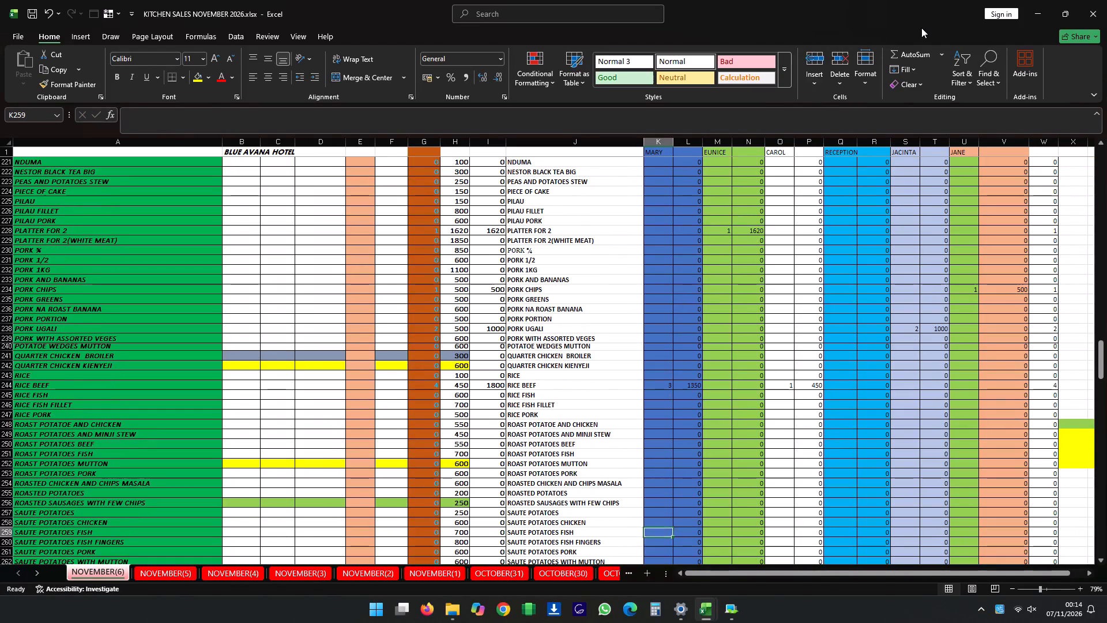
key("Up")
key("Up")
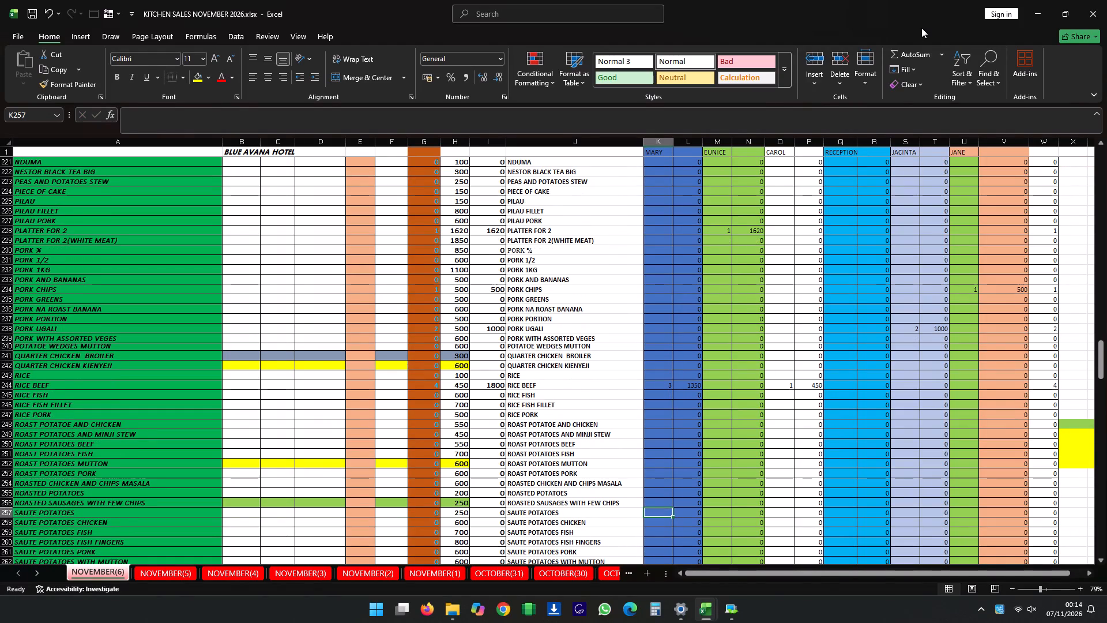
key("1")
key("Down")
key("Up")
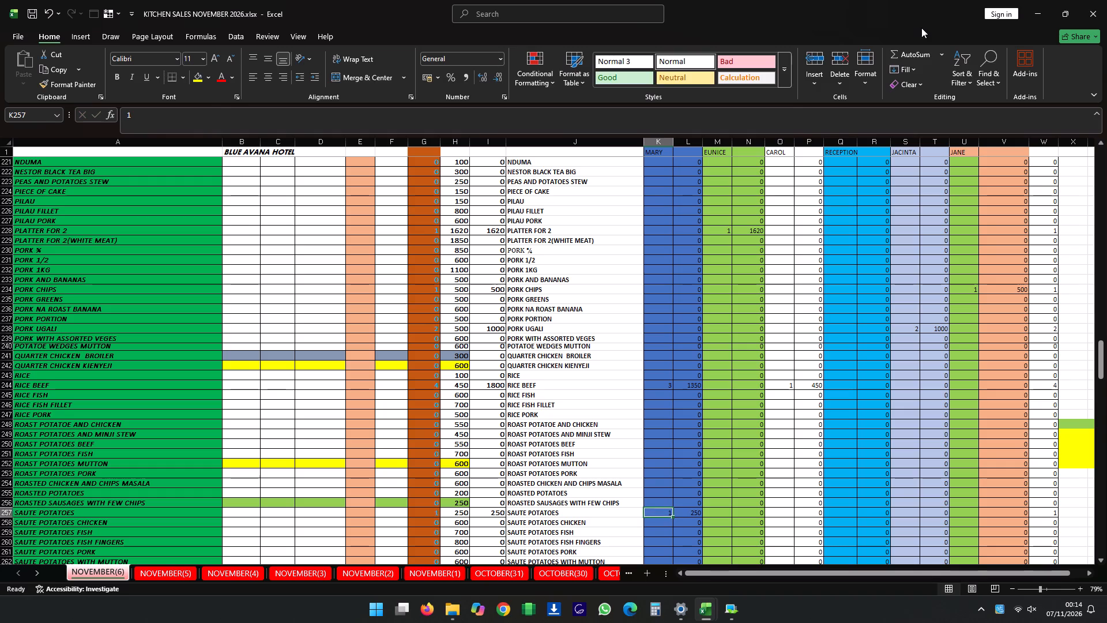
Enter a quantity of 2 for TEA MASALA CUP in the MARY column.
key("Down")
key("Down")
key("Down")
key("Down")
key("Down")
key("Down")
key("Down")
key("Down")
key("Down")
key("Down")
key("Down")
key("Down")
key("Down")
key("Down")
key("Down")
key("Down")
key("Down")
key("Down")
key("Down")
key("Down")
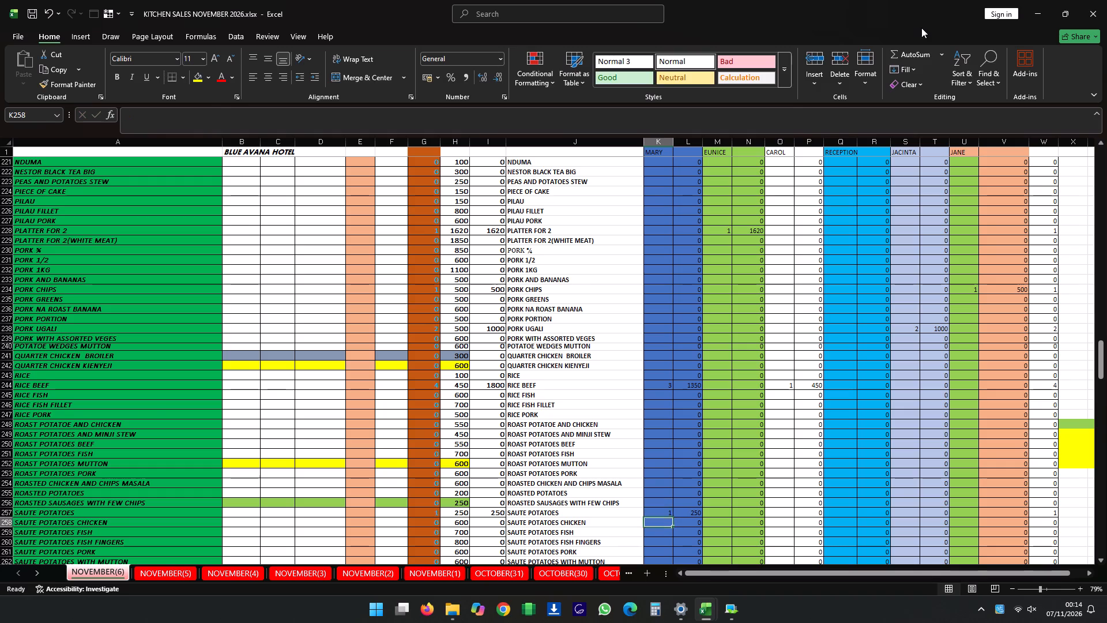
key("Up")
key("Up")
key("Up")
key("Up")
key("Up")
key("Up")
key("Up")
key("Up")
key("Up")
key("Up")
key("Up")
key("Up")
key("Up")
key("Up")
key("Up")
key("Up")
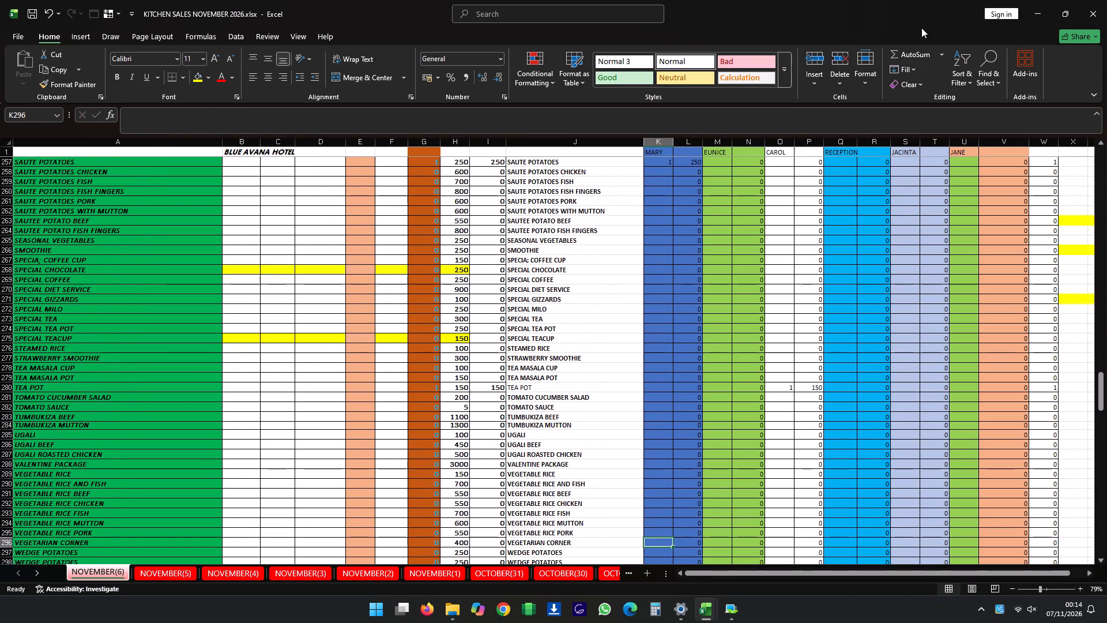
key("Up")
key("Up")
key("Up")
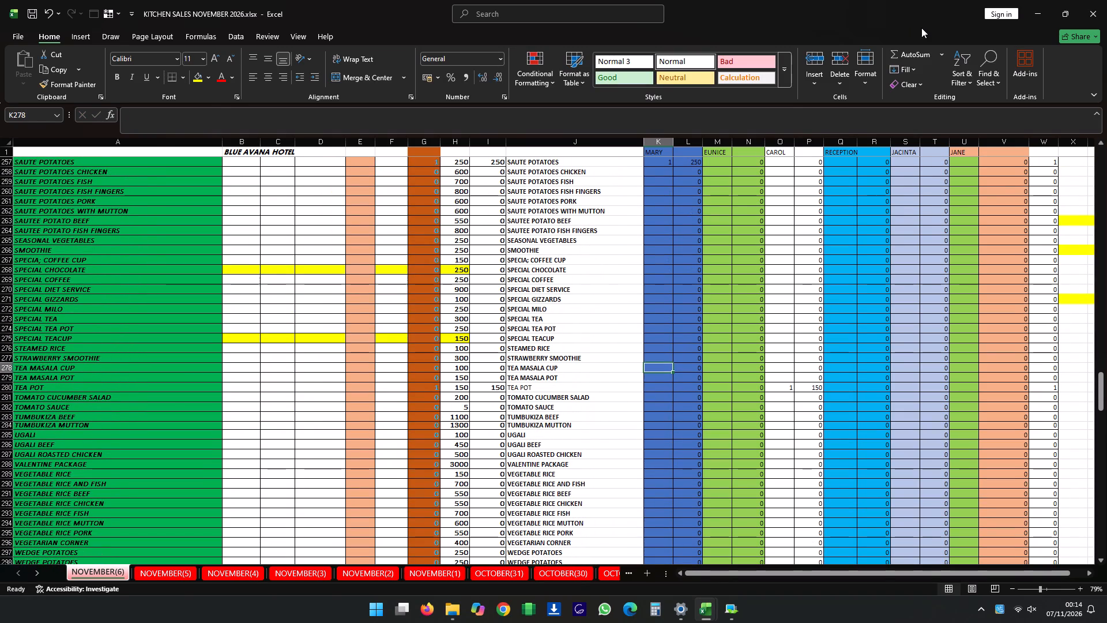
key("2")
key("Down")
key("Up")
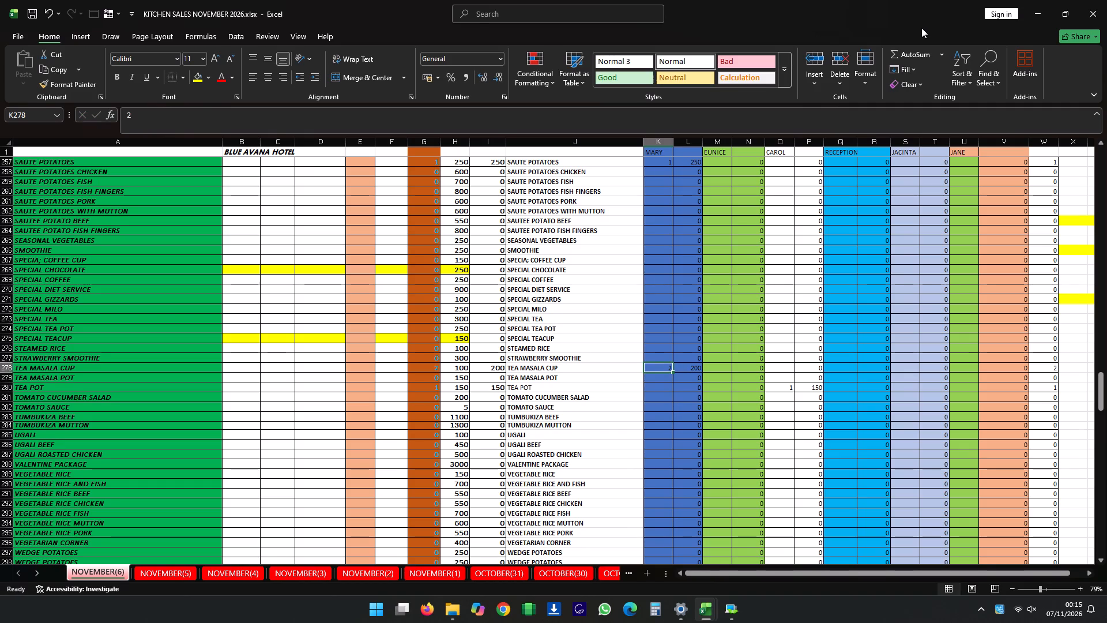
Review the MARY column entries from TEA MASALA CUP back up to SAUTE POTATOES.
key("Up")
key("Up")
key("Up")
key("Up")
key("Up")
key("Up")
key("Up")
key("Up")
key("Up")
key("Up")
key("Up")
key("Up")
key("Up")
key("Up")
key("Up")
key("Up")
key("Up")
key("Up")
key("Up")
key("Up")
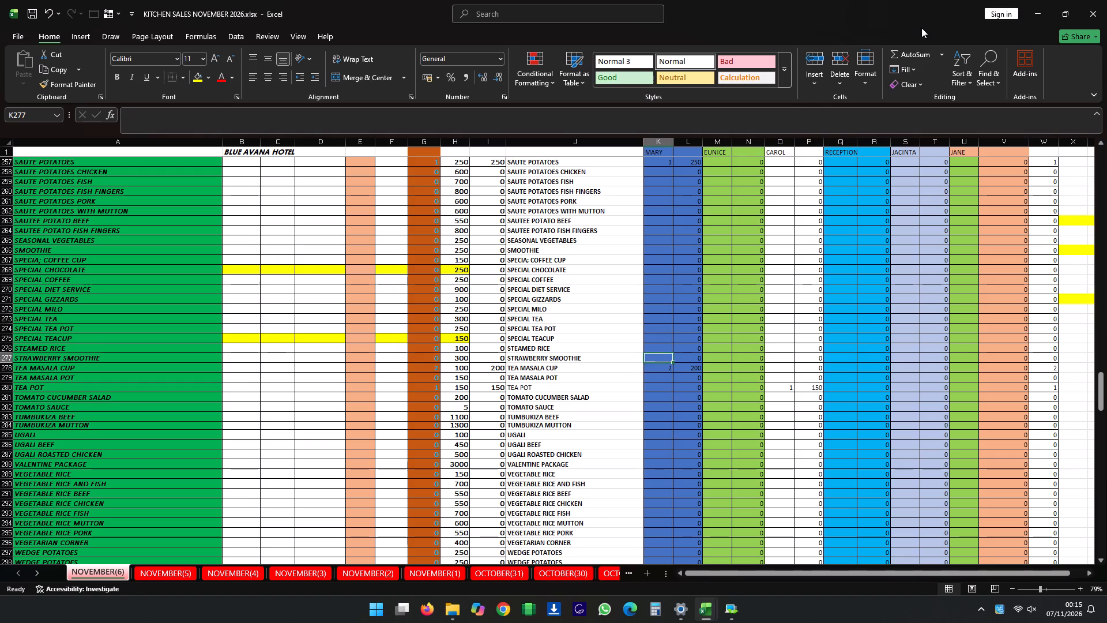
key("Up")
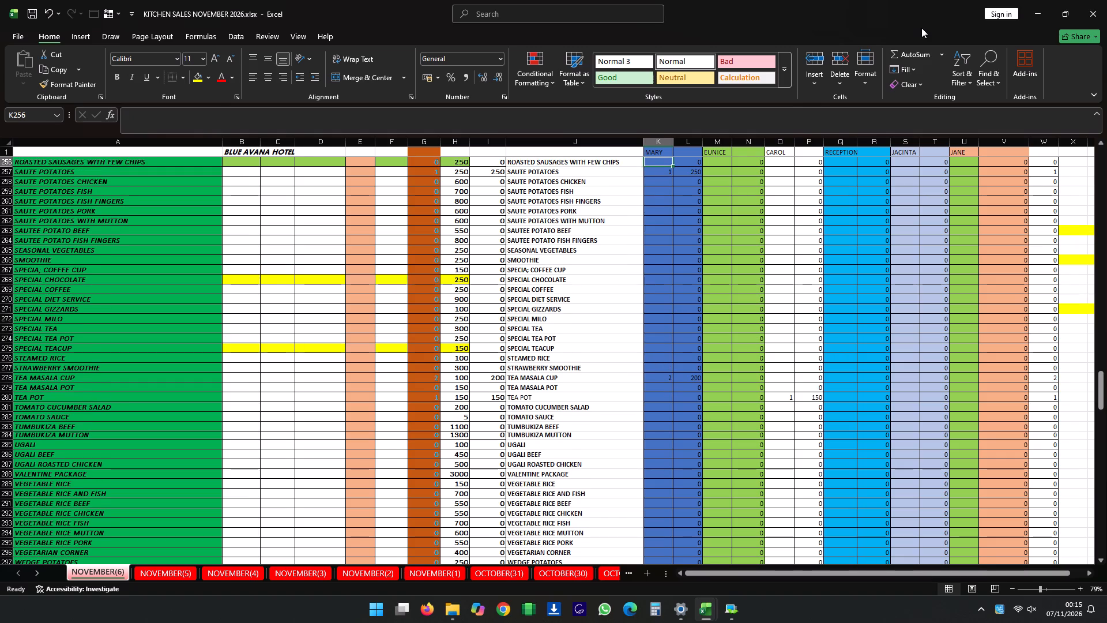
key("Down")
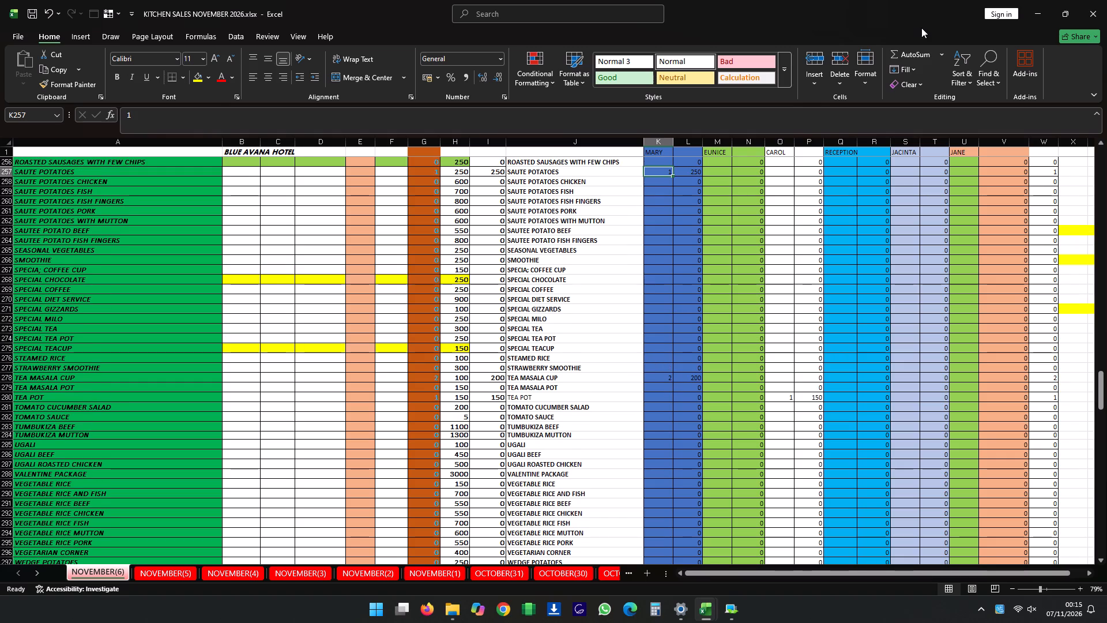
Examine the rest of the MARY column down to the TOTAL row and the summary section below it.
key("Down")
key("Down")
key("Down")
key("Down")
key("Down")
key("Down")
key("Down")
key("Down")
key("Down")
key("Down")
key("Down")
key("Down")
key("Down")
key("Down")
key("Down")
key("Down")
key("Down")
key("Down")
key("Down")
key("Down")
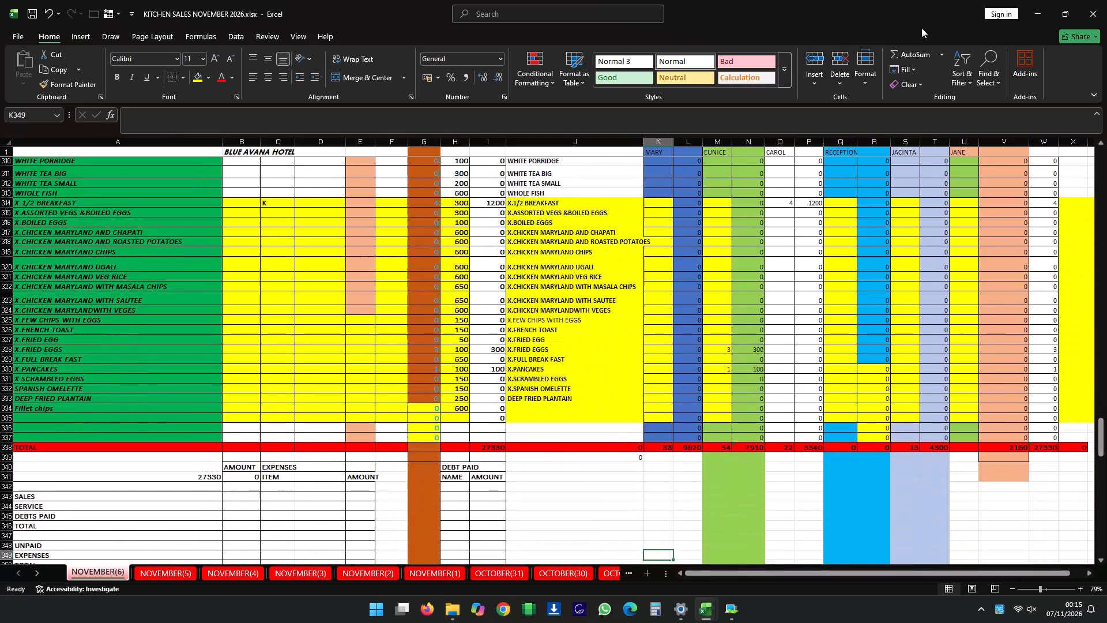
Enter a quantity of 1 for X.SPANISH OMELETTE in the MARY column.
key("Up")
key("Up")
key("Up")
key("Up")
key("Up")
key("Up")
key("Up")
key("Up")
key("Up")
key("Up")
key("Up")
key("Up")
key("Up")
key("Up")
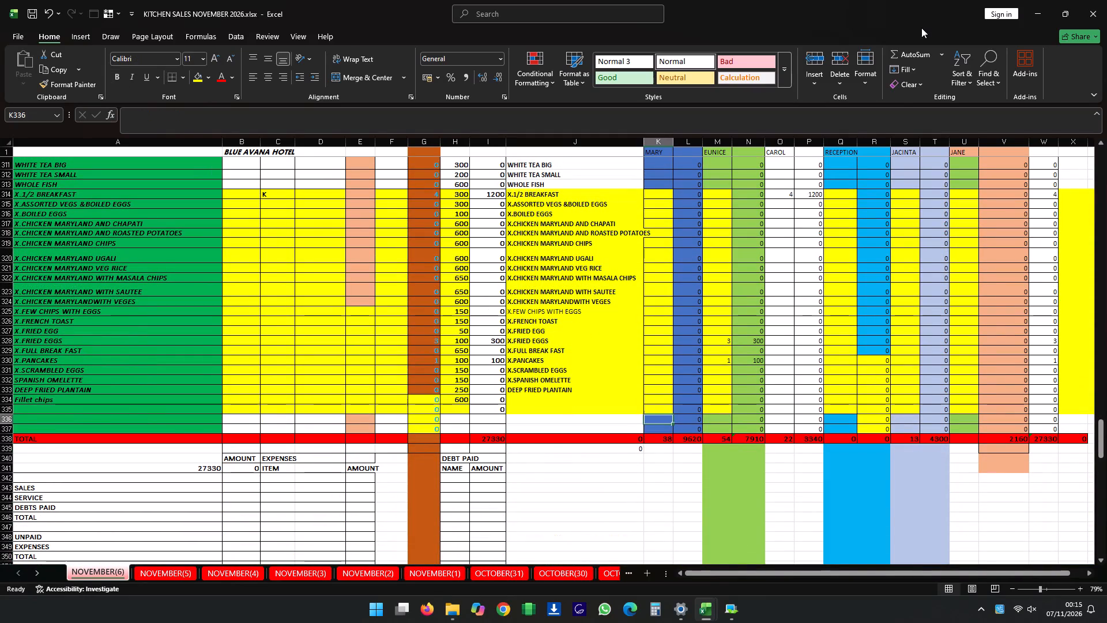
key("Up")
key("Up")
key("Up")
key("Up")
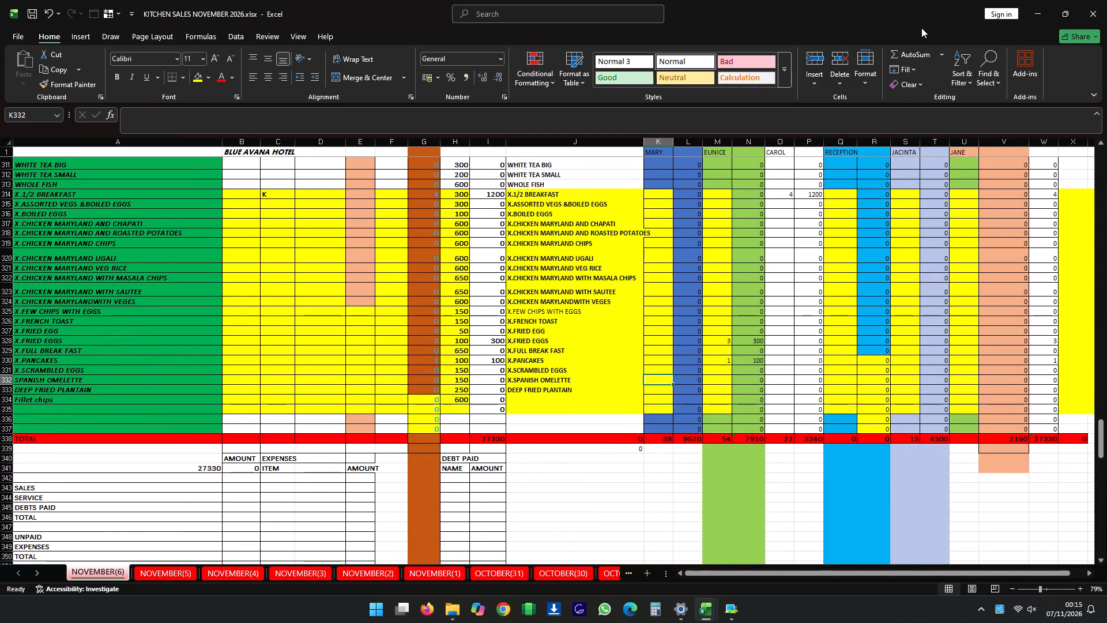
key("1")
key("Down")
key("Up")
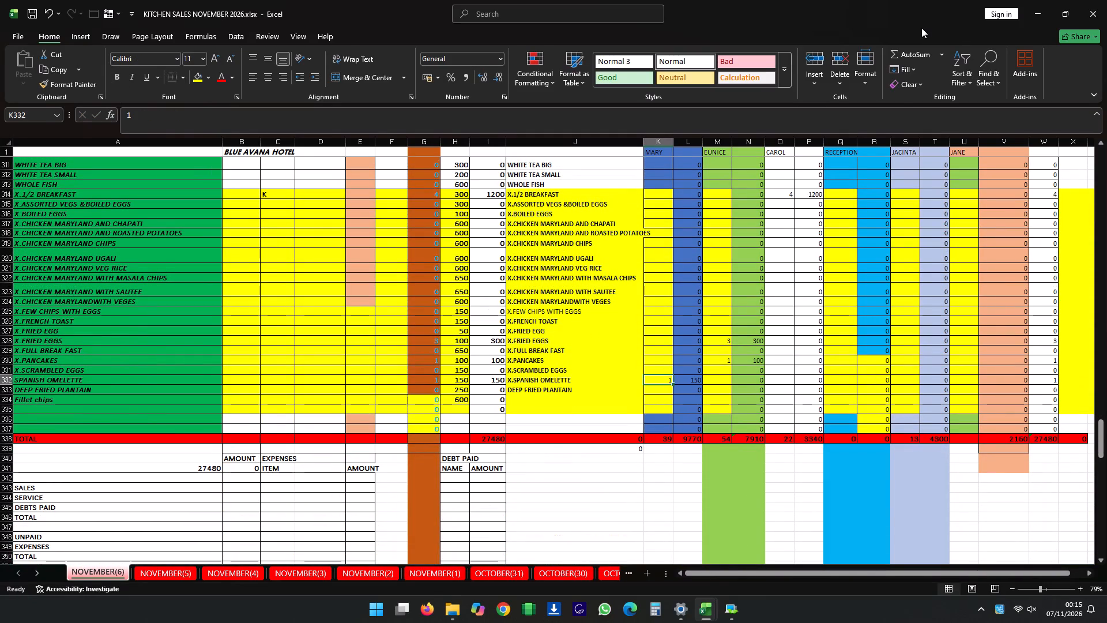
Examine the MARY column's TOTAL row and the sales summary section below it.
key("Down")
key("Down")
key("Down")
key("Down")
key("Down")
key("Down")
key("Down")
key("Down")
key("Down")
key("Down")
key("Down")
key("Down")
key("Down")
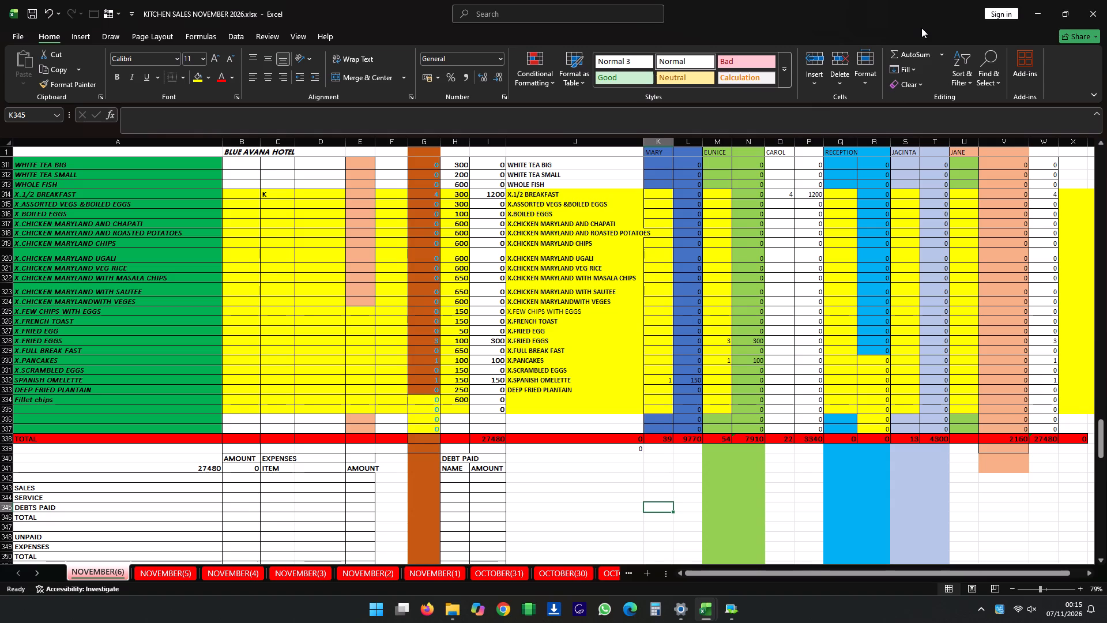
key("Down")
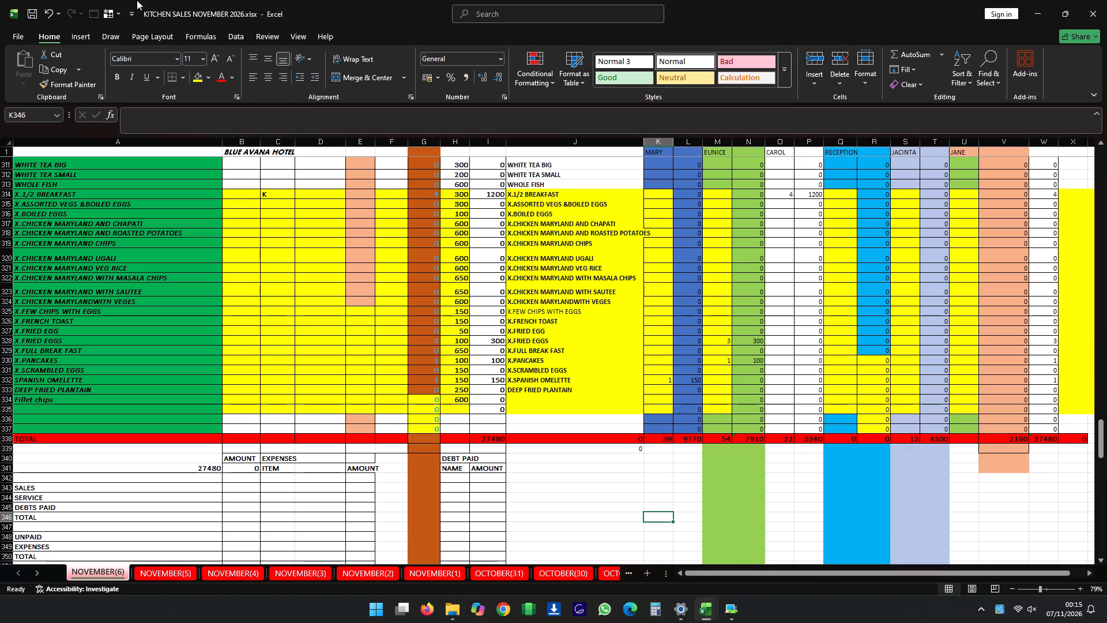
Save the kitchen sales workbook.
left_click(27, 10)
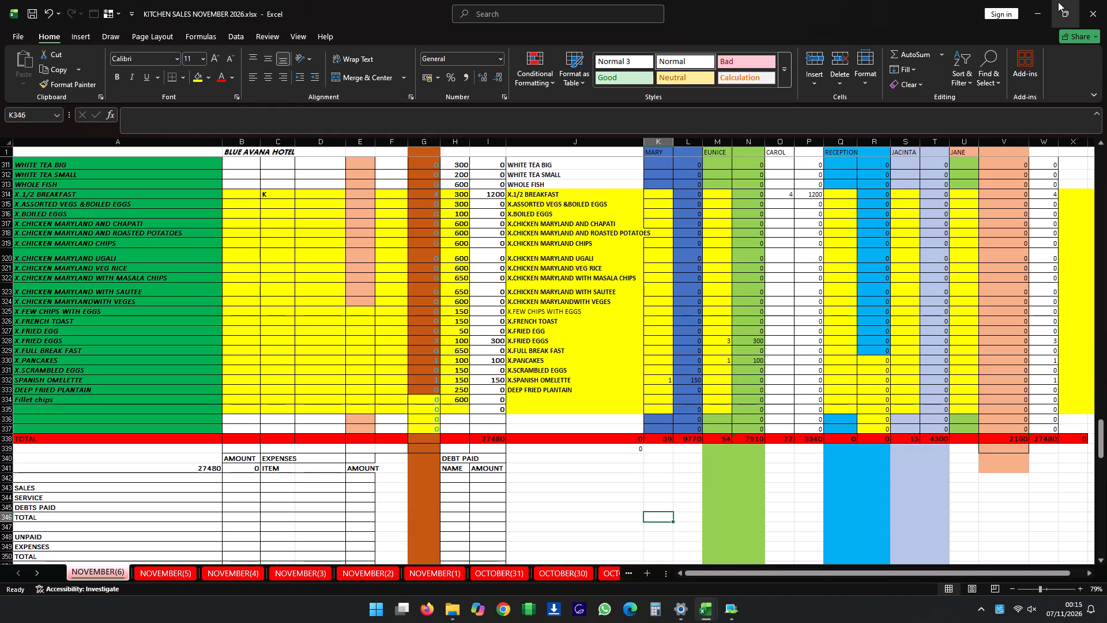
Switch to the NOVEMBER(6) sheet of the bar sales workbook and set KITCHEN to 27480, matching the kitchen workbook's total.
left_click(1046, 2)
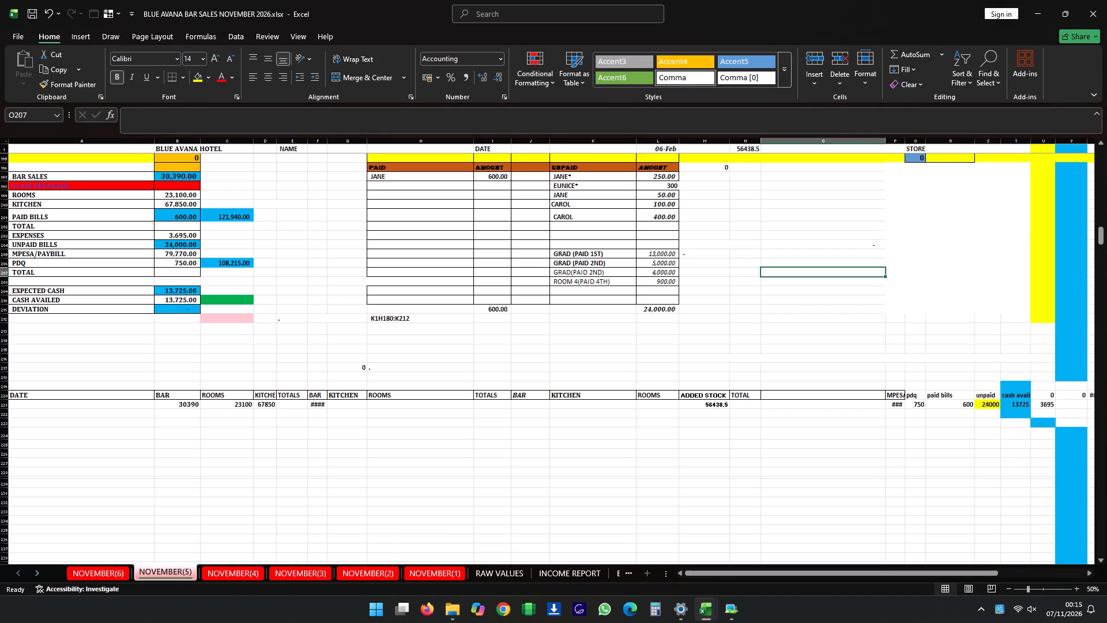
left_click(84, 567)
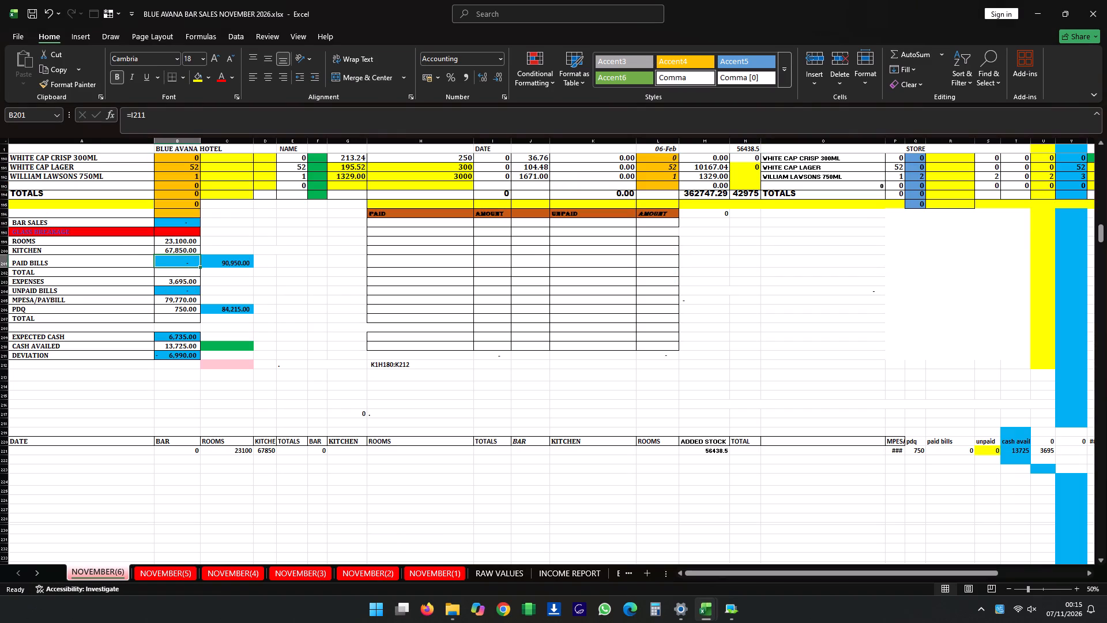
left_click(183, 249)
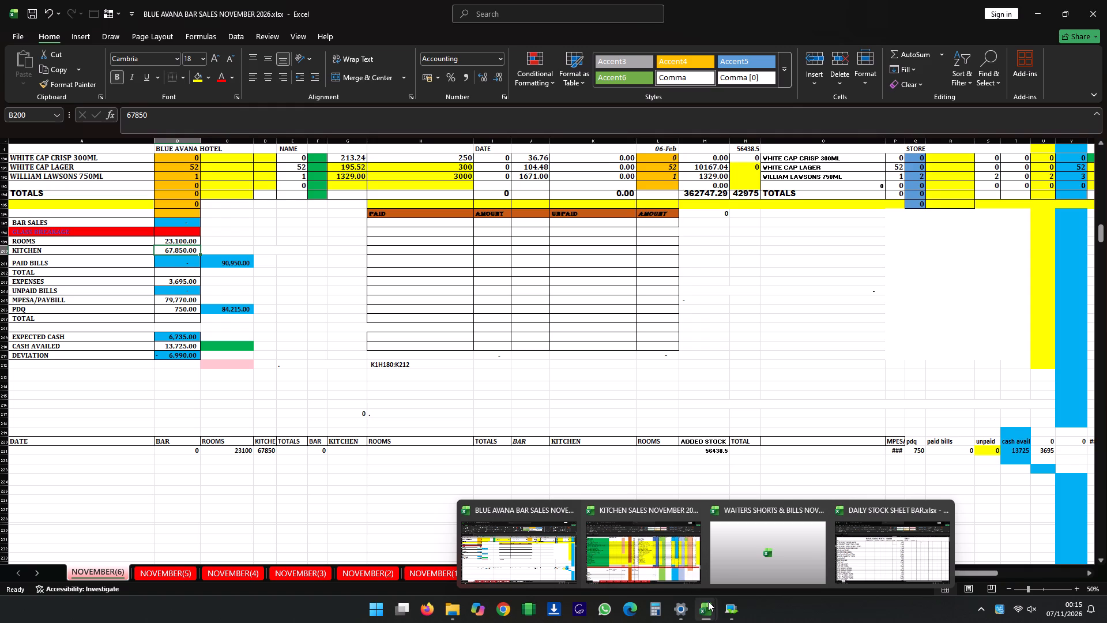
left_click(676, 567)
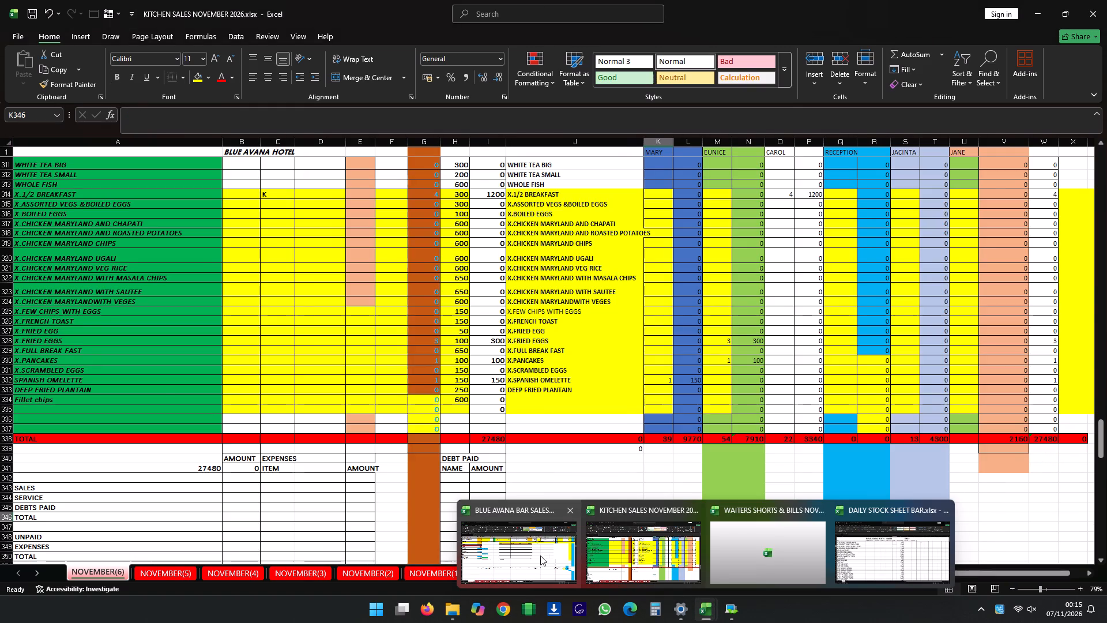
left_click(499, 553)
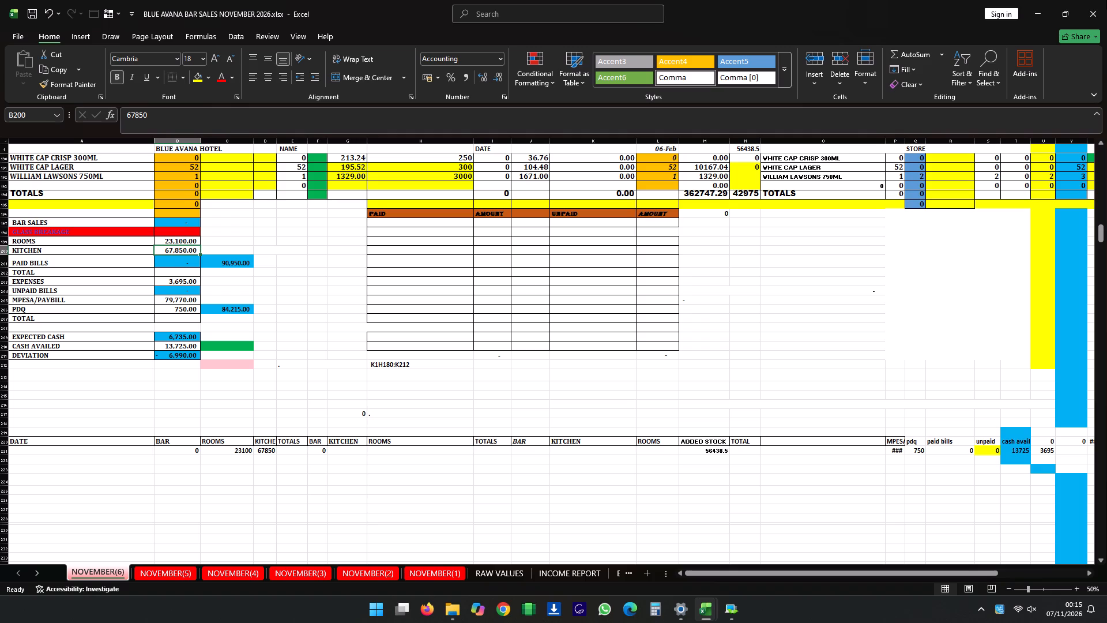
key("2")
type("7480")
key("Down")
Set the ROOMS amount to 10300 in the bar sales summary.
key("Up")
key("Up")
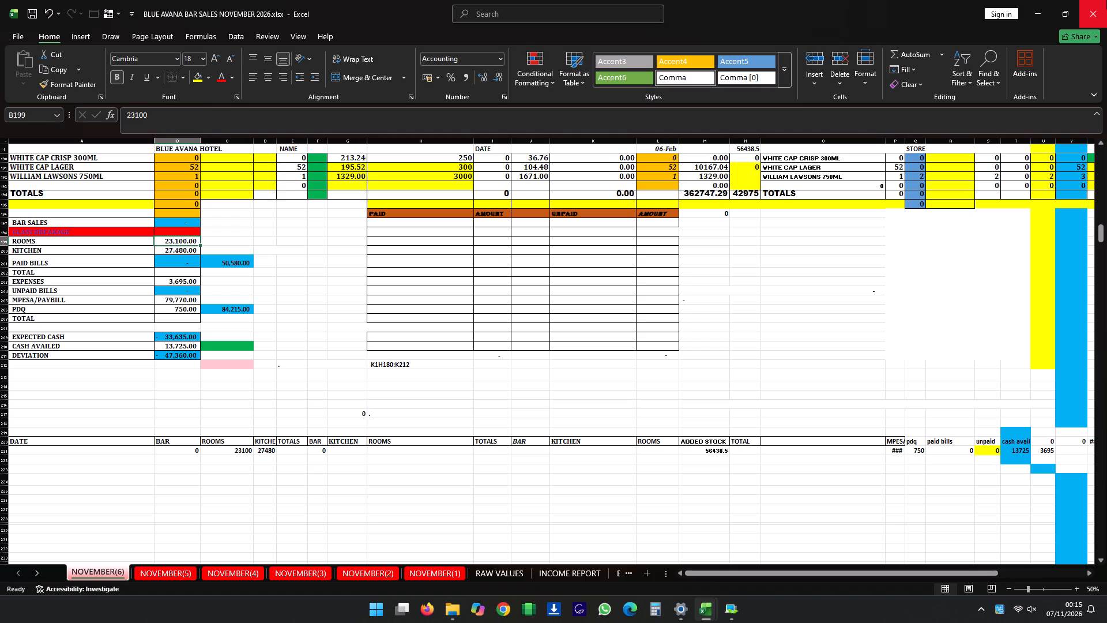
type("103")
type("00")
key("Down")
Set the EXPENSES amount to 2000 in the bar sales summary.
key("Down")
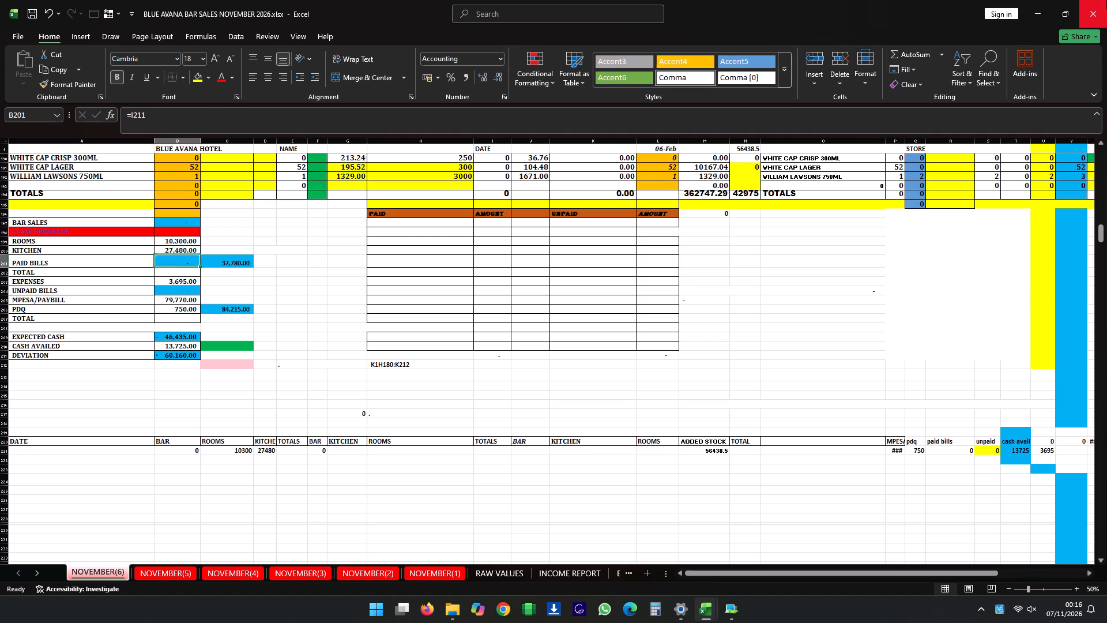
key("Down")
key("Down")
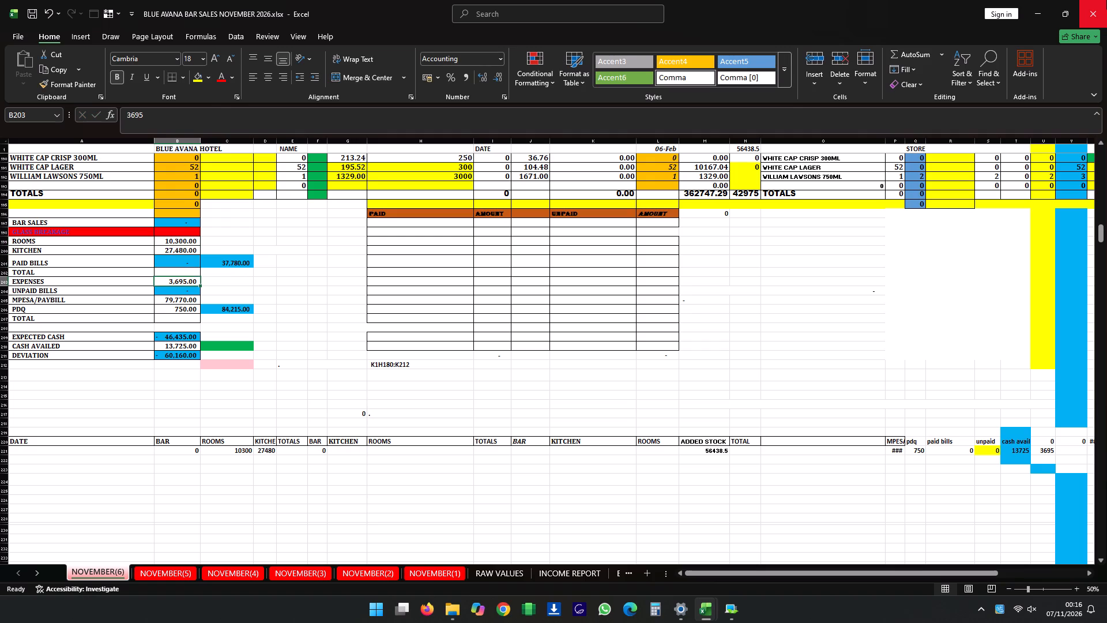
type("2000")
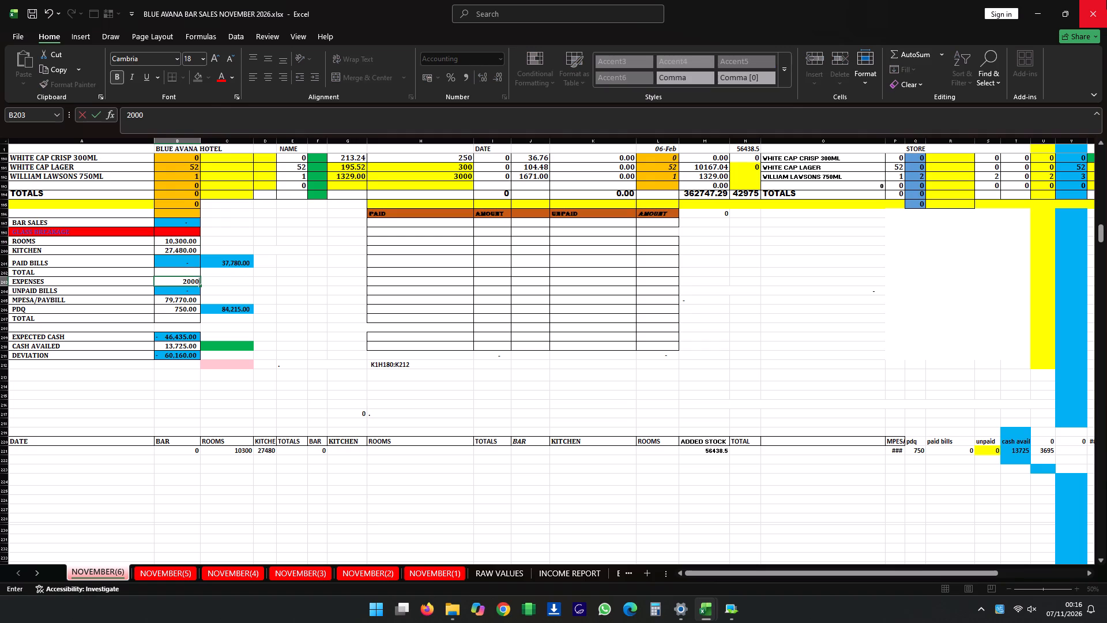
key("Down")
Set the PDQ amount to 3500 in the bar sales summary.
key("Down")
key("Down")
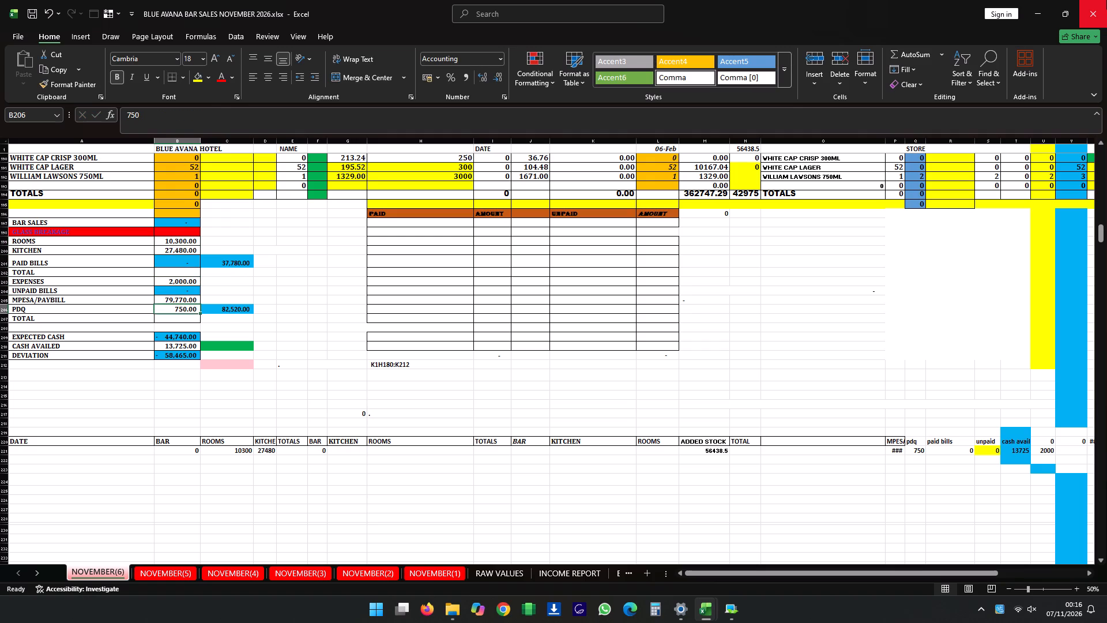
type("3500")
key("Down")
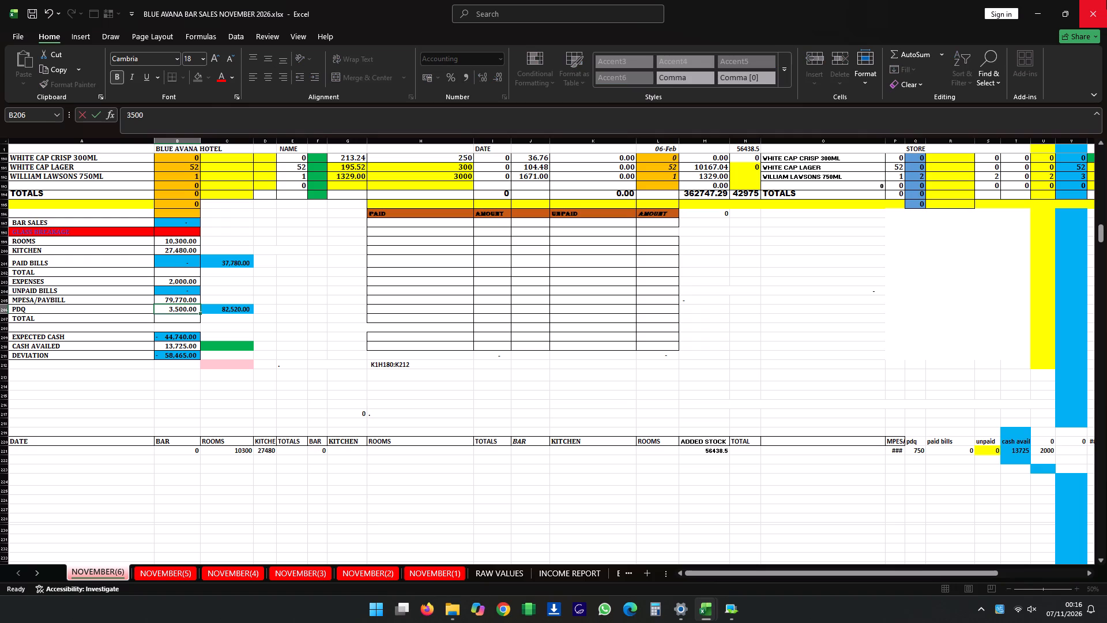
Select the MPESA/PAYBILL amount in the bar sales summary.
key("Up")
key("Up")
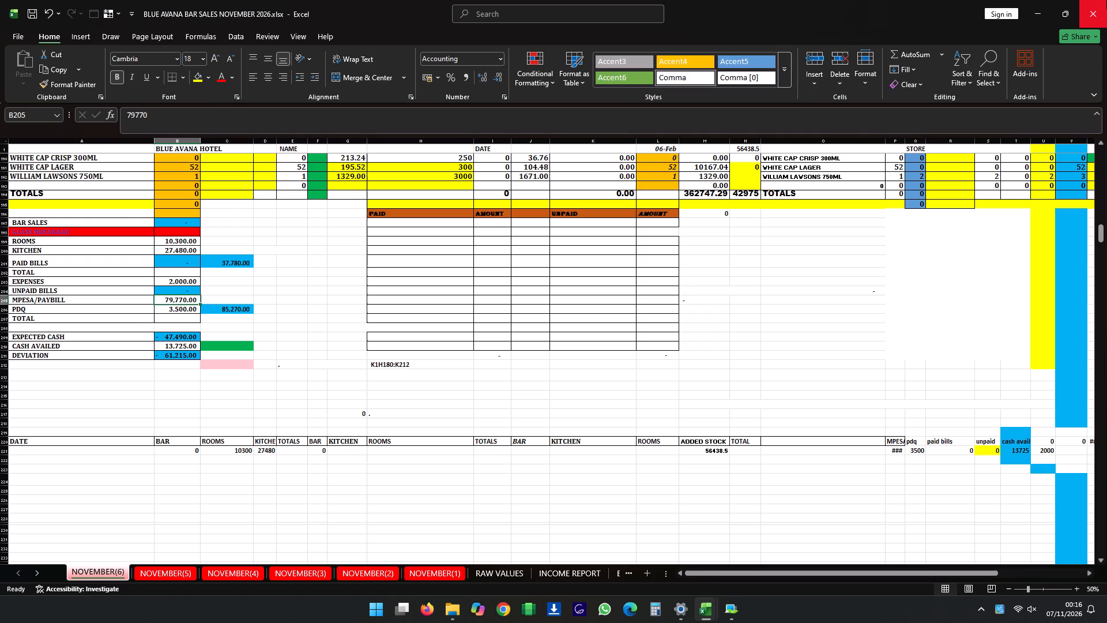
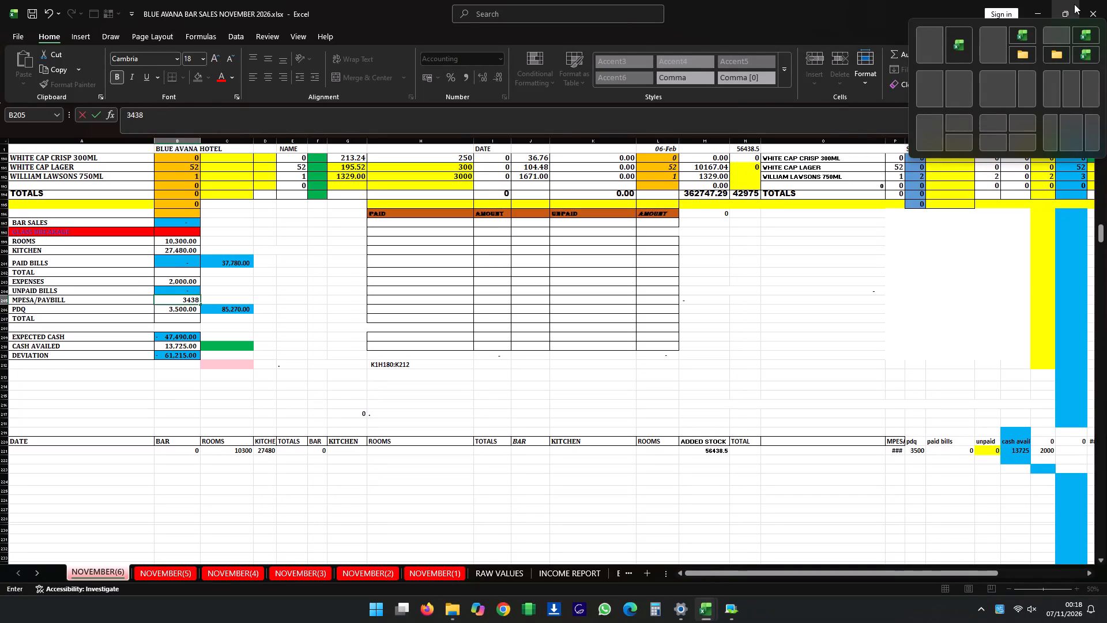
Set the MPESA/PAYBILL amount to 34380 in the bar sales summary.
key("Down")
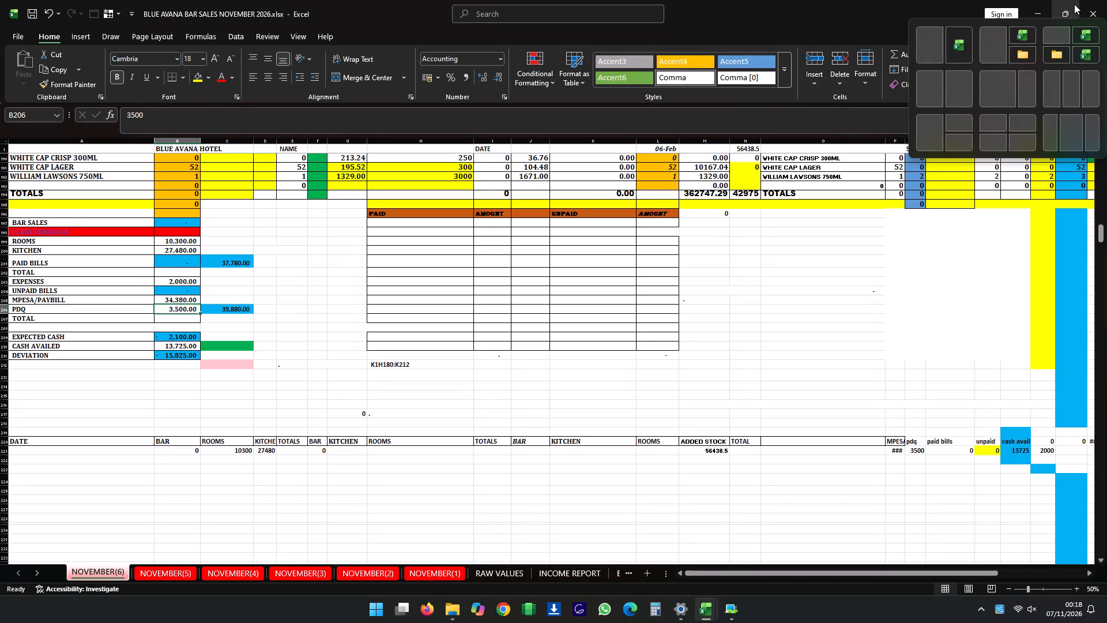
Check the cash availed, expected cash and unpaid bills entries in the bar sales summary.
key("Down")
key("Down")
key("Down")
key("Down")
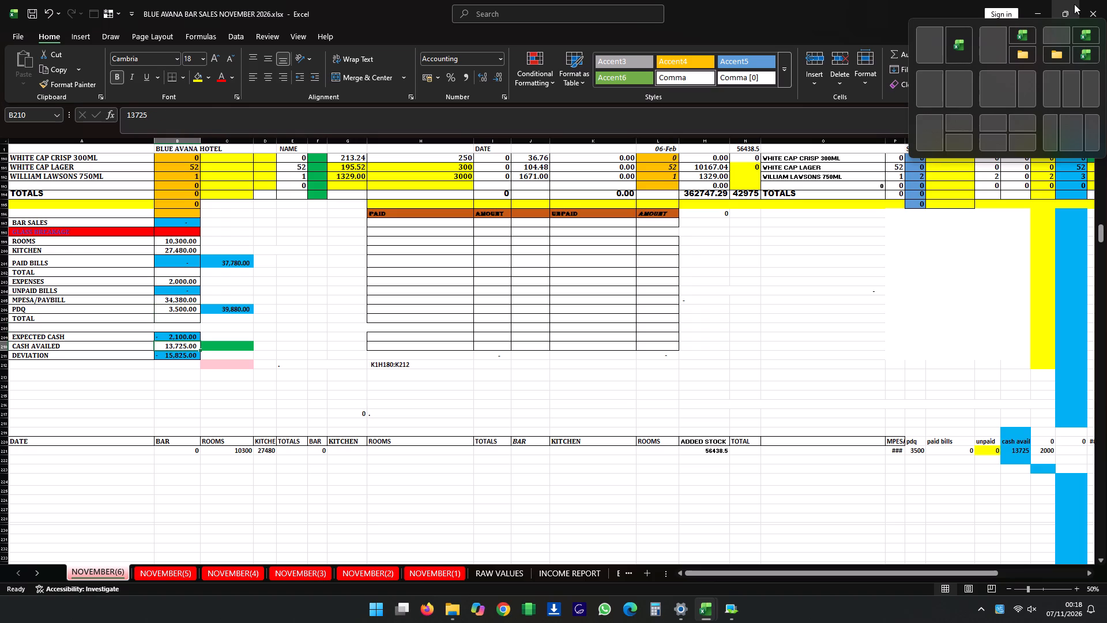
key("Up")
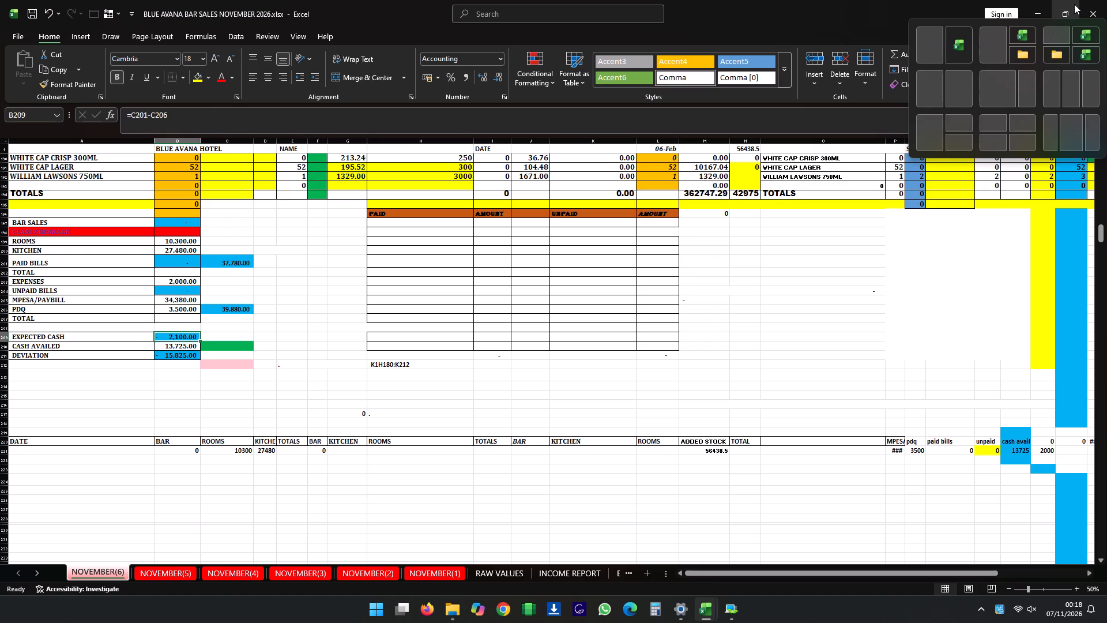
key("Up")
key("Up")
key("Up")
key("Up")
key("Up")
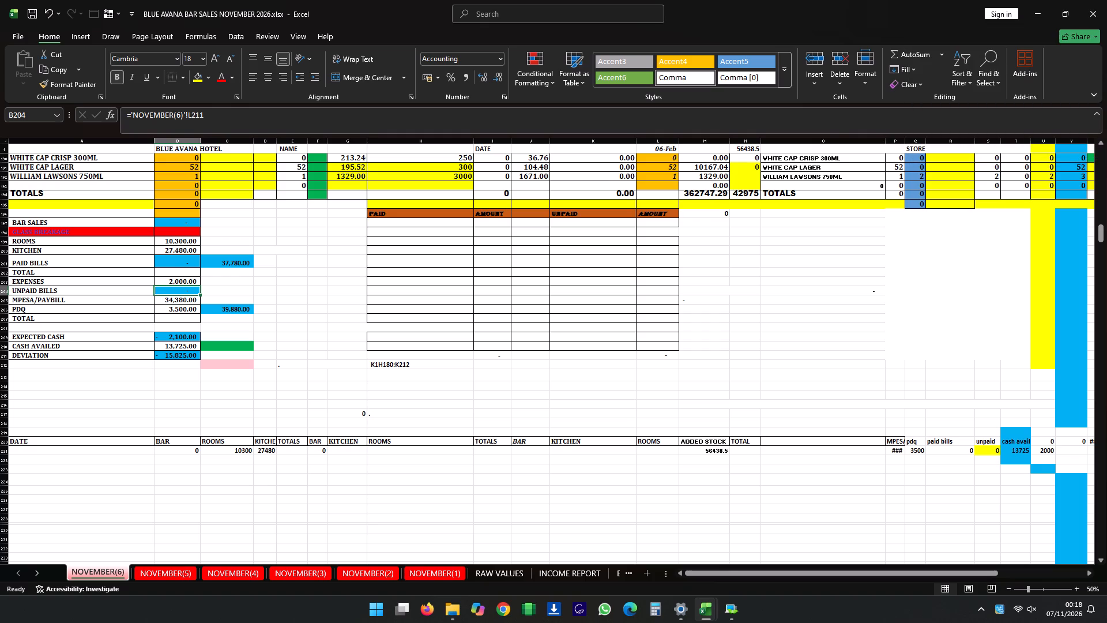
Record a paid bill of 400 for CAROL in the first row of the PAID table.
left_click(486, 224)
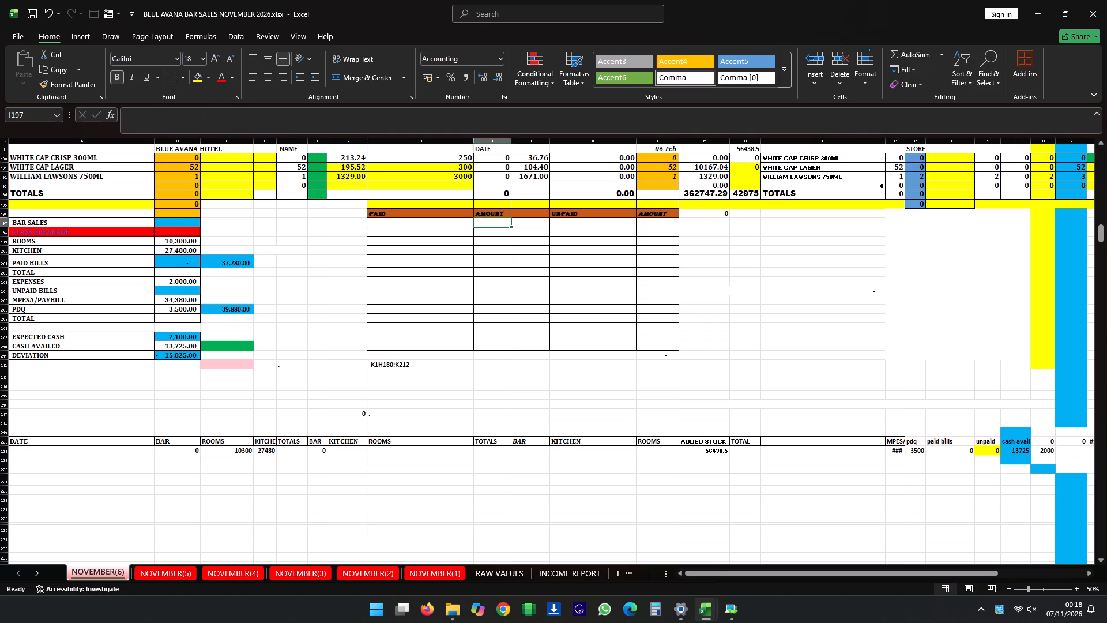
type("400")
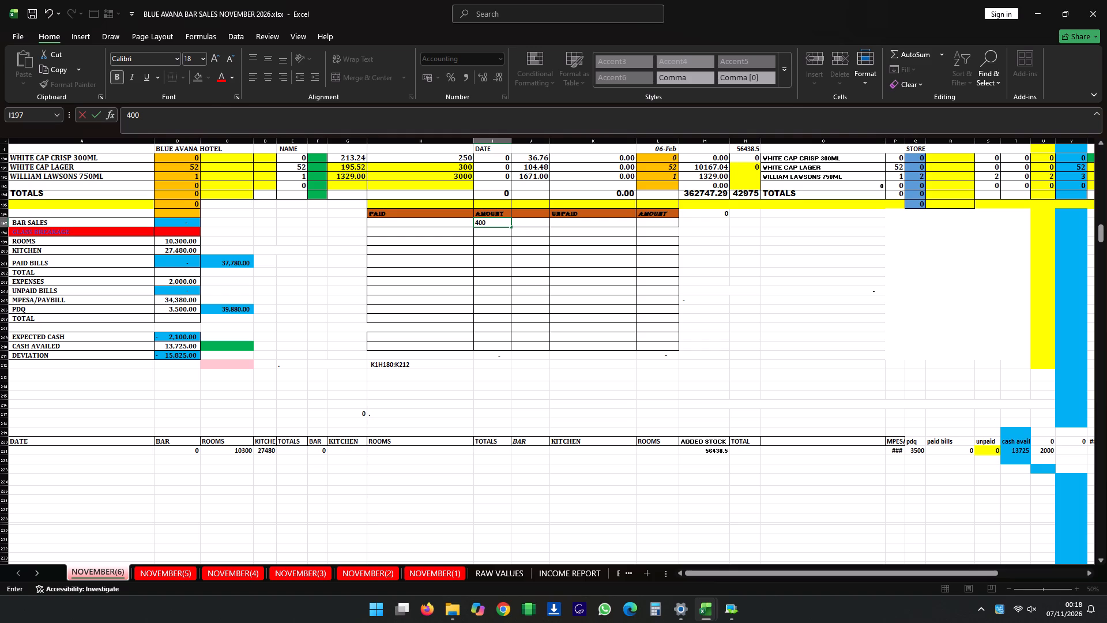
key("Left")
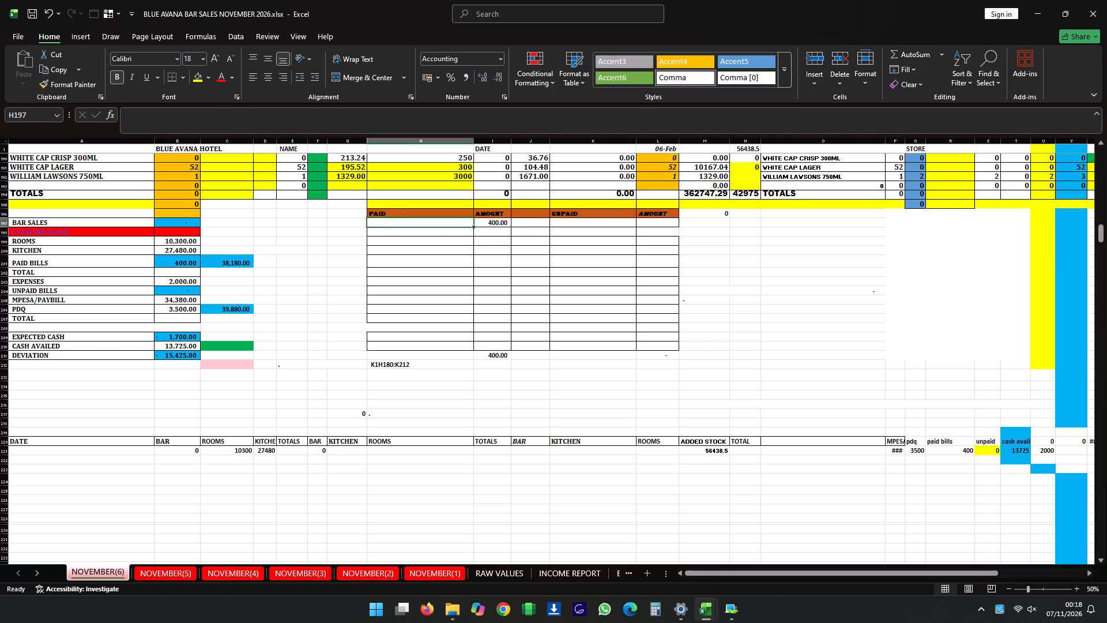
type("CAR")
type("OL")
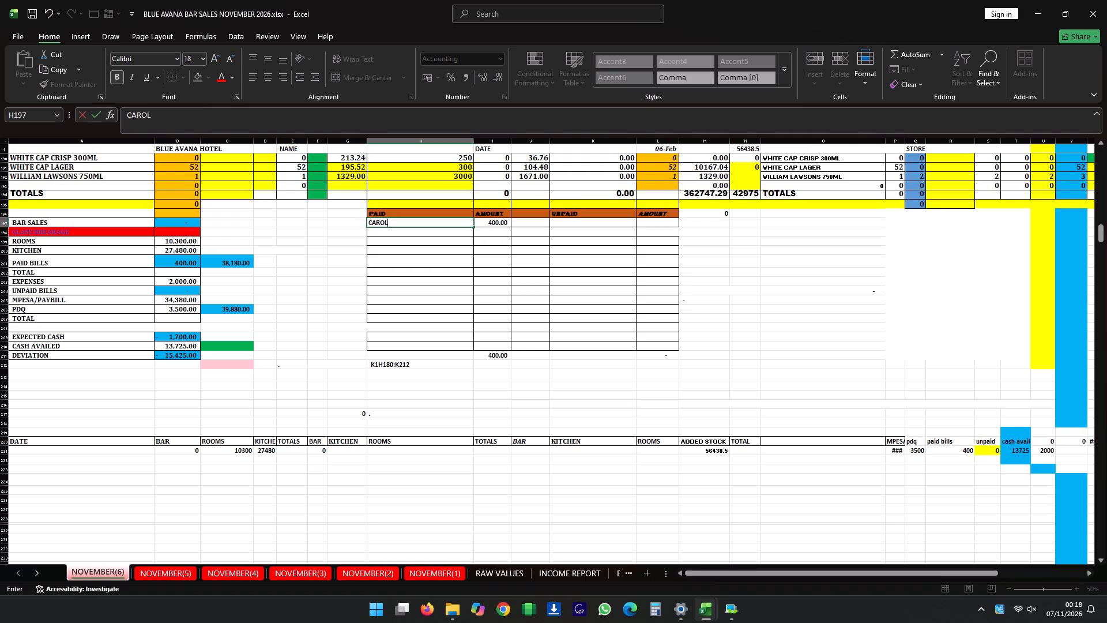
key("Down")
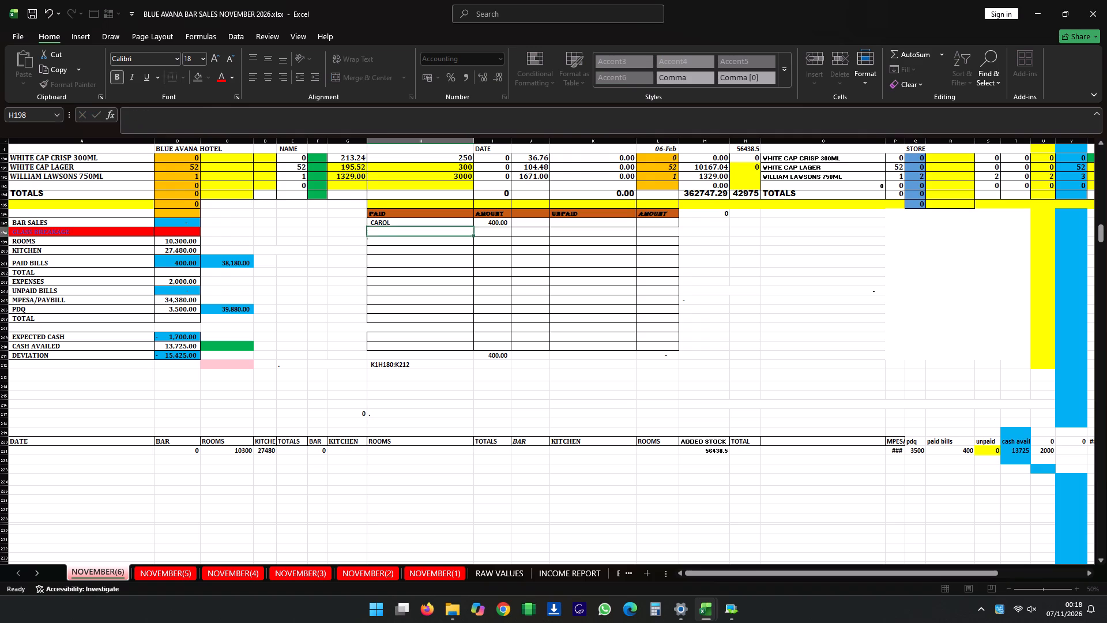
Enter 3150 as the first amount in the UNPAID bills table.
key("Up")
key("Right")
key("Down")
key("Right")
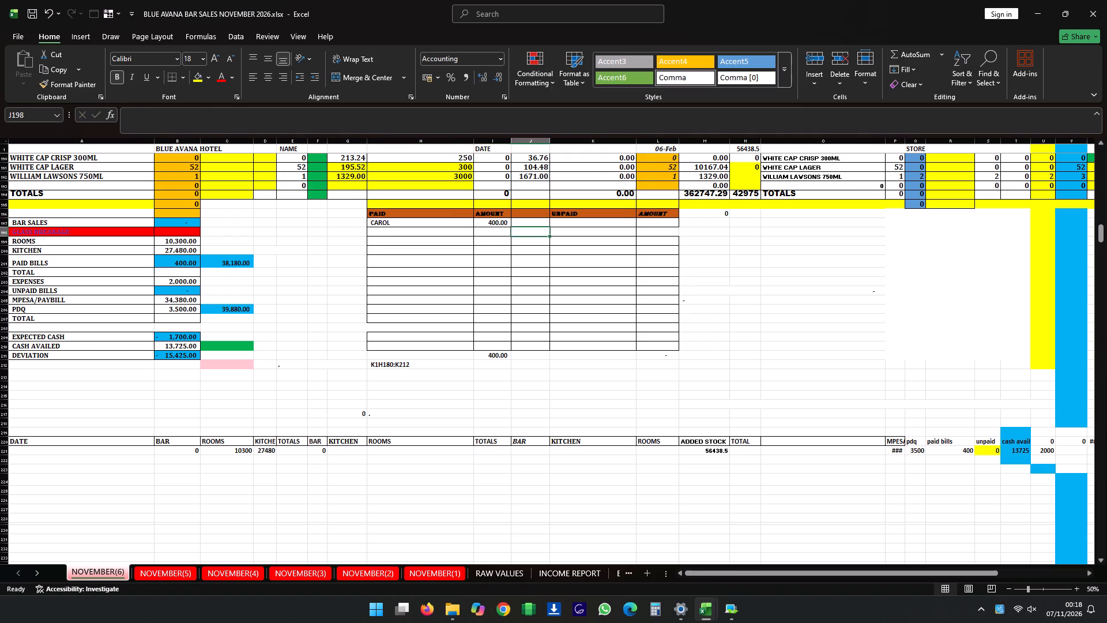
key("Right")
key("Right")
key("Up")
type("3150")
key("Down")
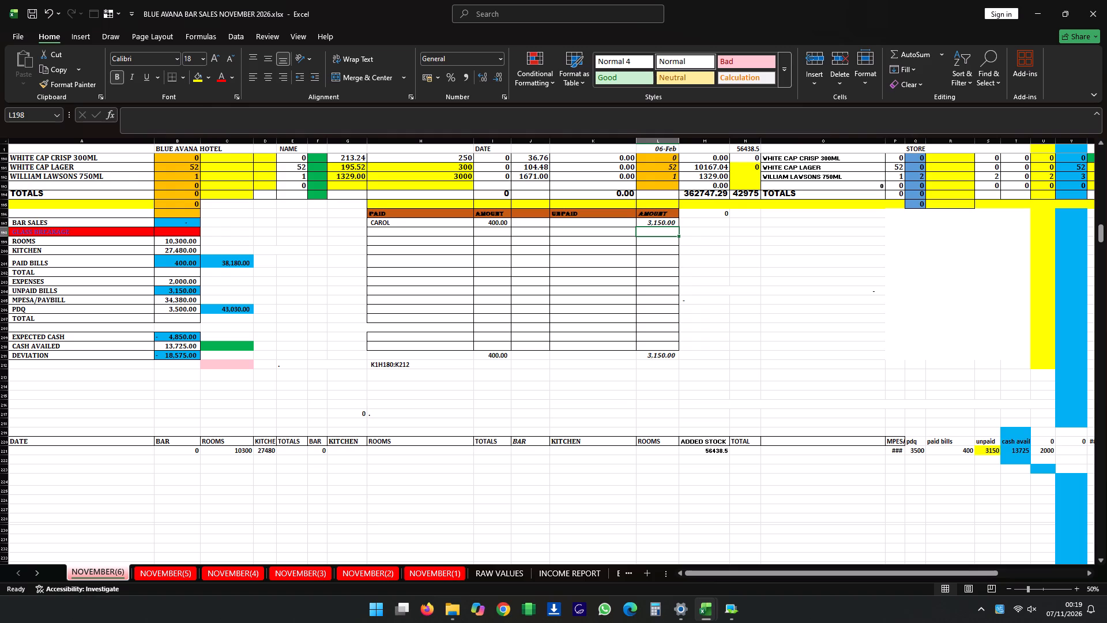
Record 2 units sold for COKE 300ML in the SALES column of the bar stock list.
key("Left")
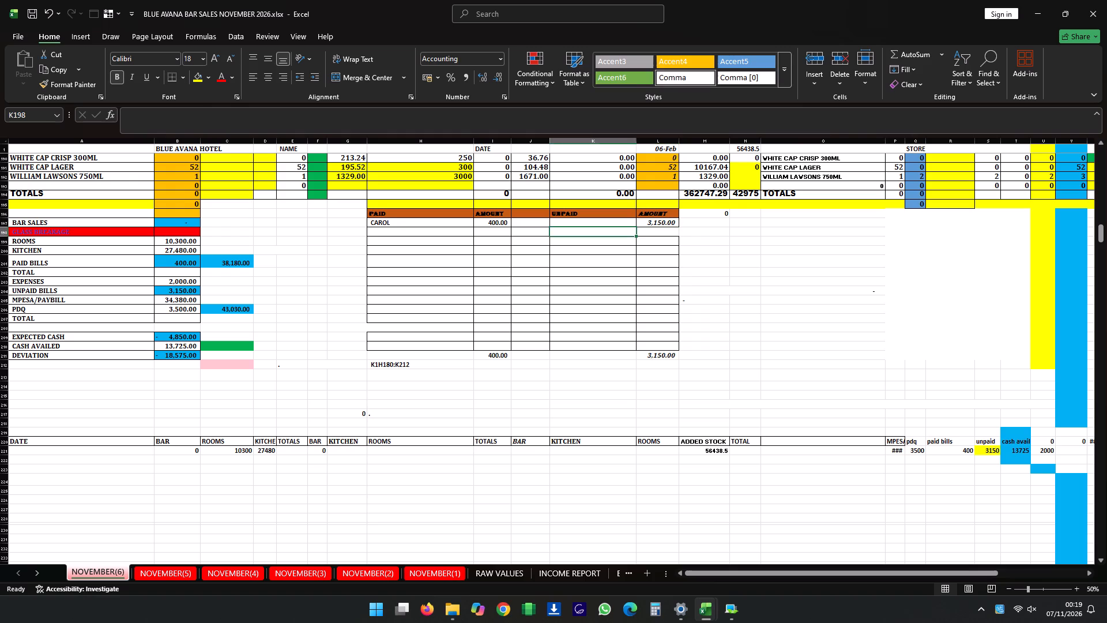
key("Left")
key("Left")
key("Left")
key("Left")
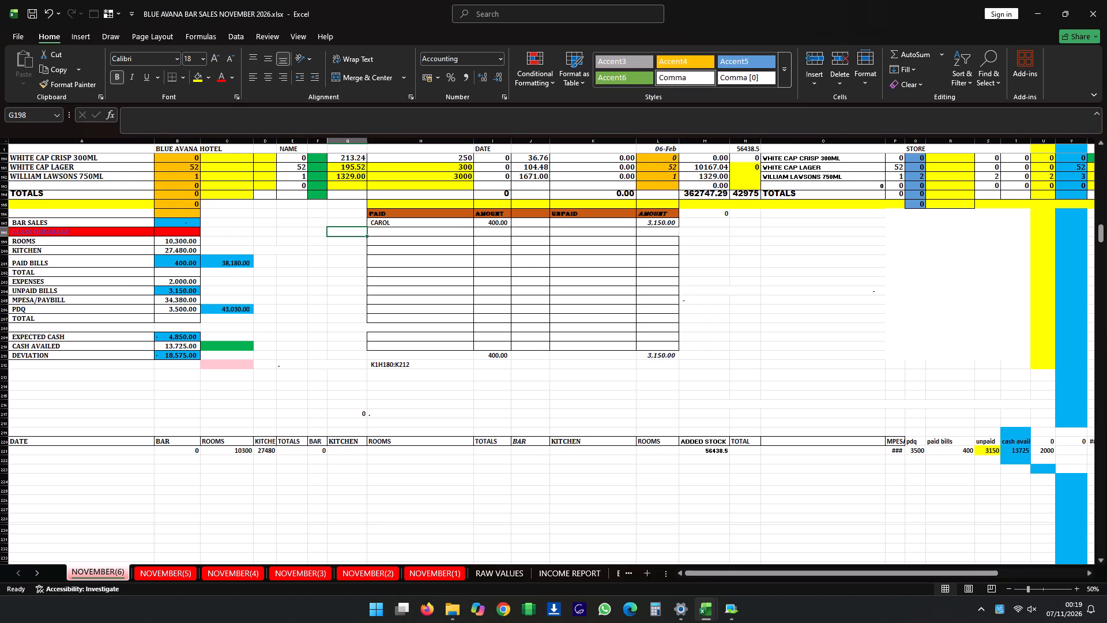
scroll(371, 377, "up", 16)
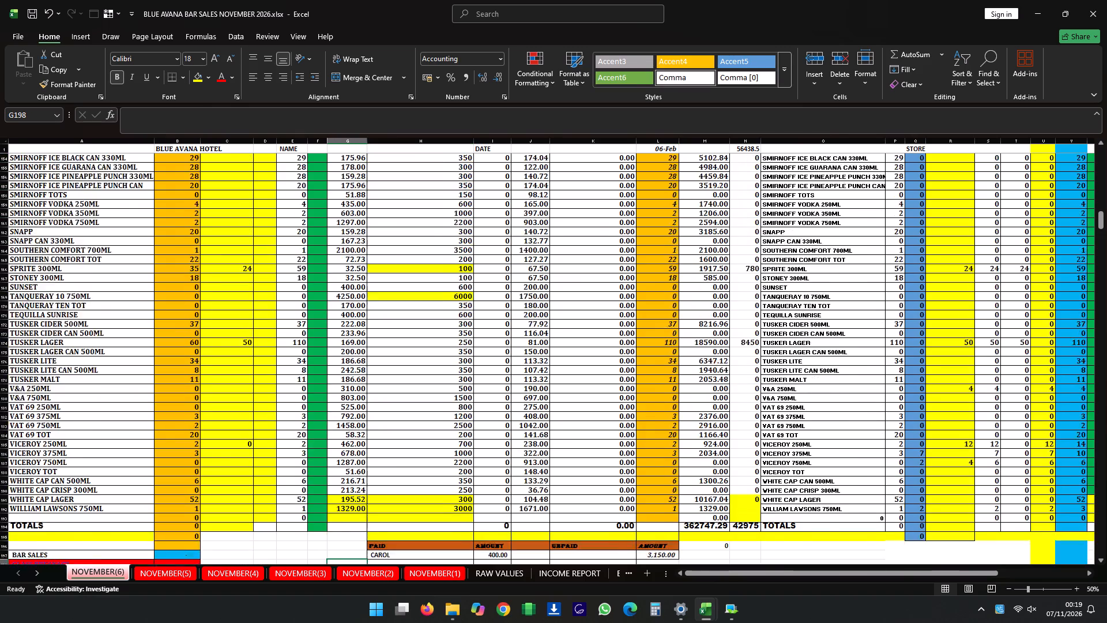
scroll(327, 277, "up", 20)
scroll(327, 277, "up", 20)
scroll(327, 277, "up", 4)
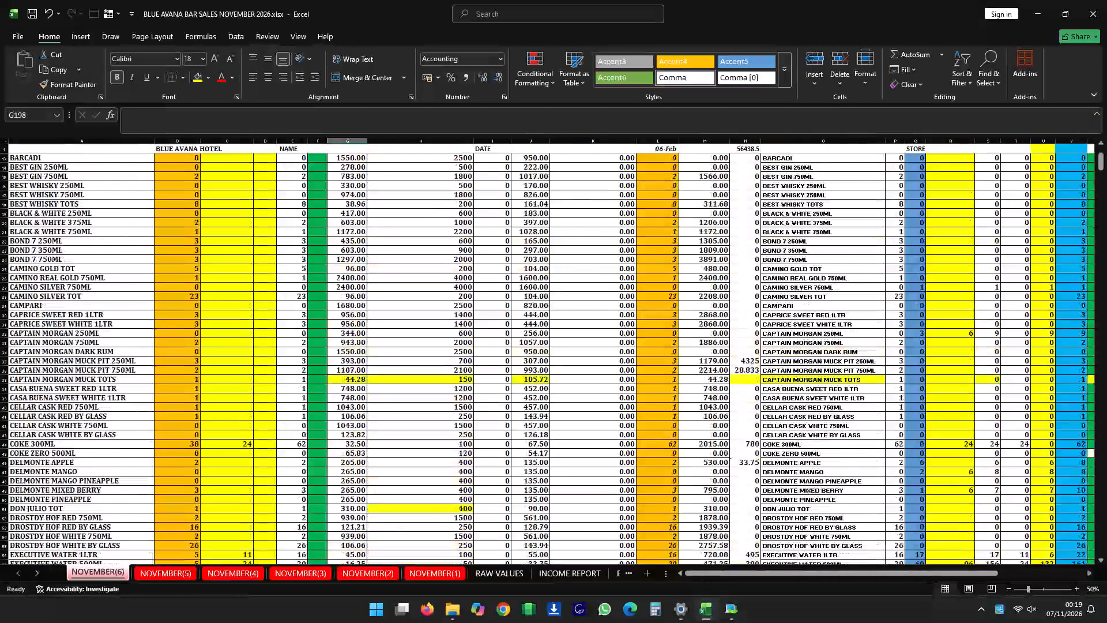
scroll(274, 287, "up", 12)
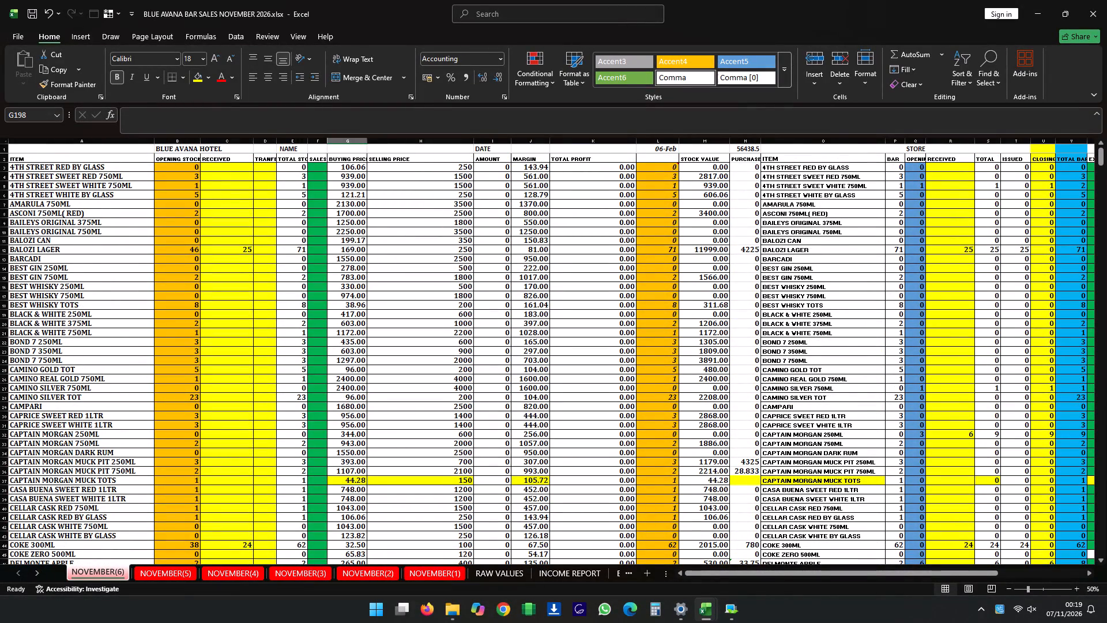
left_click(322, 163)
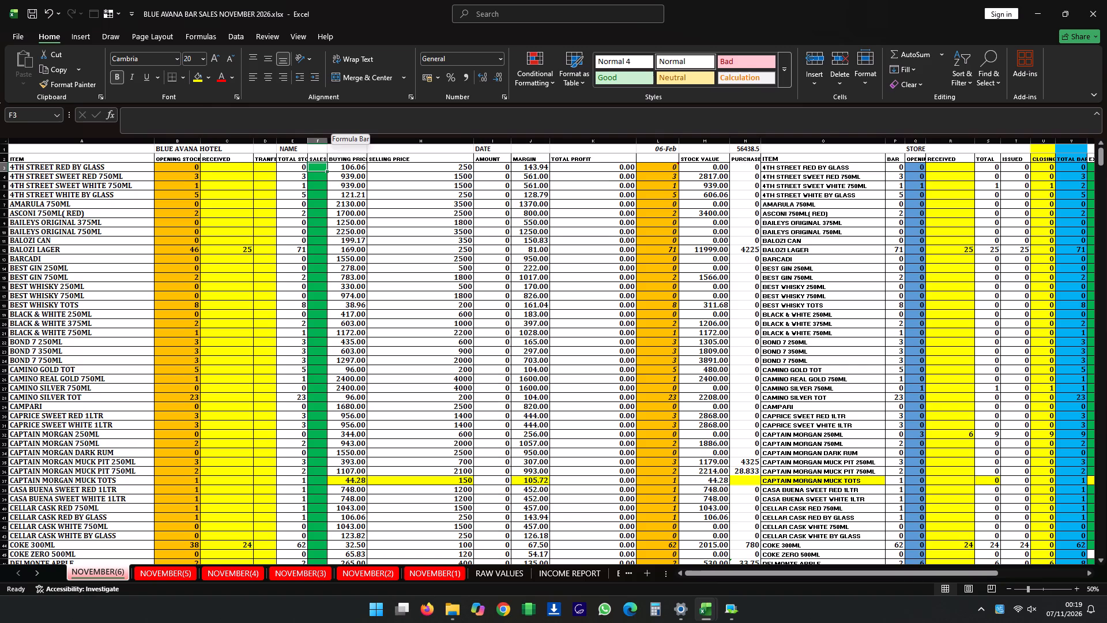
key("Down")
key("Down")
key("Down")
key("Down")
key("Down")
key("Down")
key("Down")
key("Down")
key("Down")
key("Down")
key("Down")
key("Down")
key("Down")
key("Down")
key("Down")
key("Down")
key("Down")
key("Down")
key("Down")
key("Down")
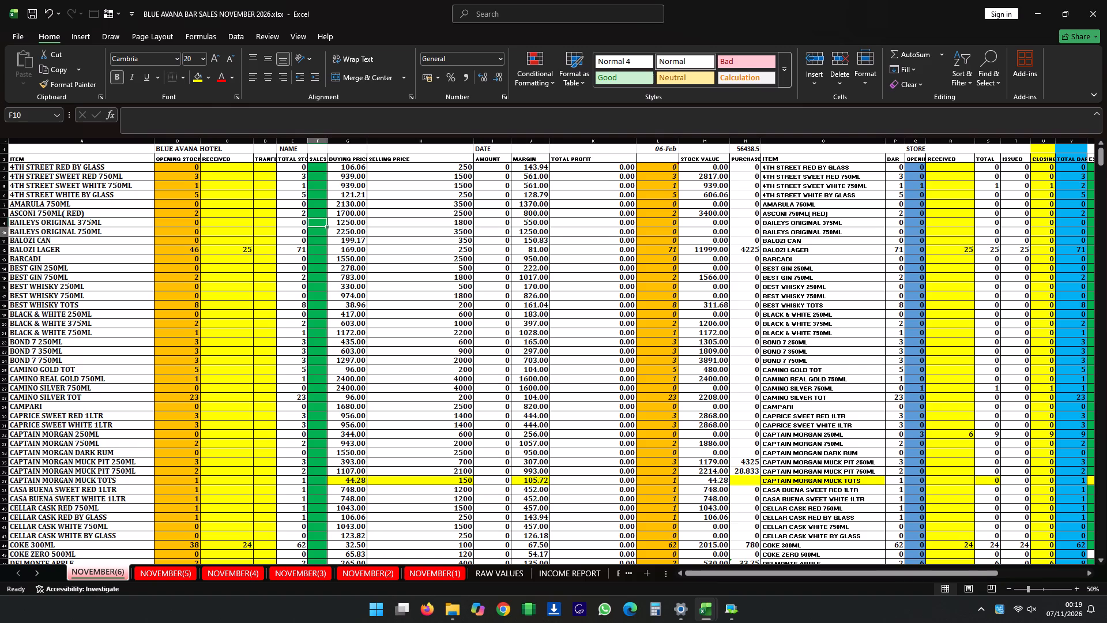
key("Down")
key("Down")
key("Down")
key("Down")
key("Down")
key("Down")
key("Down")
key("Down")
key("Down")
key("Down")
key("Down")
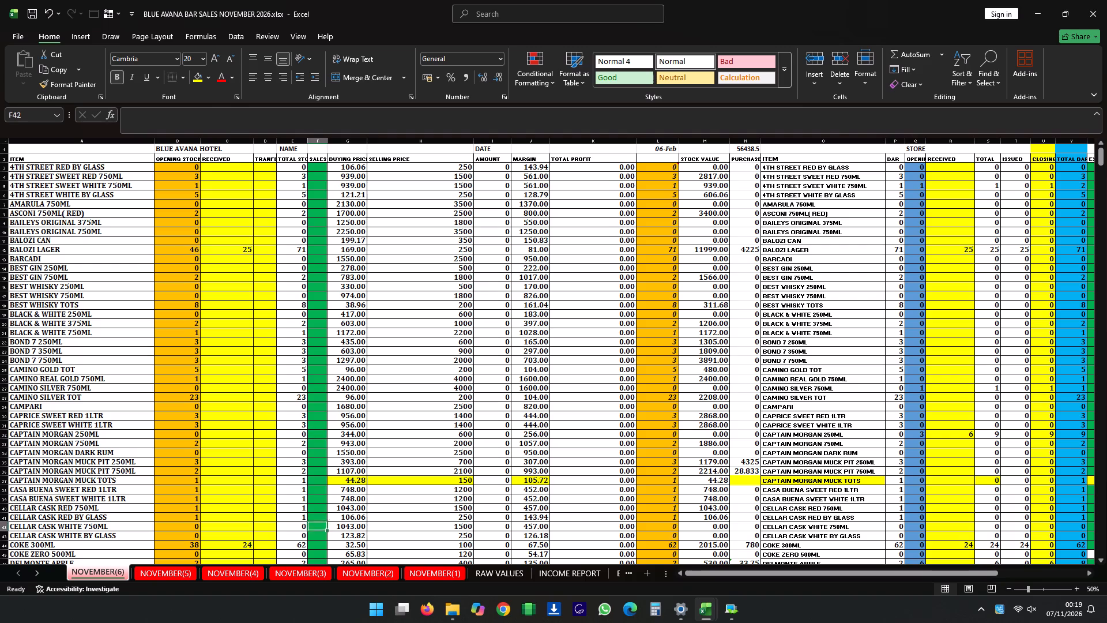
key("Down")
key("Down")
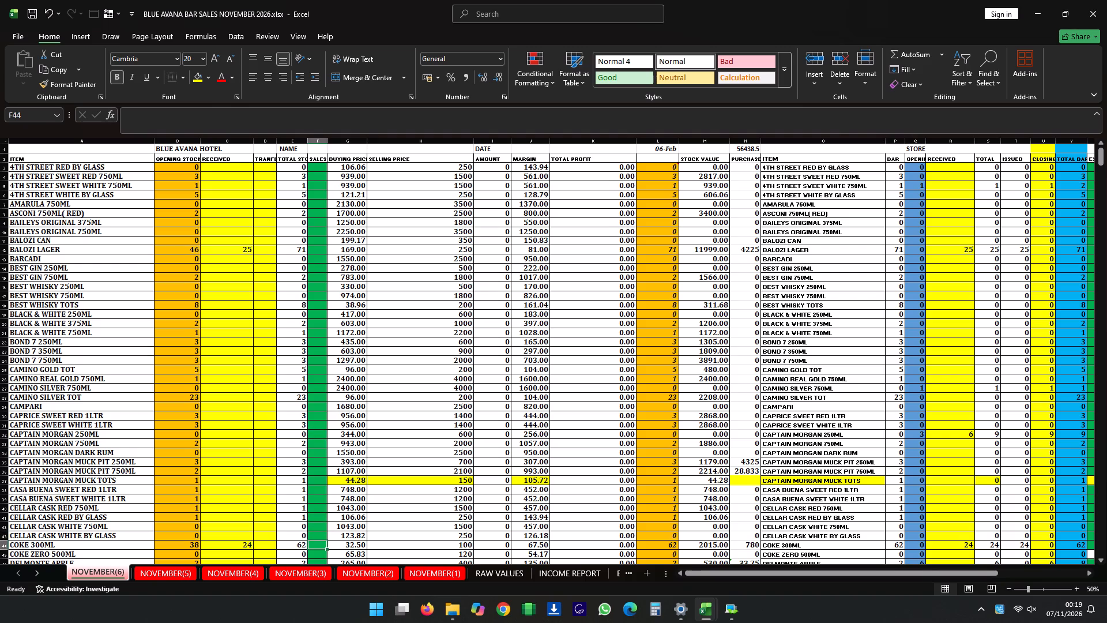
key("2")
key("Down")
key("Up")
Record 1 unit sold for DELMONTE MANGO in the SALES column.
key("Down")
key("Down")
key("Down")
key("Down")
key("Down")
key("Down")
key("Down")
key("Down")
key("Down")
key("Down")
key("Down")
key("Down")
key("Down")
key("Down")
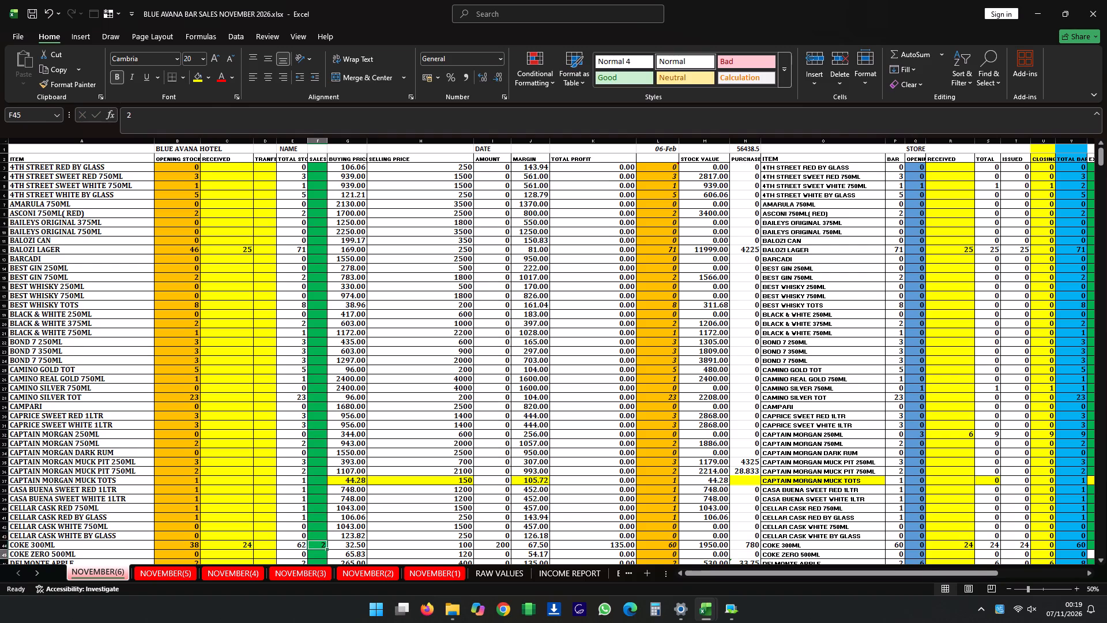
key("Up")
key("Up")
key("Up")
key("Up")
key("Up")
key("Up")
key("Up")
key("Up")
key("Up")
key("Up")
key("Up")
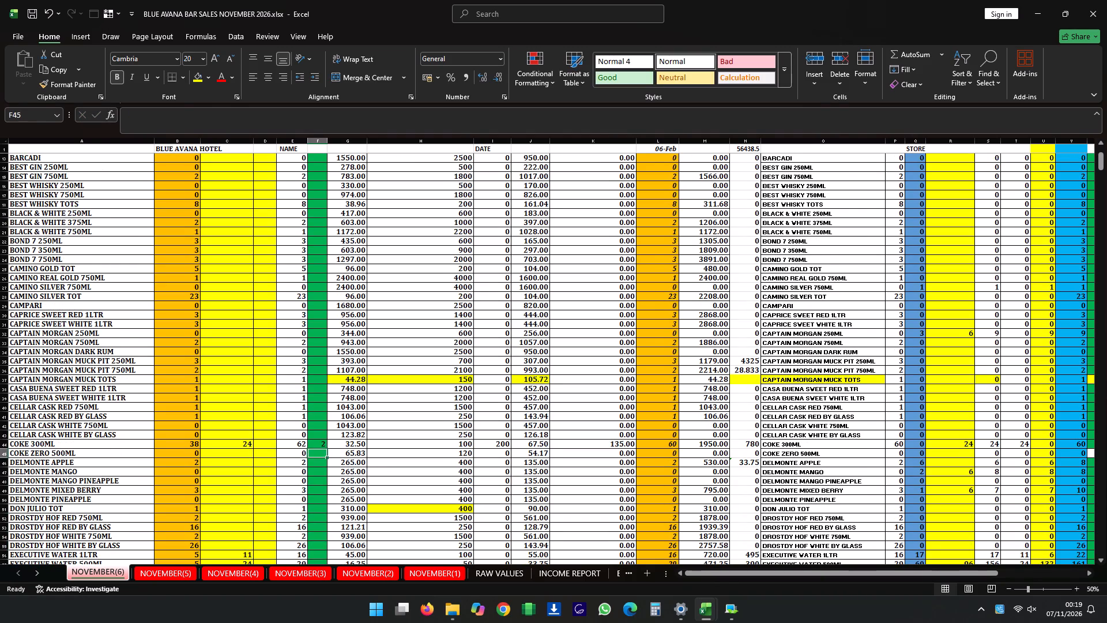
key("Down")
key("Down")
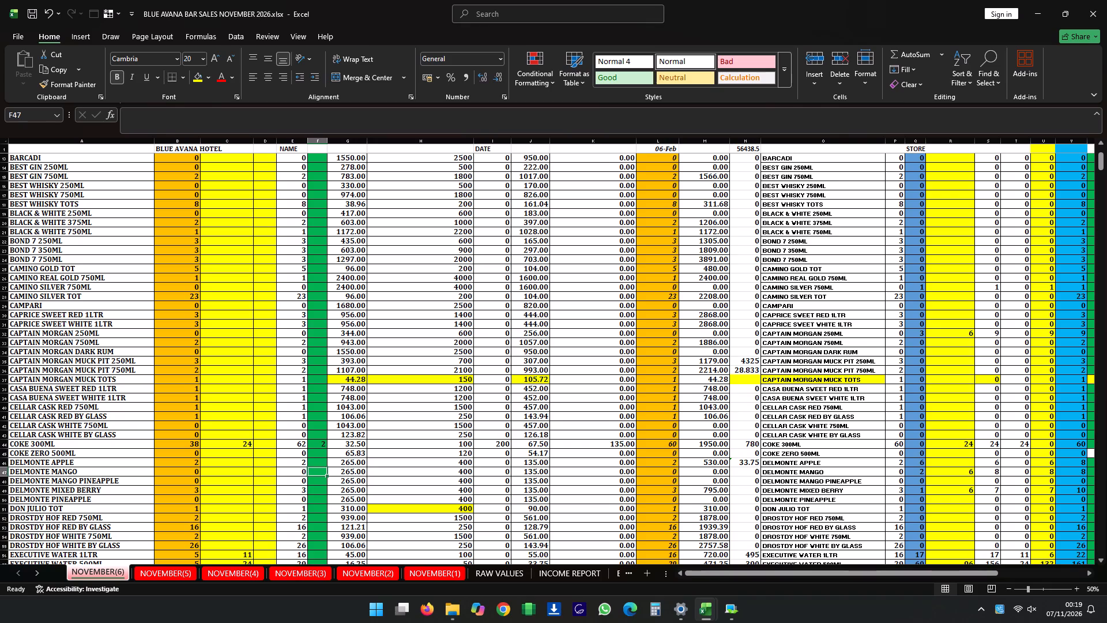
key("1")
key("Down")
key("Up")
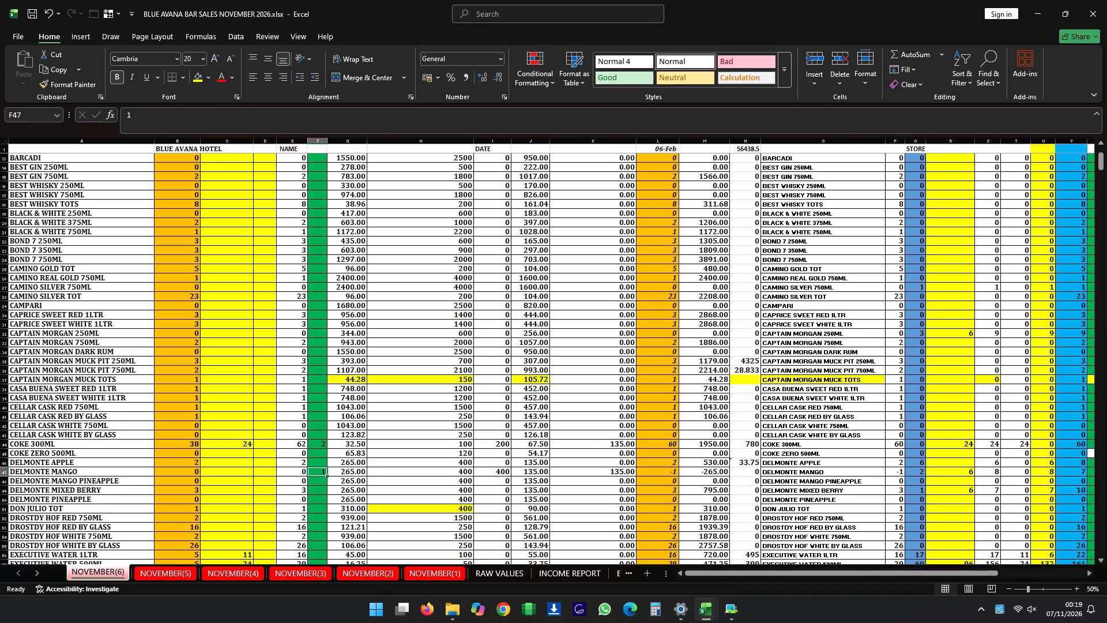
Record 1 unit sold for EXECUTIVE WATER 1LTR in the SALES column.
key("Down")
key("Down")
key("Down")
key("Down")
key("Down")
key("Down")
key("Down")
key("Down")
key("Down")
key("Down")
key("Down")
key("Down")
key("Down")
key("Down")
key("Down")
key("Up")
key("Up")
key("Up")
key("Up")
key("Up")
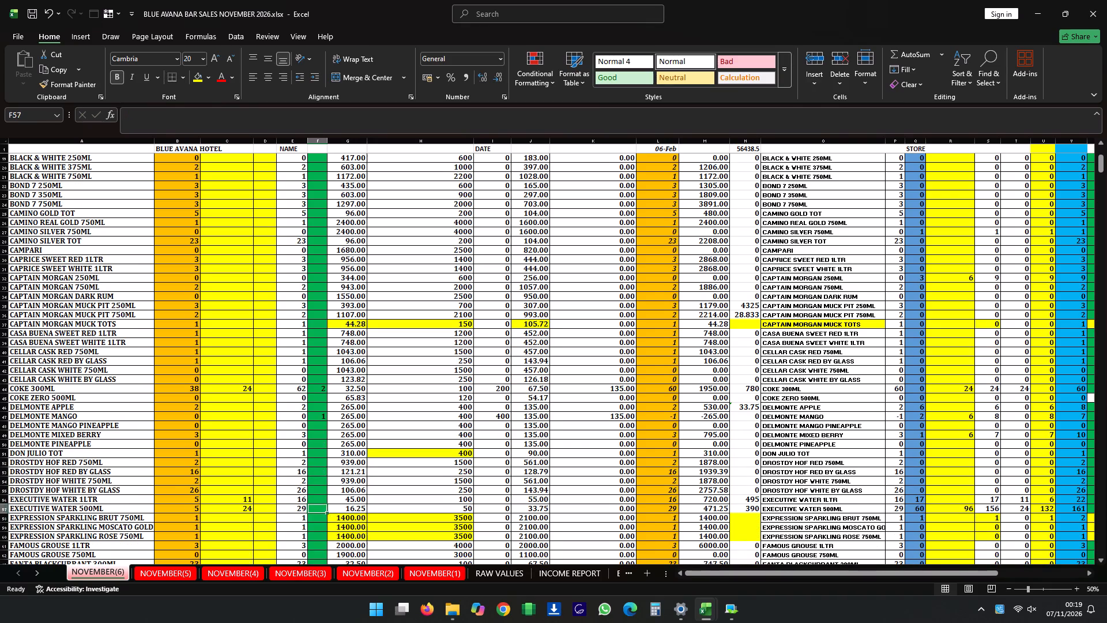
key("Up")
key("1")
key("Down")
key("Up")
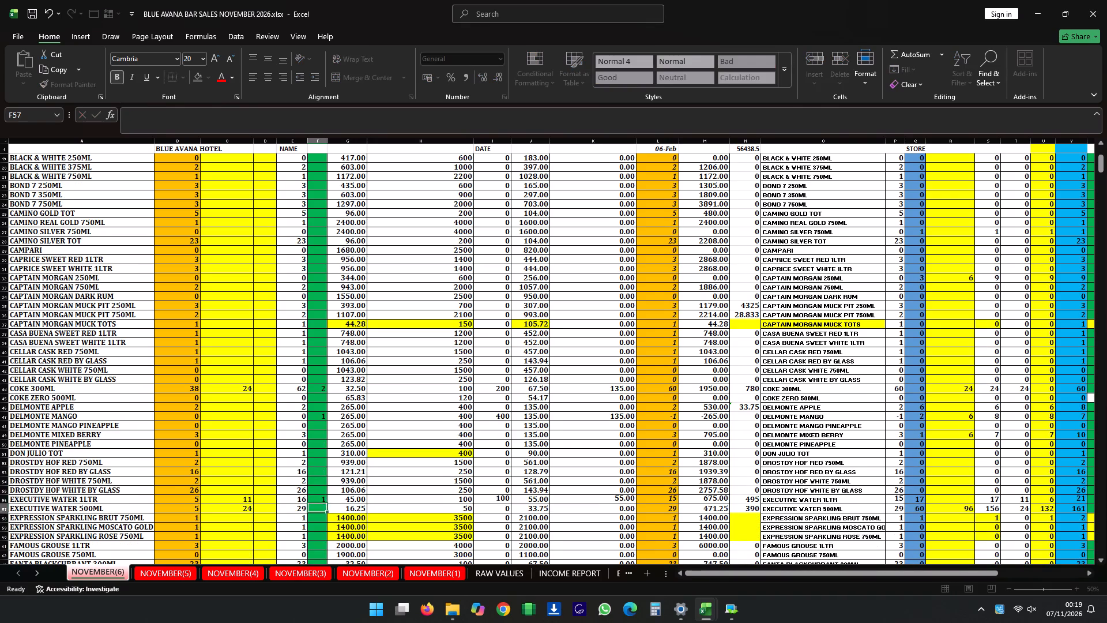
Record 1 unit sold for HUNTERS CHOICE 250ML in the SALES column of the bar stock list.
key("Down")
key("Down")
key("Down")
key("Down")
key("Down")
key("Down")
key("Down")
key("Down")
key("Down")
key("Down")
key("Down")
key("Down")
key("Down")
key("Down")
key("Down")
key("Down")
key("Down")
key("Down")
key("Down")
key("Down")
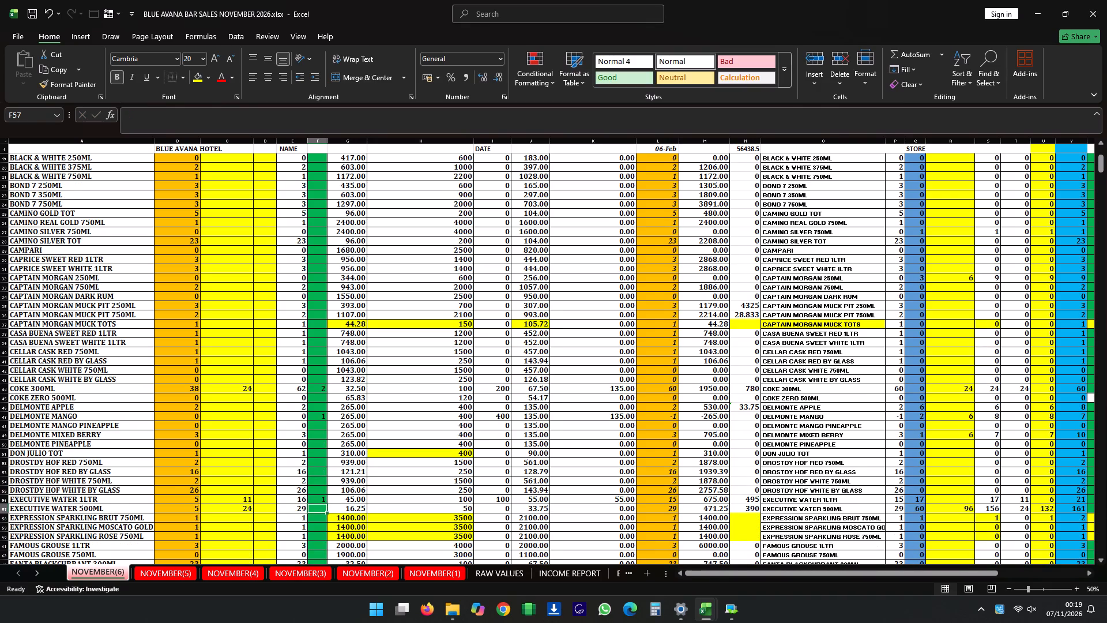
key("Up")
key("Down")
key("Down")
key("Down")
key("Down")
key("Down")
key("Down")
key("Down")
key("Down")
key("Down")
key("Down")
key("Down")
key("Down")
key("Down")
key("Down")
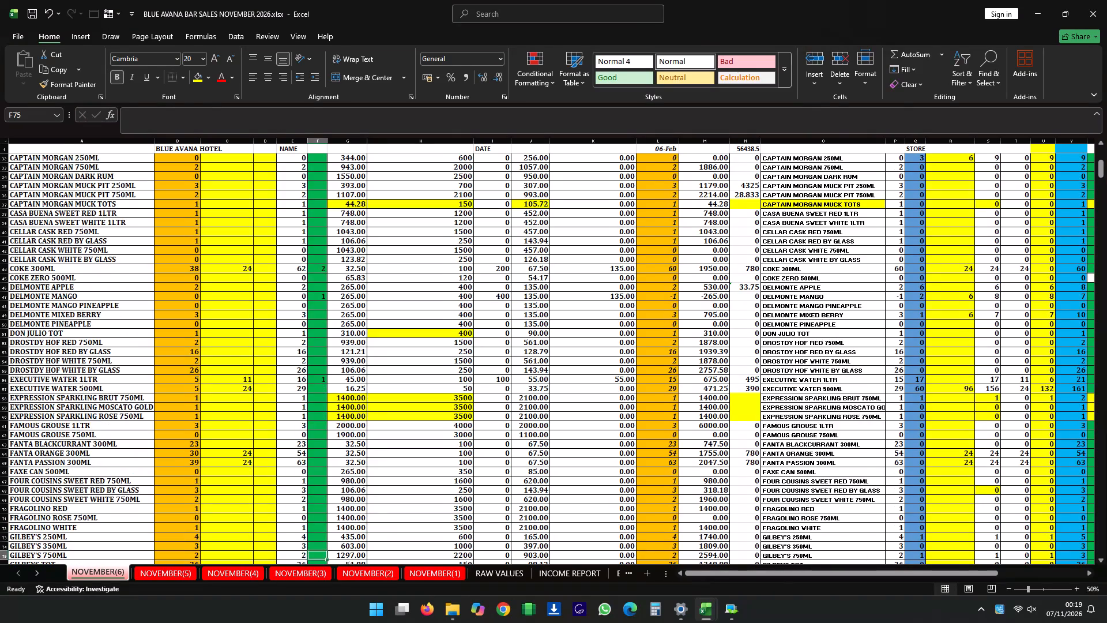
key("Down")
key("Down")
key("Down")
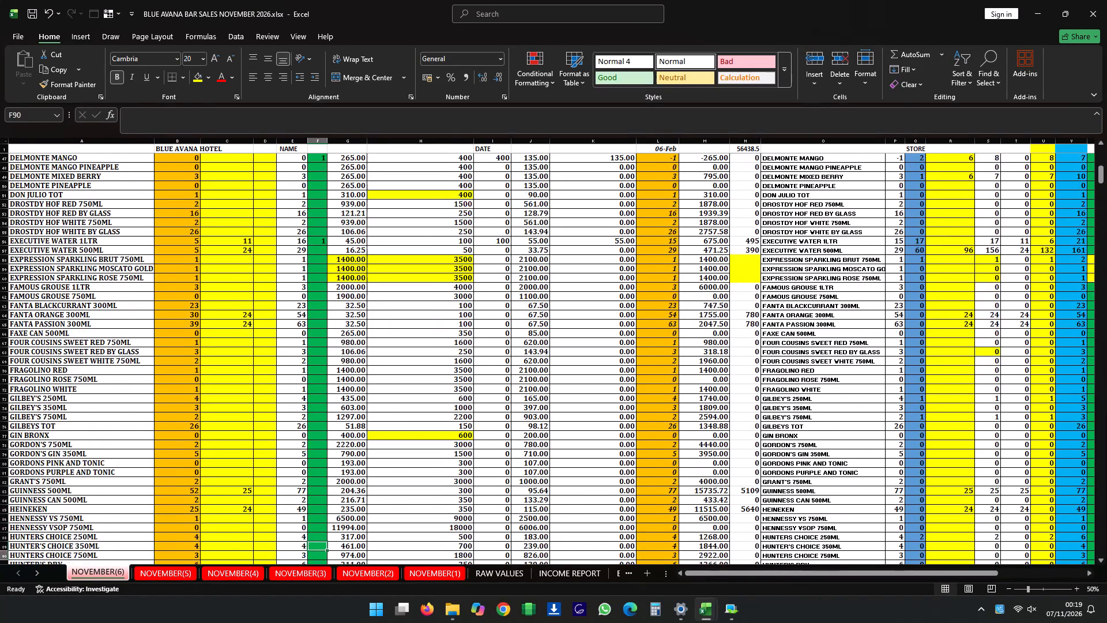
key("Down")
key("Up")
key("Up")
key("Up")
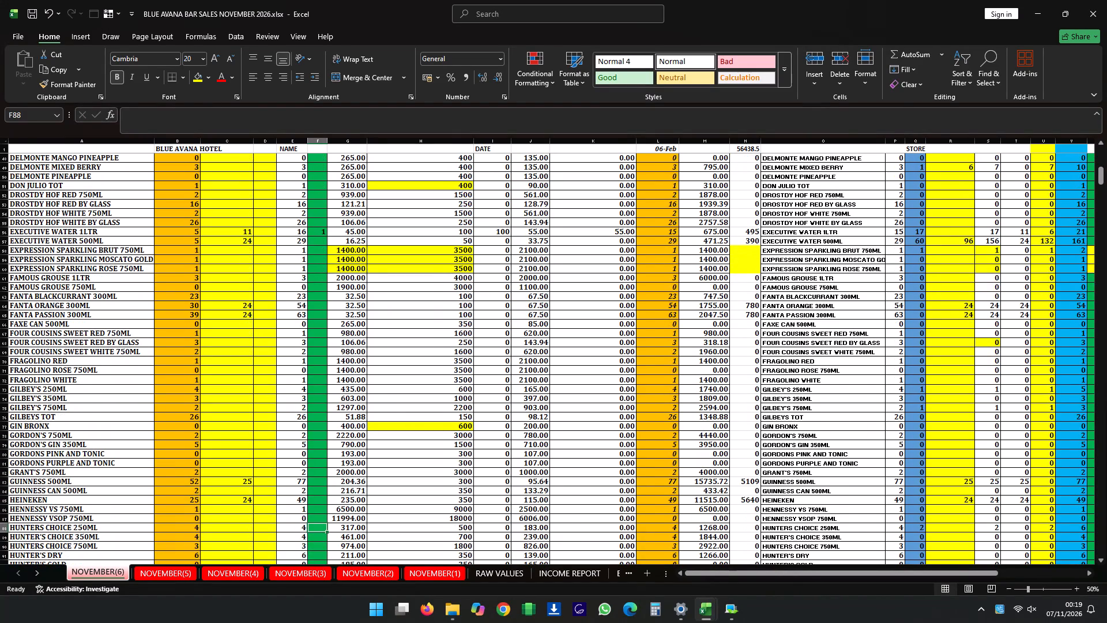
key("1")
key("Down")
key("Up")
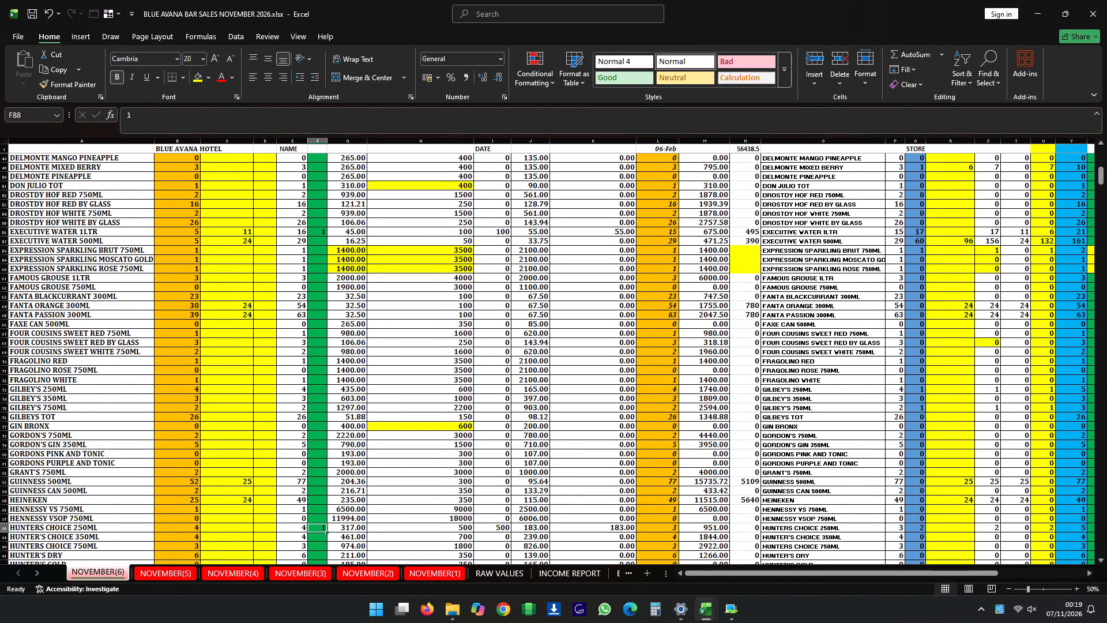
Record 7 units sold for K.O PINEAPPLE MINT in the SALES column.
key("Down")
key("Down")
key("Down")
key("Down")
key("Down")
key("Down")
key("Down")
key("Down")
key("Down")
key("Down")
key("Down")
key("Down")
key("Down")
key("Down")
key("Down")
key("Down")
key("Down")
key("Down")
key("Down")
key("Down")
key("Down")
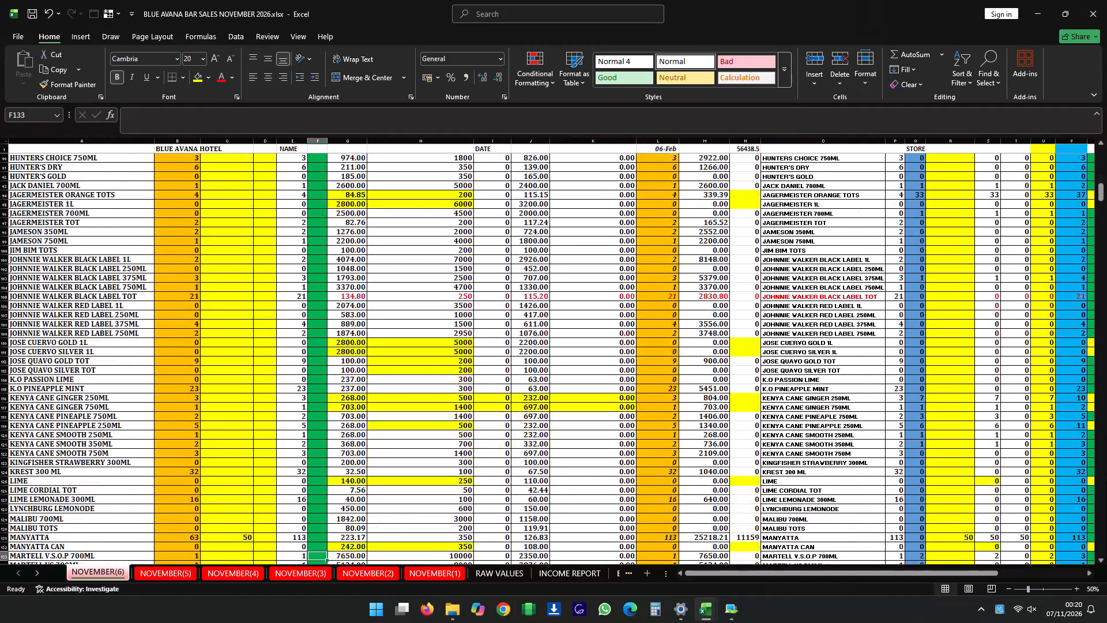
key("Up")
key("Up")
key("Up")
key("Up")
key("Up")
key("Up")
key("Up")
key("Up")
key("Up")
key("Up")
key("Up")
key("Up")
key("Up")
key("Up")
key("Up")
key("Up")
key("Up")
key("Up")
key("Up")
key("Up")
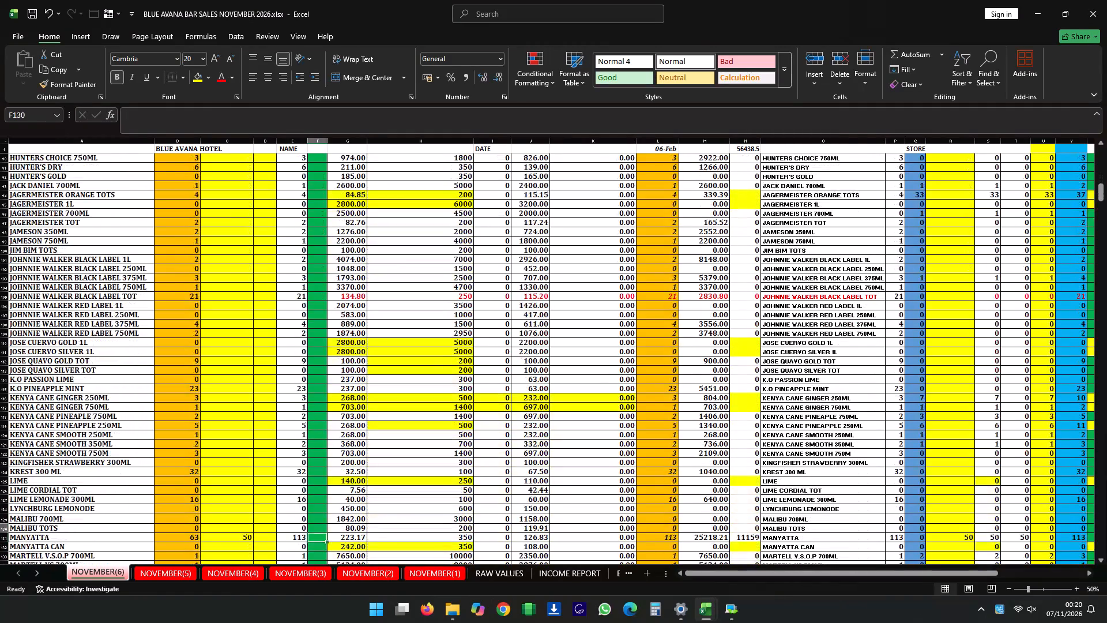
key("Down")
key("Down")
key("Down")
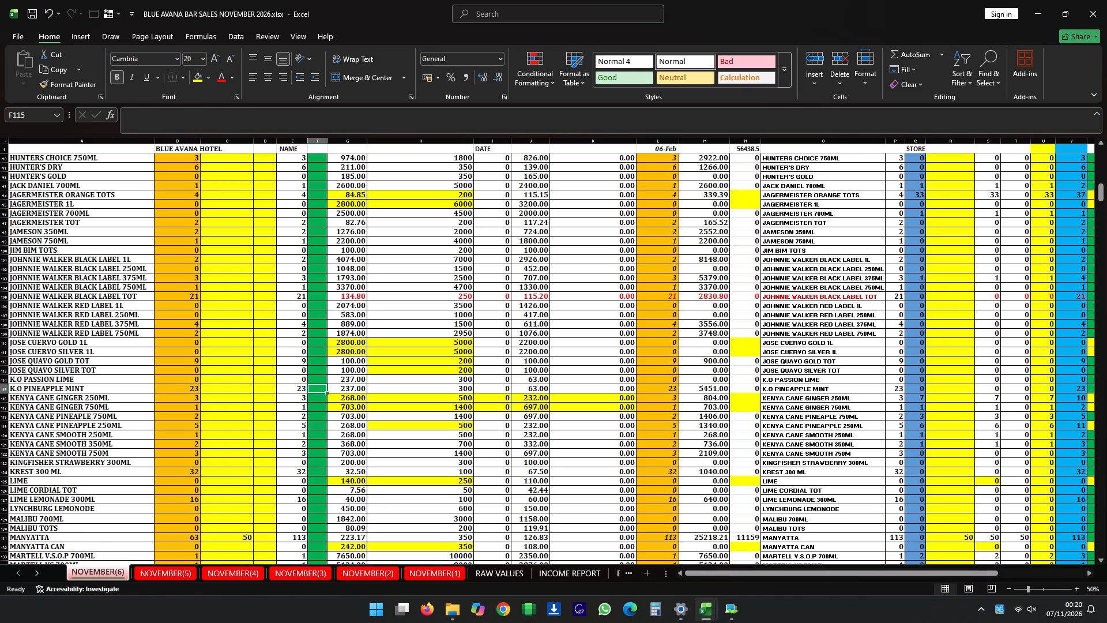
key("7")
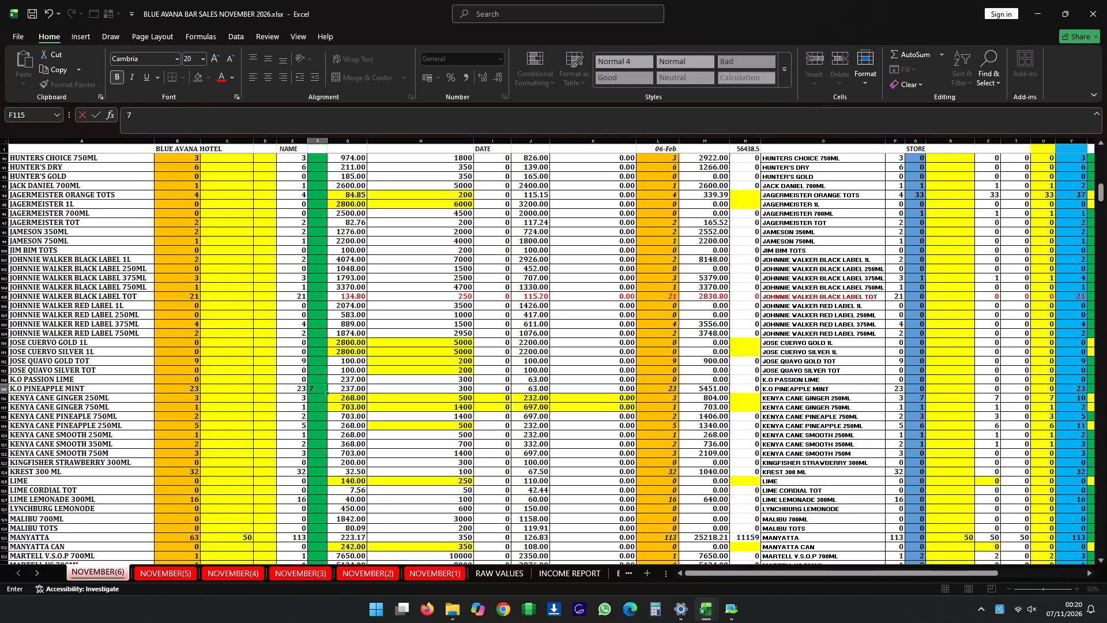
key("Down")
key("Up")
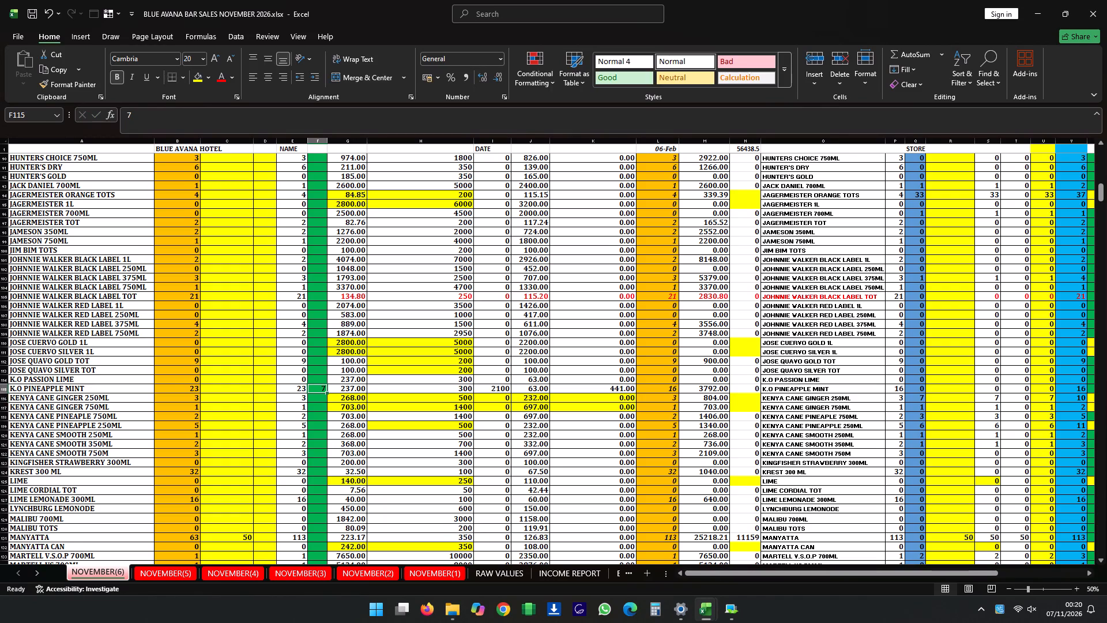
Record 2 units sold for MANYATTA in the SALES column.
key("Down")
key("Down")
key("Down")
key("Down")
key("Down")
key("Down")
key("Down")
key("Down")
key("Down")
key("Down")
key("Down")
key("Down")
key("Down")
key("Down")
key("Down")
key("Down")
key("Down")
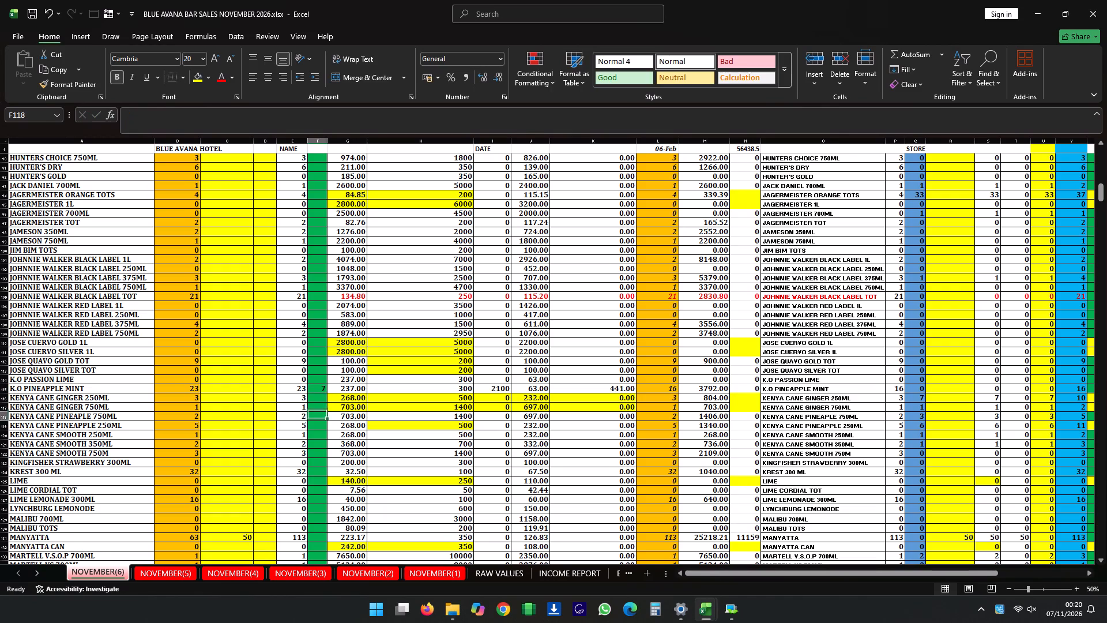
key("Up")
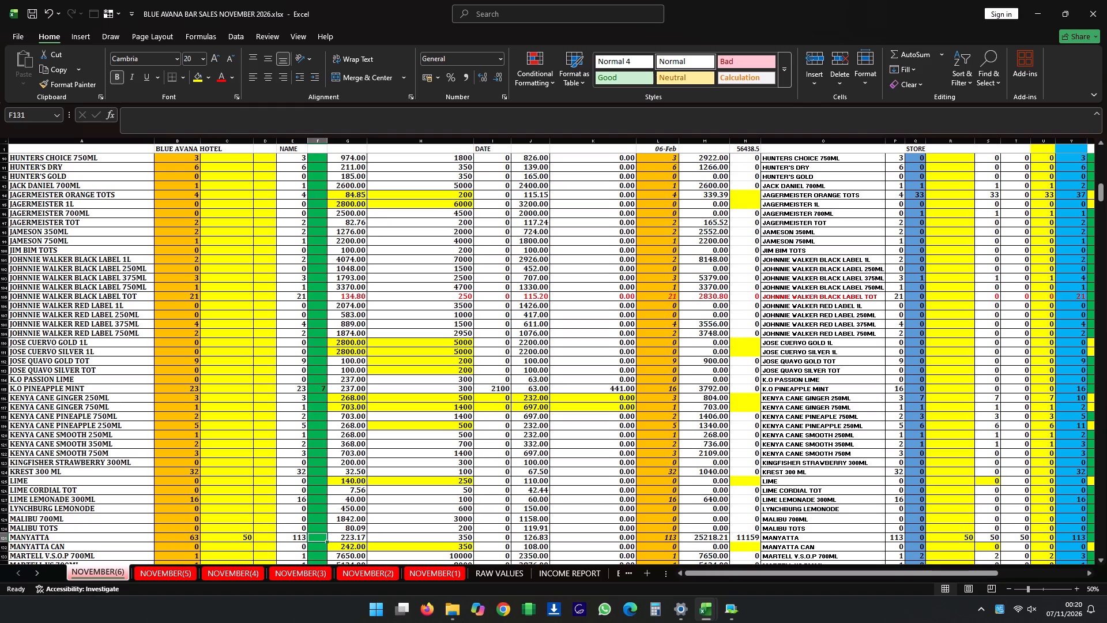
key("0")
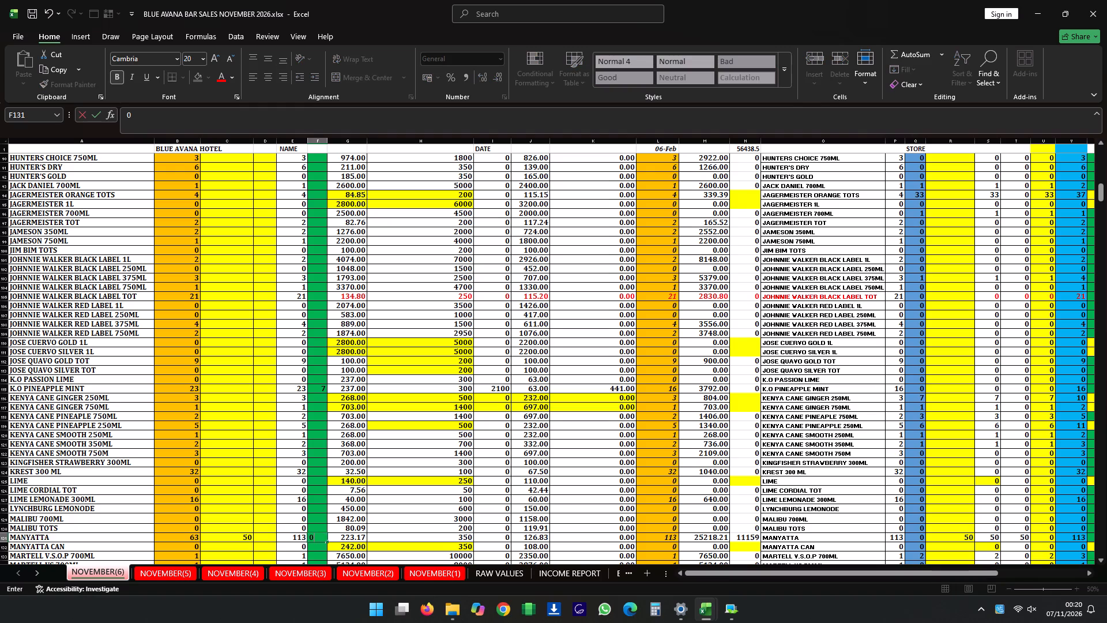
key("2")
key("Down")
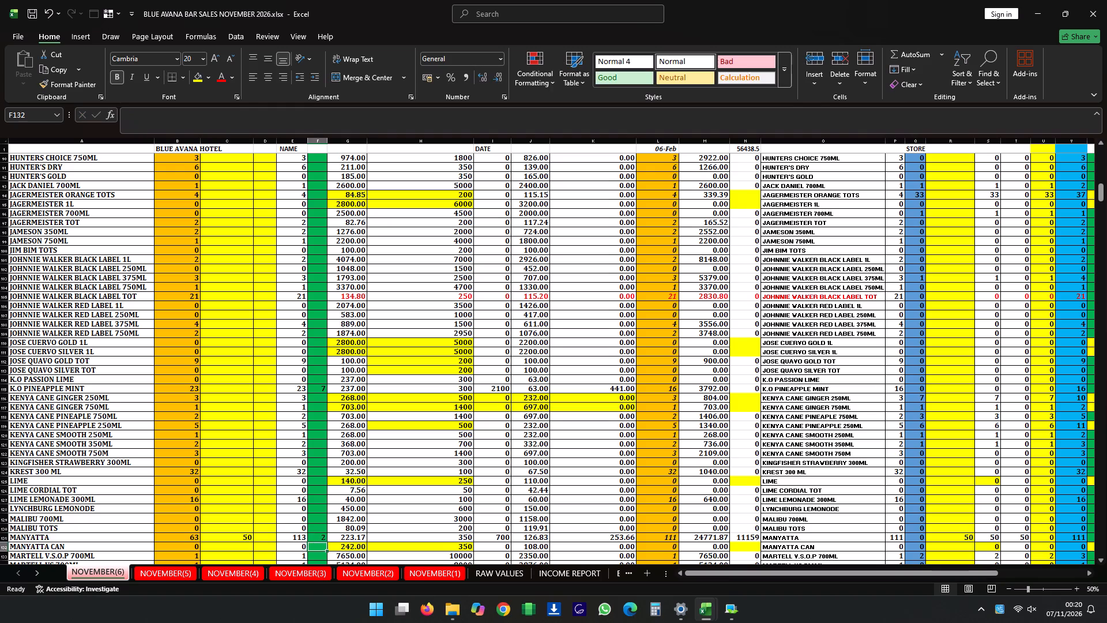
key("Up")
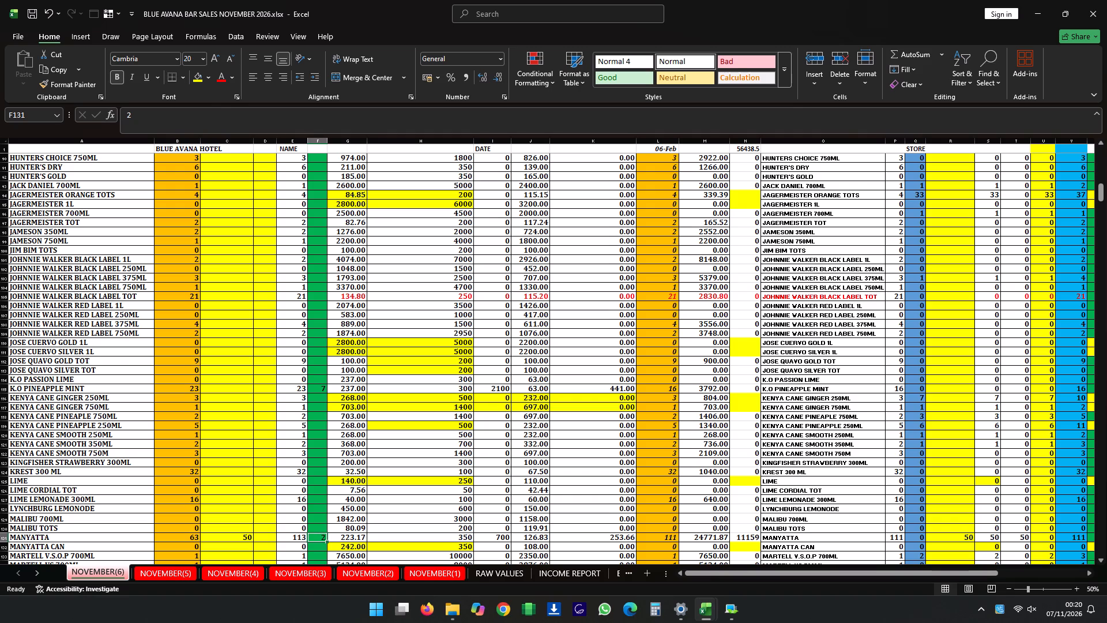
key("Down")
key("Up")
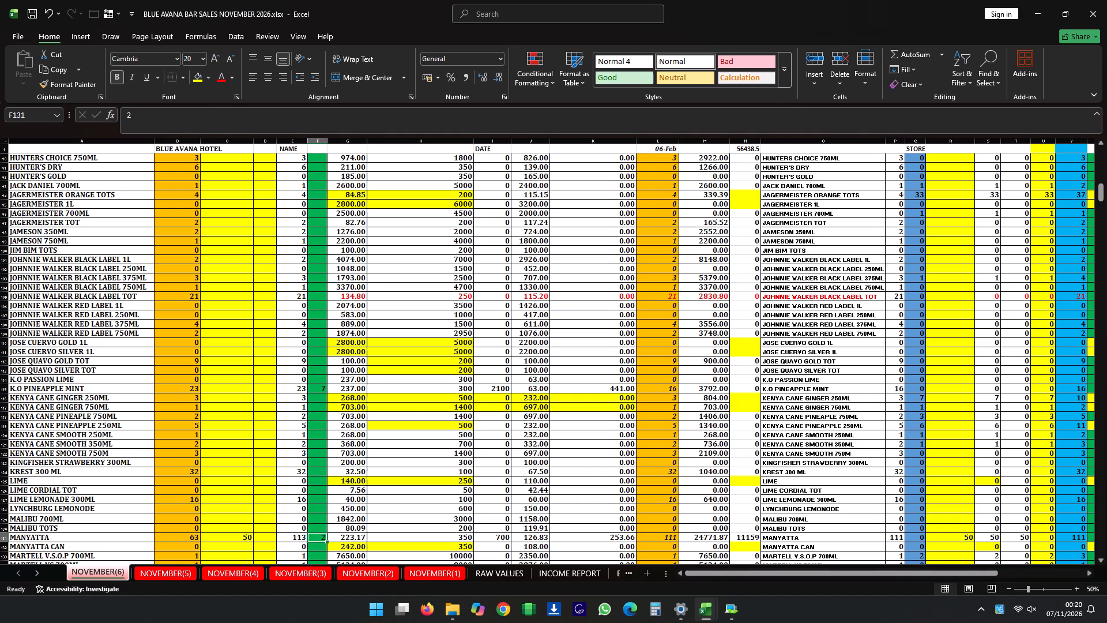
Look through the SALES column from MANYATTA down to the RICHOT rows and back to MANYATTA.
key("Down")
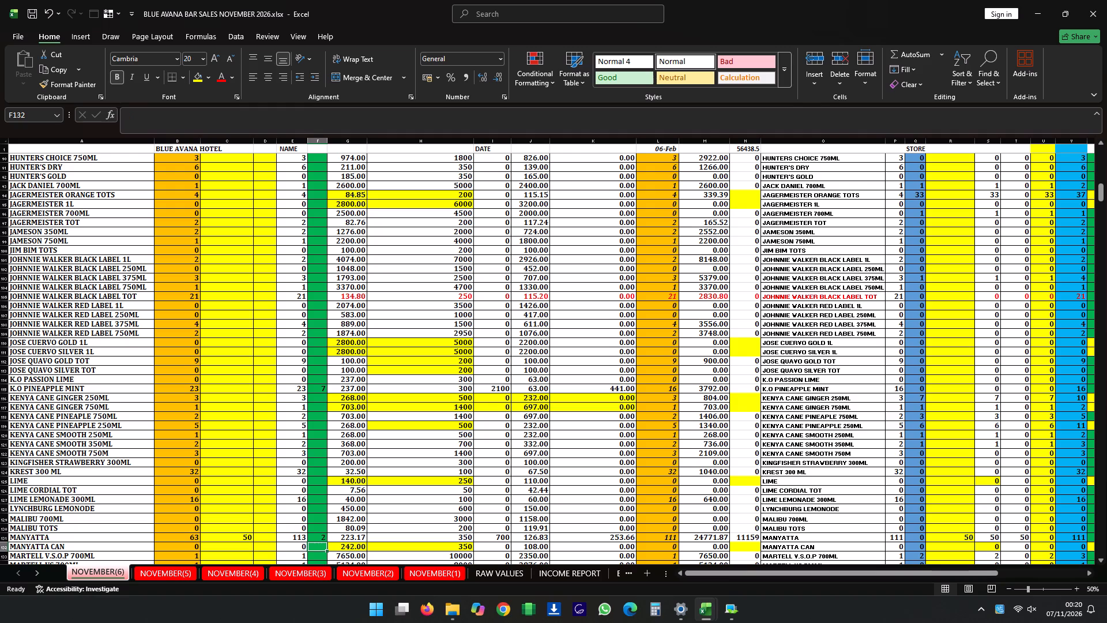
key("Down")
key("Down")
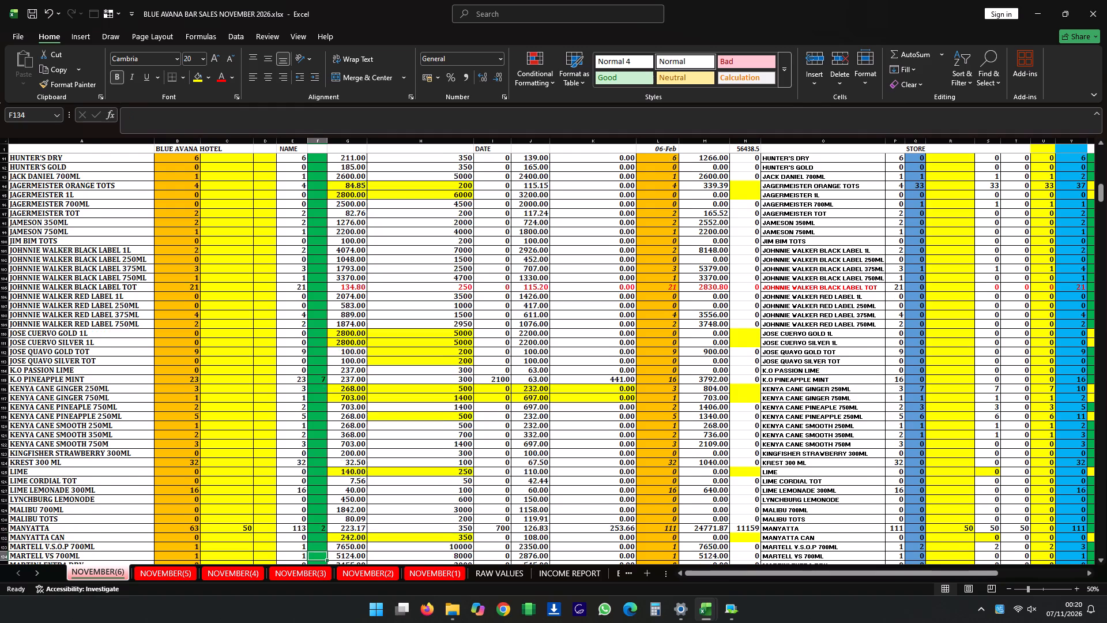
key("Down")
key("Down")
key("Down")
key("Down")
key("Down")
key("Down")
key("Down")
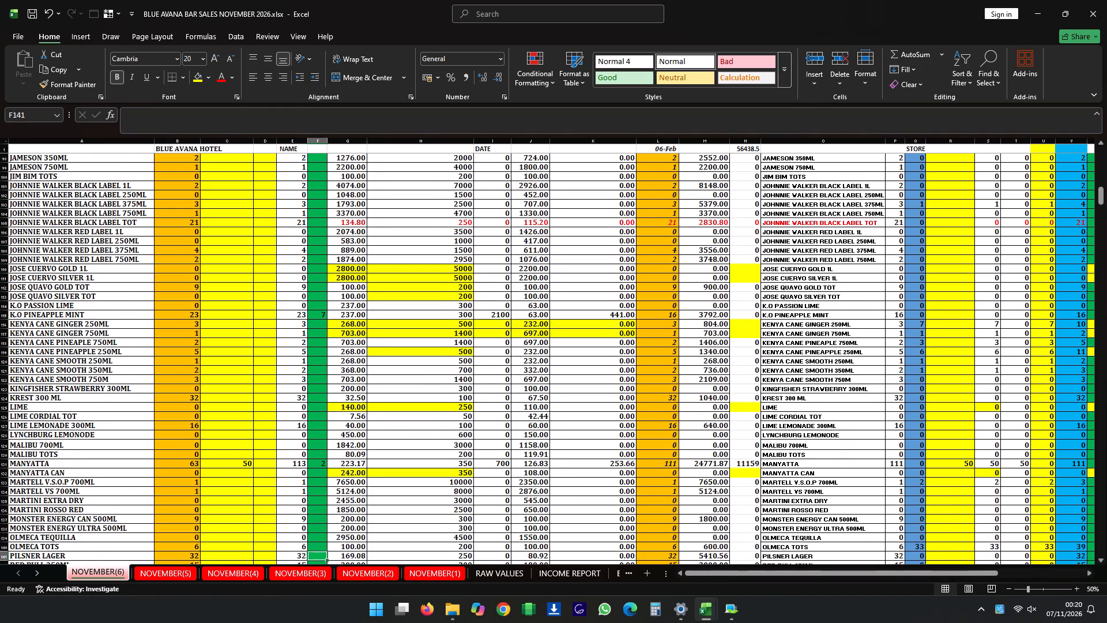
key("Down")
key("Down")
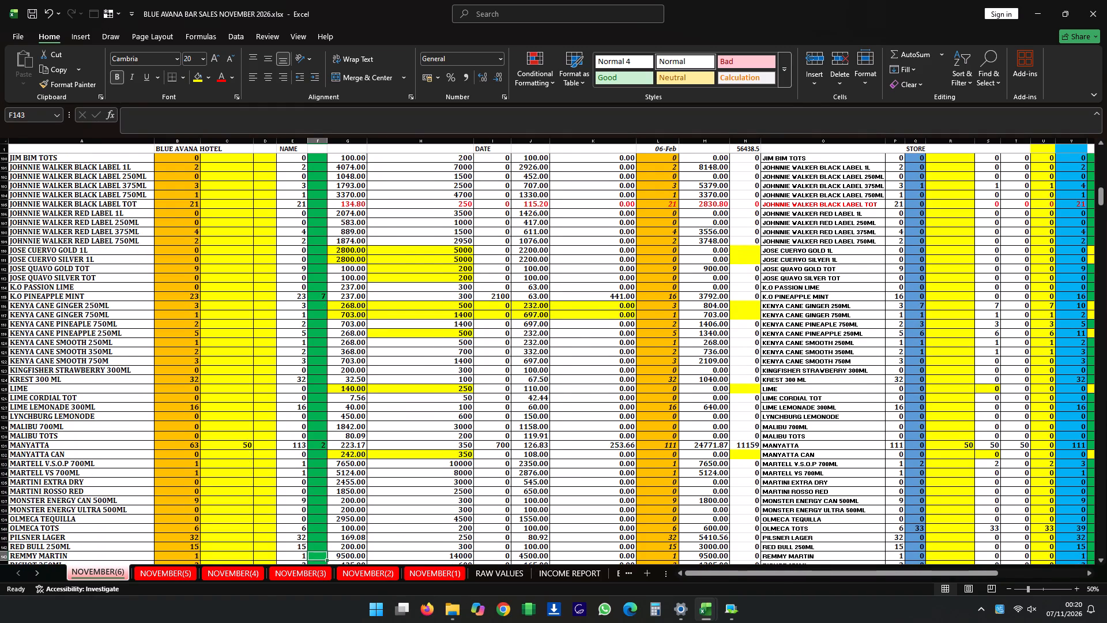
key("Down")
key("Down")
key("Down")
key("Up")
key("Up")
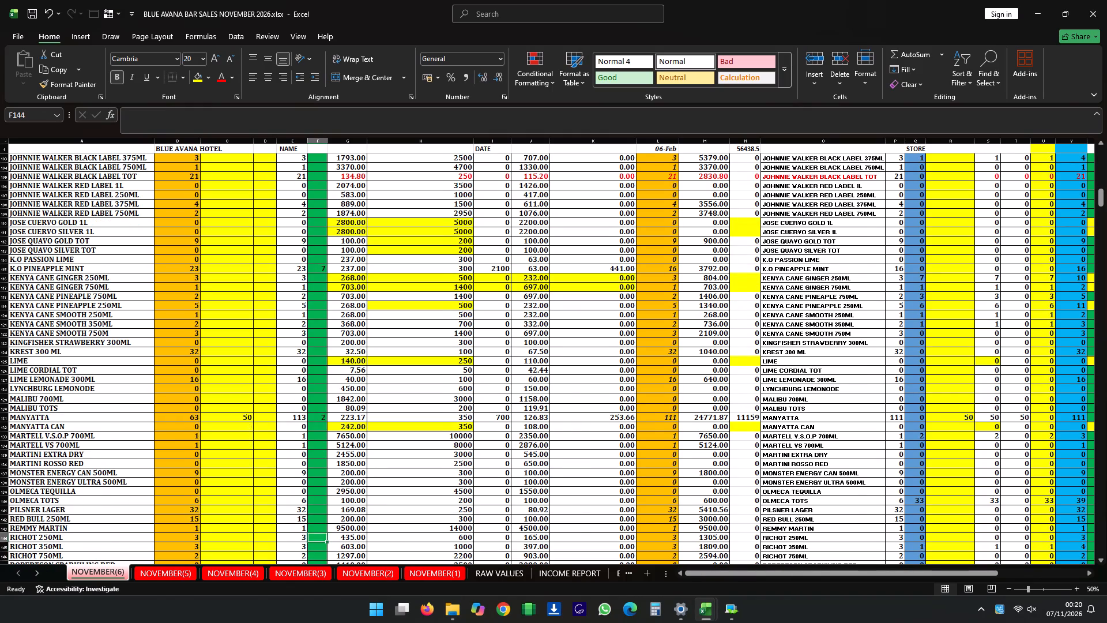
key("Up")
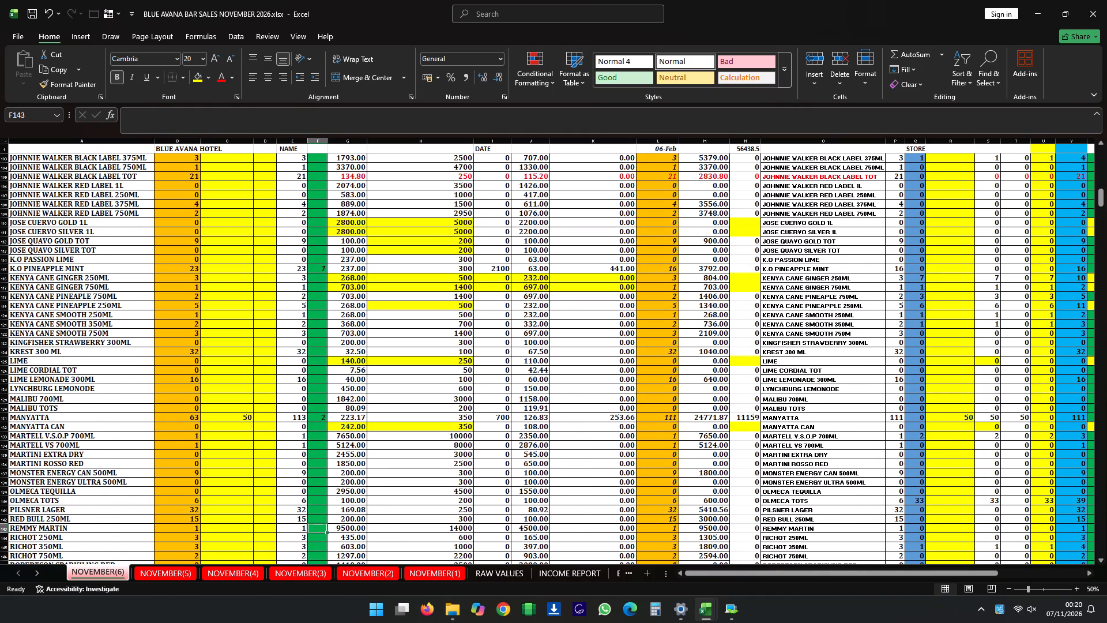
key("Up")
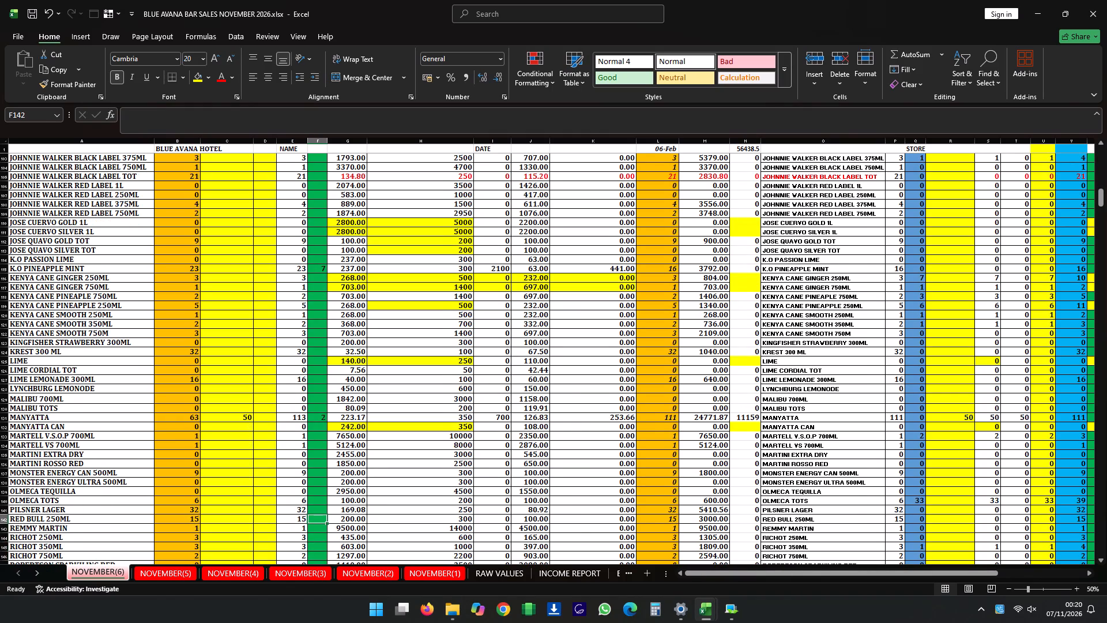
key("Up")
key("Up")
key("Up")
key("Up")
key("Up")
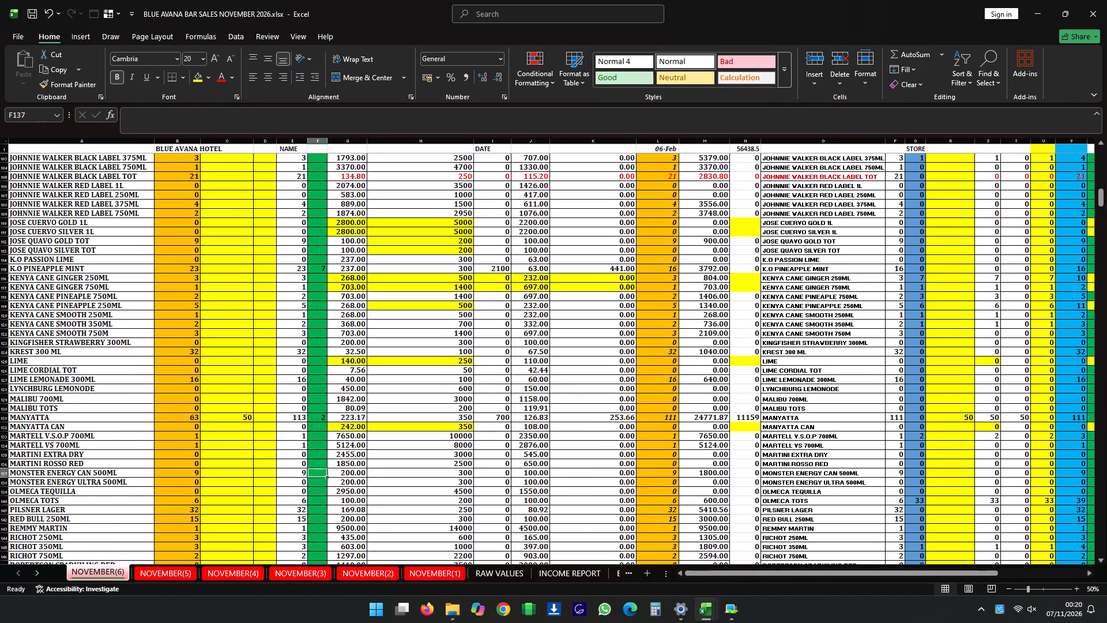
key("Up")
key("Up")
key("Up")
key("Up")
key("Up")
key("Up")
key("Up")
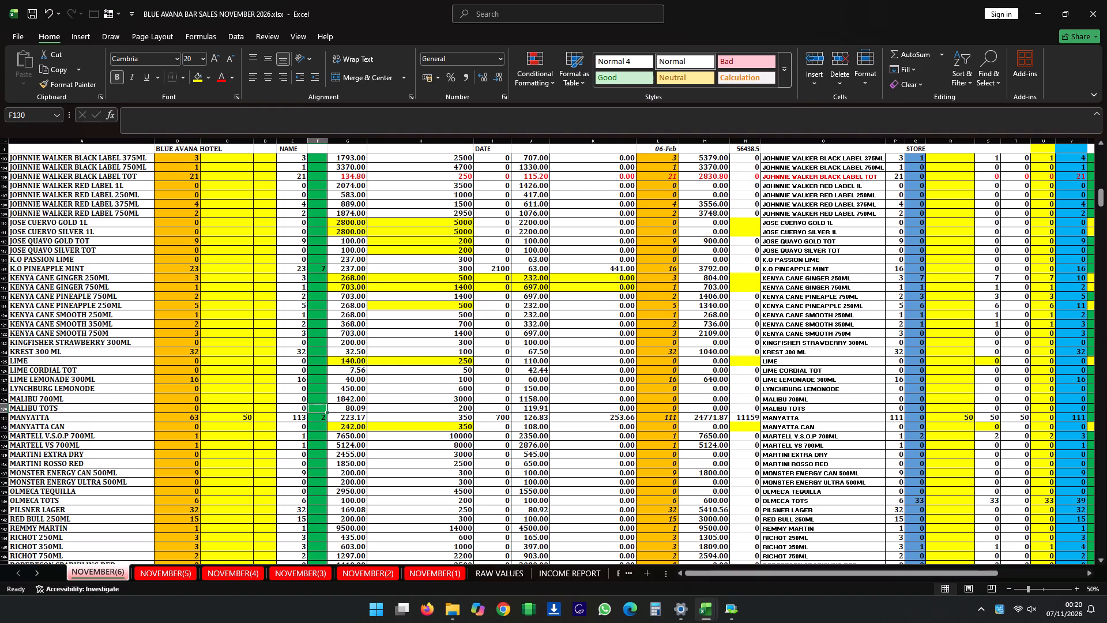
key("Up")
key("Up")
key("Down")
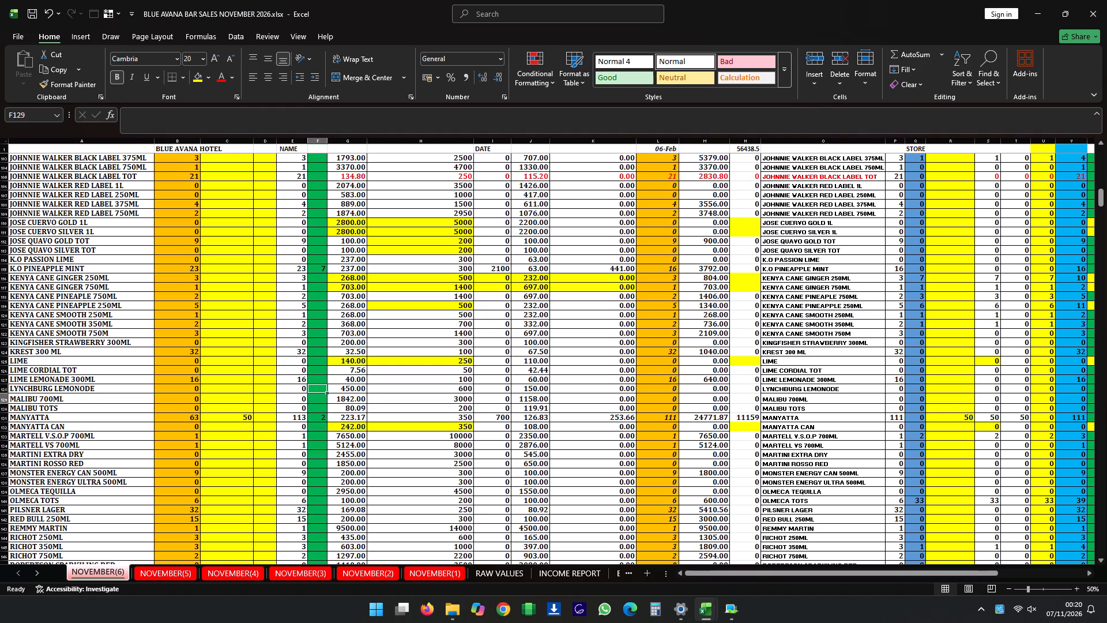
key("Down")
key("Down")
key("Up")
key("Down")
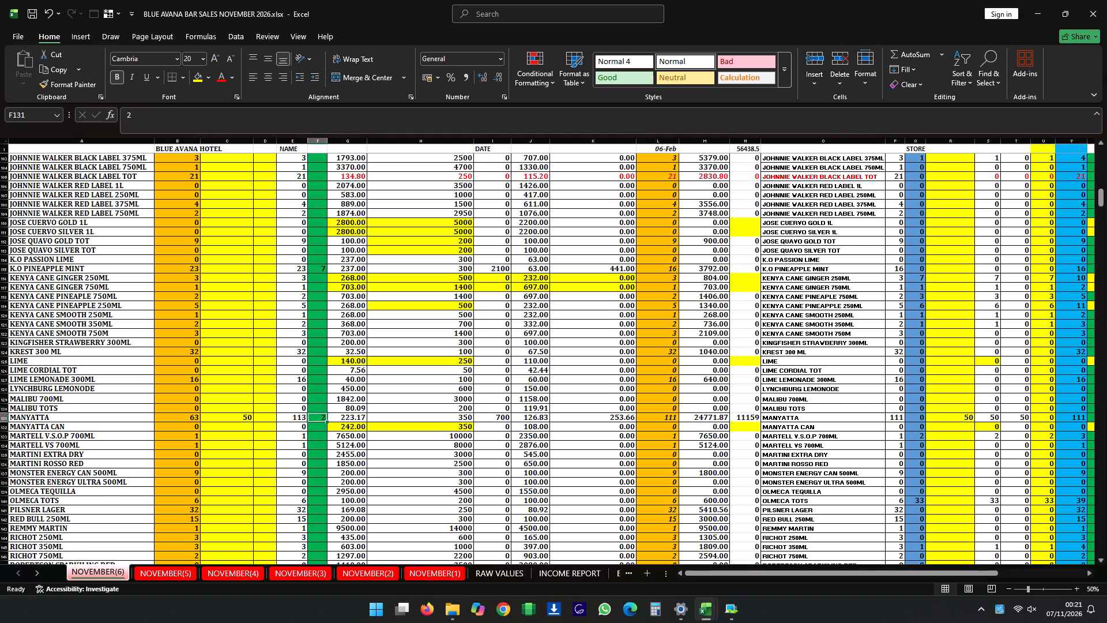
Record 2 units sold for SAVANNA DRY 330ML in the SALES column of the bar stock list.
key("Down")
key("Down")
key("Down")
key("Down")
key("Down")
key("Down")
key("Down")
key("Down")
key("Down")
key("Down")
key("Down")
key("Down")
key("Down")
key("Down")
key("Down")
key("Down")
key("Down")
key("Down")
key("Down")
key("Down")
key("Down")
key("Down")
key("Down")
key("Down")
key("Down")
key("Down")
key("Down")
key("Down")
key("Down")
key("Down")
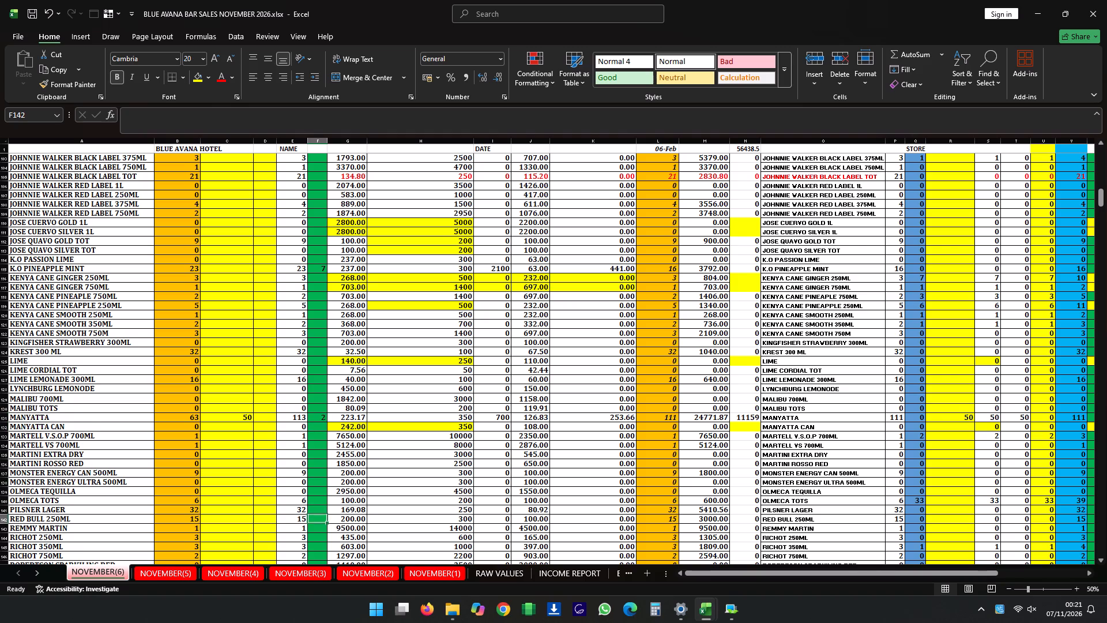
key("Up")
key("Up")
key("Up")
key("Up")
key("Up")
key("Up")
key("Up")
key("Up")
key("Up")
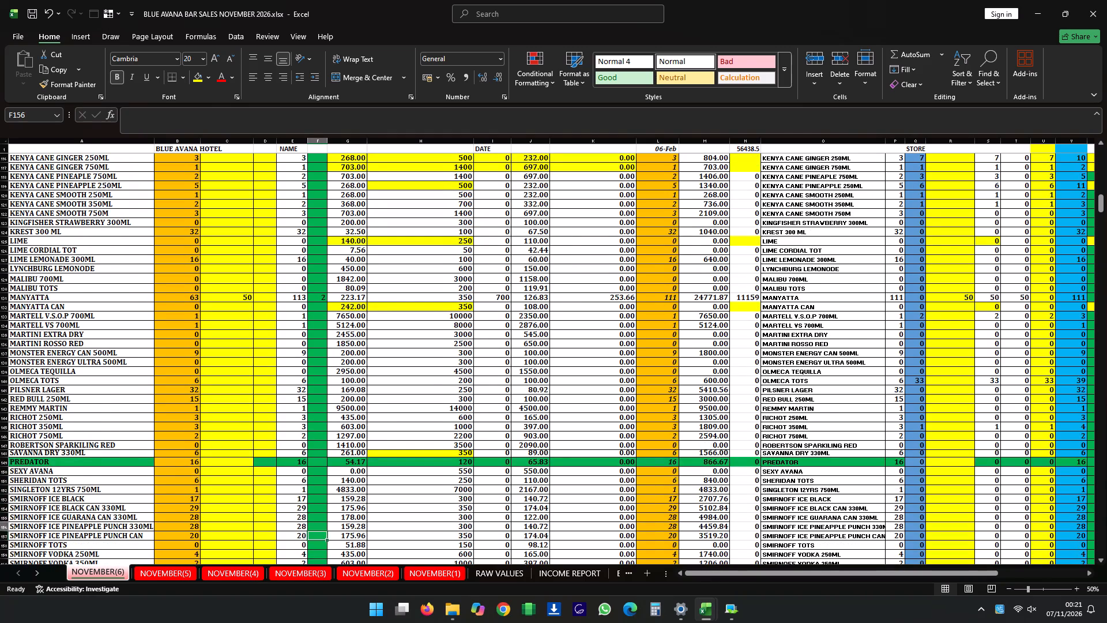
key("Up")
key("Up")
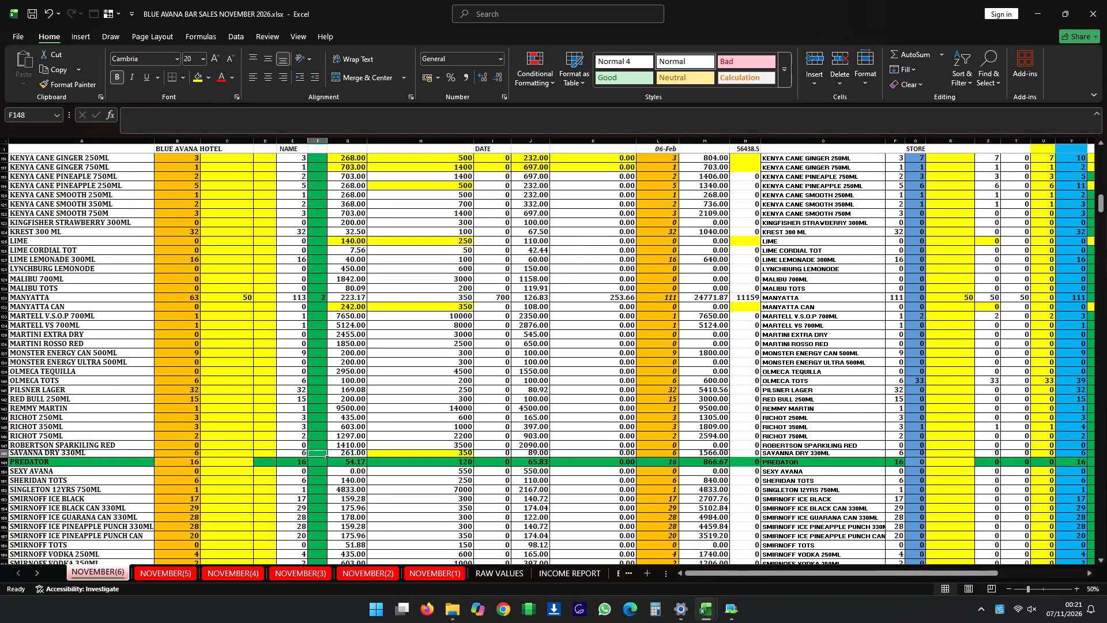
key("2")
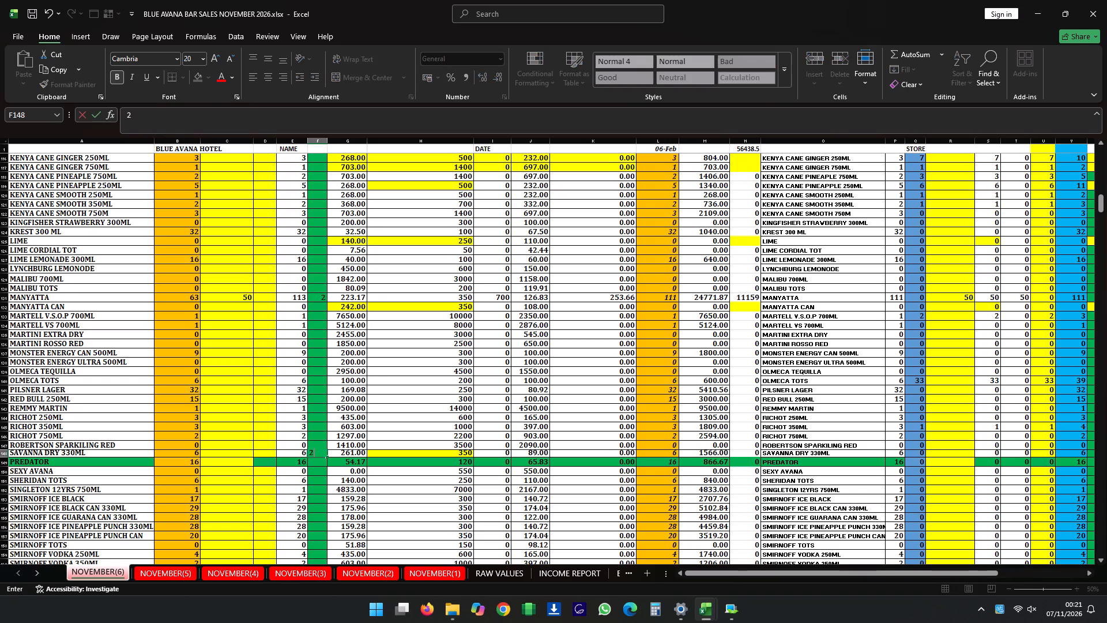
key("Down")
key("Up")
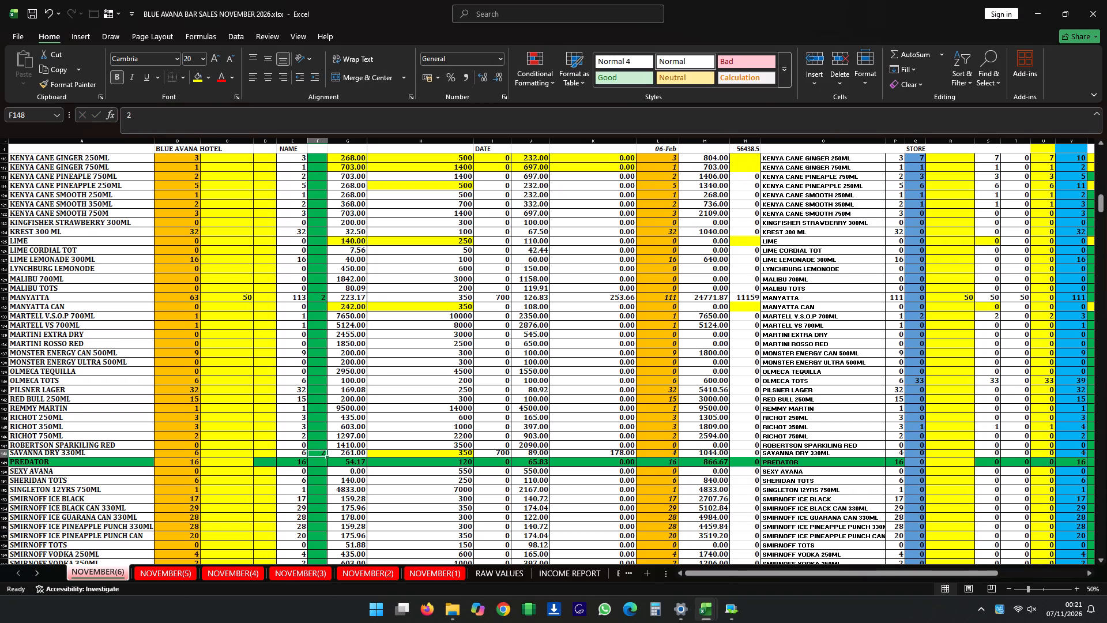
Record 2 units sold for SMIRNOFF ICE BLACK CAN 330ML in the SALES column.
key("Down")
key("Down")
key("Down")
key("Down")
key("Down")
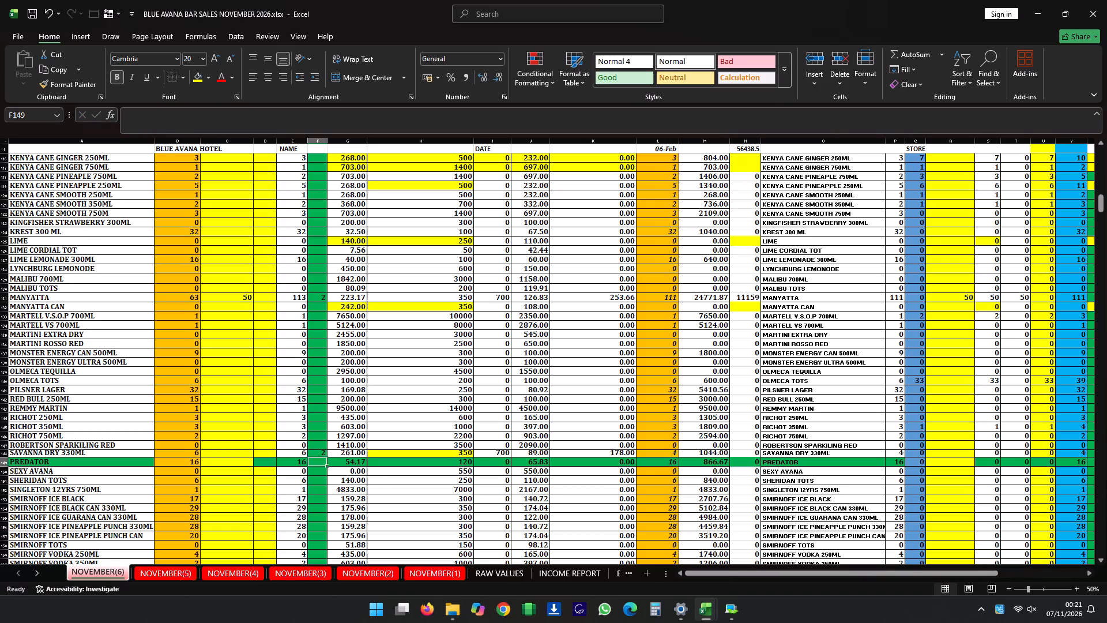
key("Down")
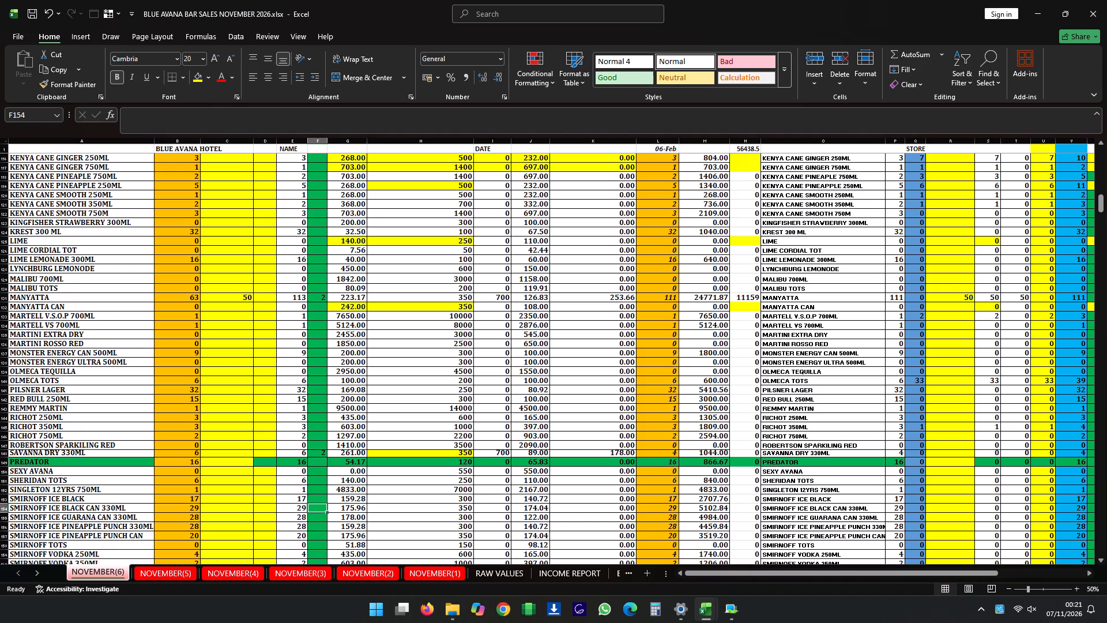
key("2")
key("Down")
key("Up")
Record 1 unit sold for TUSKER CIDER 500ML in the SALES column of the bar stock list.
key("Down")
key("Down")
key("Down")
key("Down")
key("Down")
key("Down")
key("Down")
key("Down")
key("Down")
key("Down")
key("Down")
key("Down")
key("Down")
key("Down")
key("Down")
key("Down")
key("Down")
key("Down")
key("Down")
key("Down")
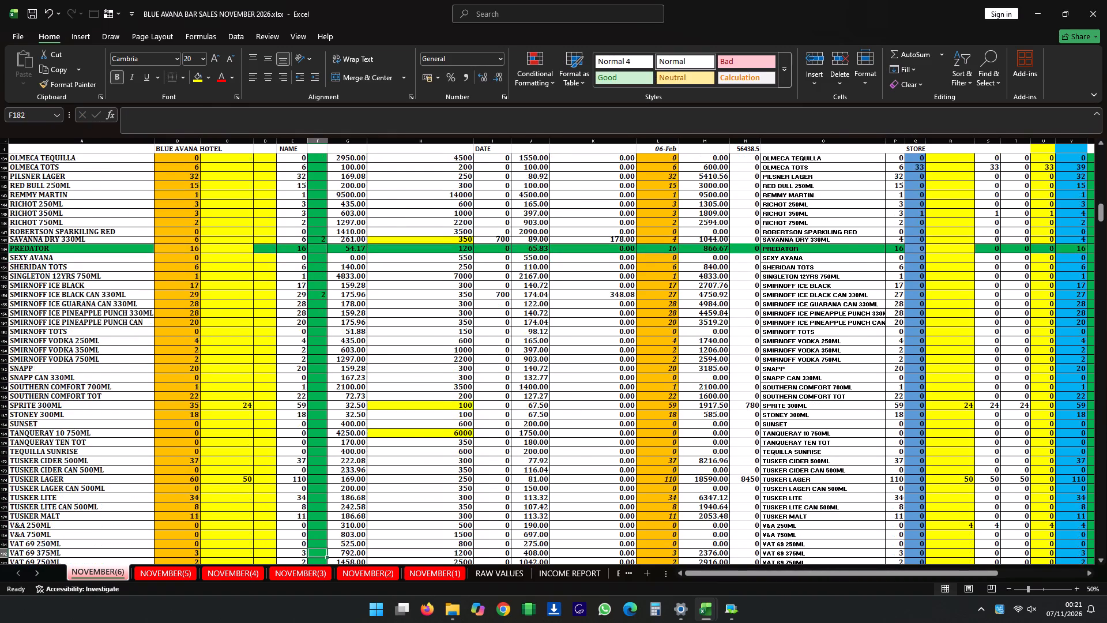
key("Up")
key("Up")
key("Up")
key("Up")
key("Up")
key("Up")
key("Up")
key("Up")
key("Up")
key("Up")
key("Up")
key("Down")
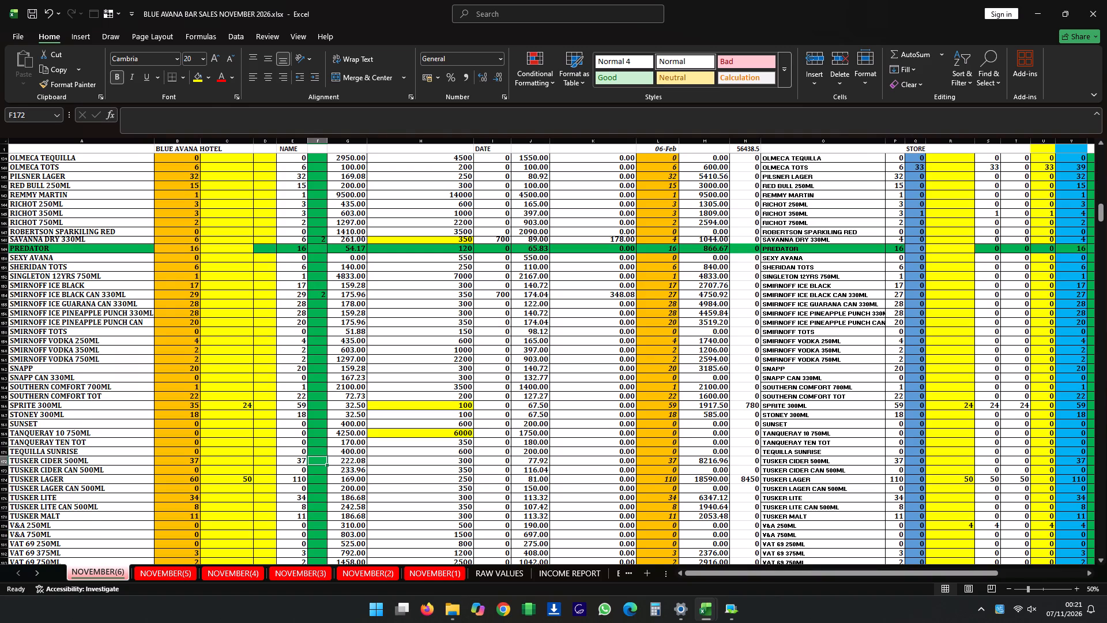
key("1")
key("Down")
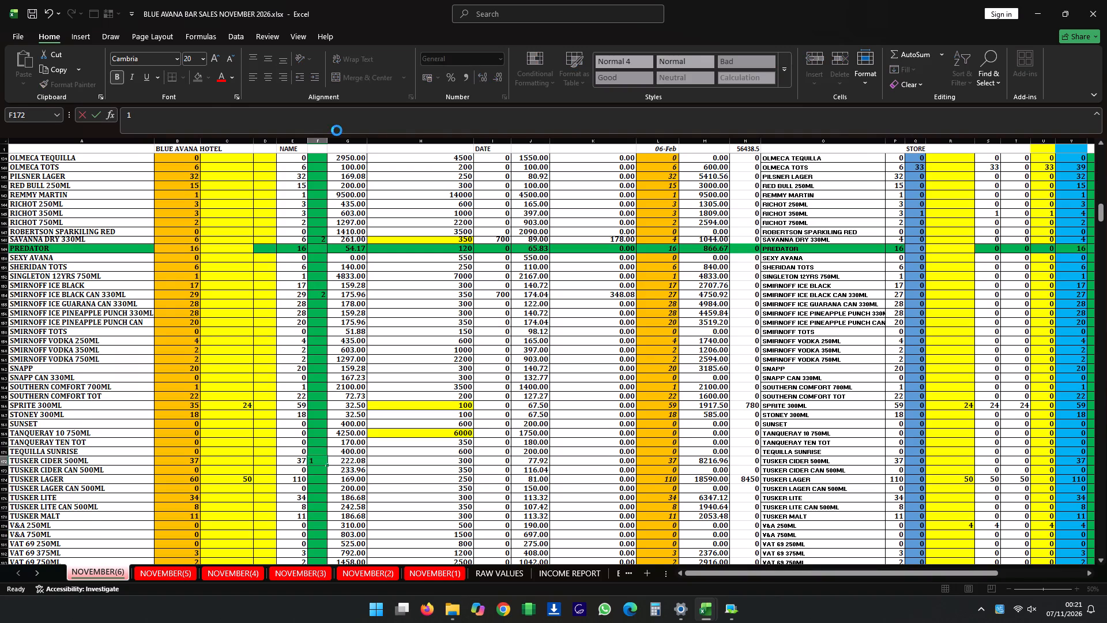
key("Up")
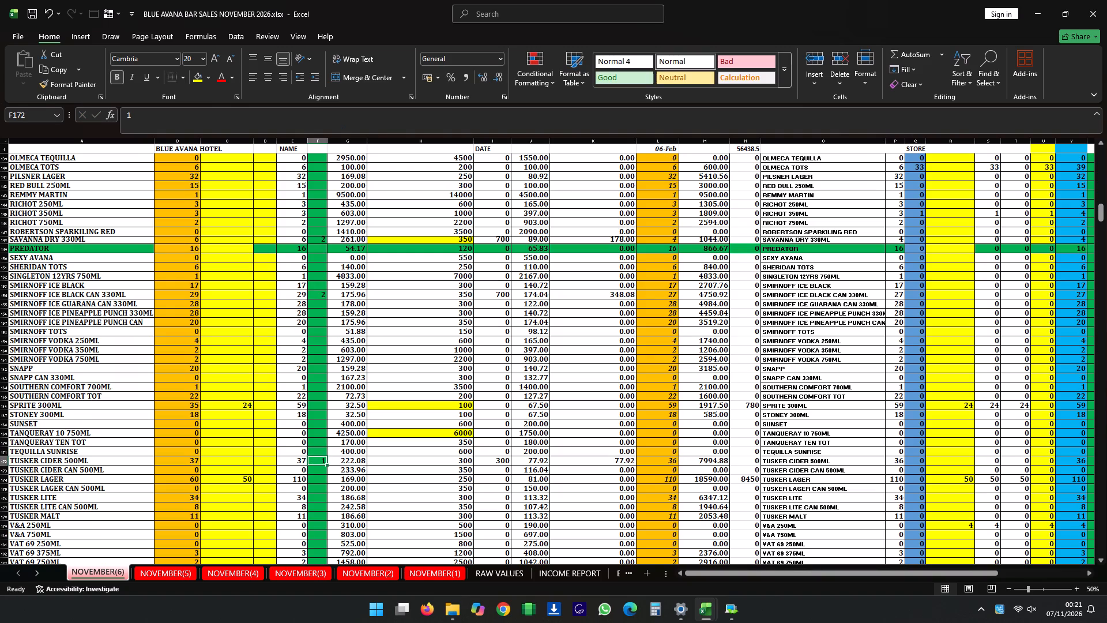
Record 4 units sold for TUSKER LAGER in the SALES column of the bar stock list.
key("Down")
key("Down")
key("Down")
key("Down")
key("Down")
key("Down")
key("Down")
key("Up")
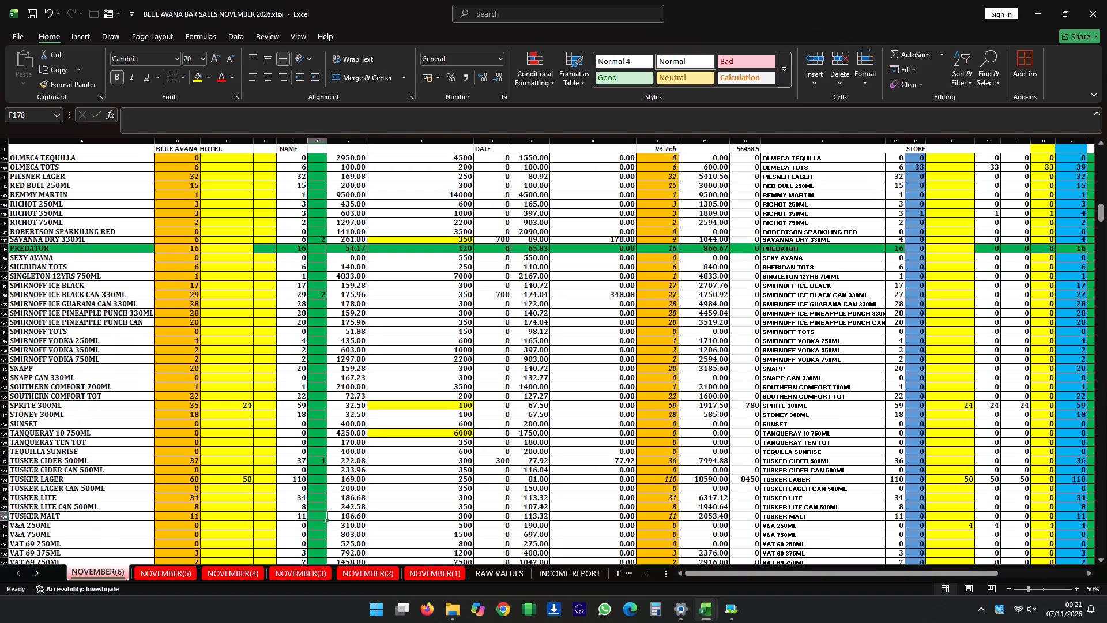
key("Up")
key("Up")
key("Up")
key("Up")
key("4")
key("Down")
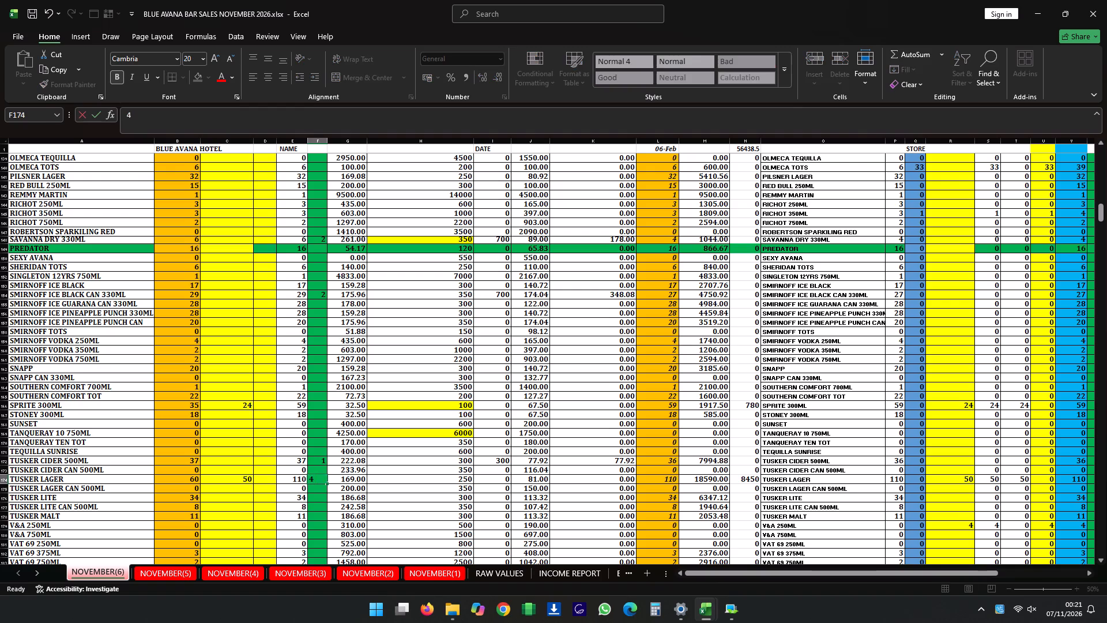
key("Up")
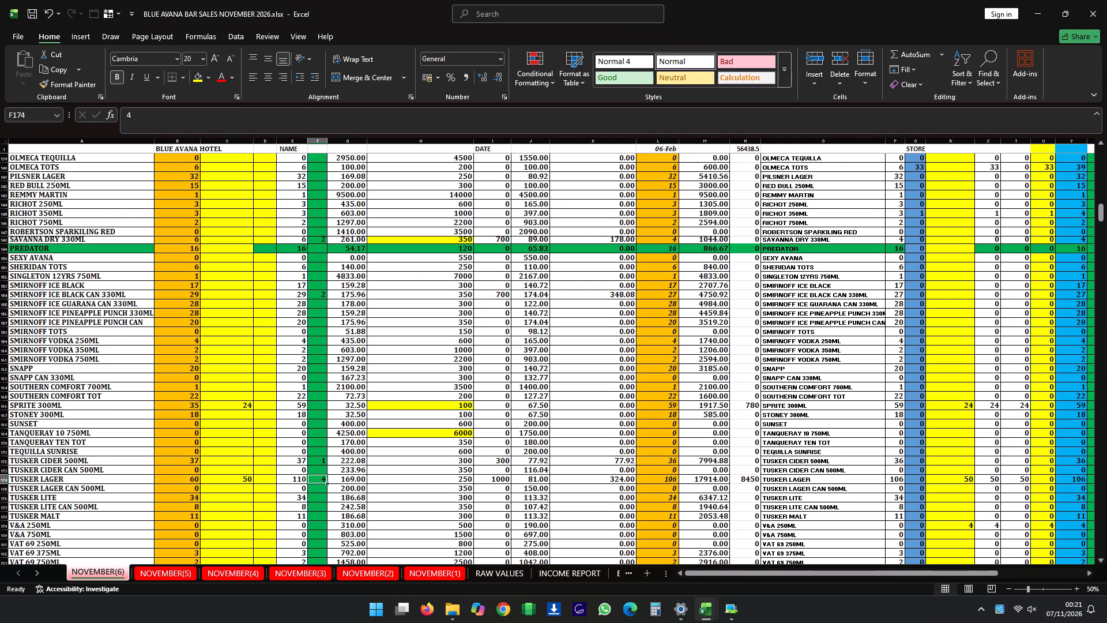
Record 2 units sold for TUSKER LITE in the SALES column.
key("Down")
key("Down")
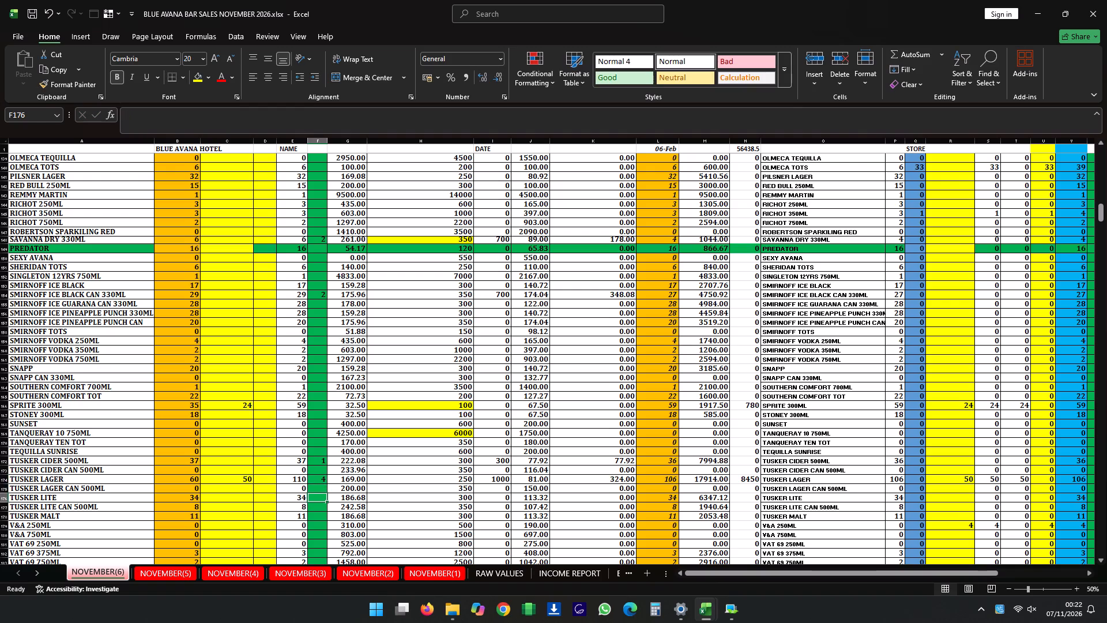
key("2")
key("Down")
key("Up")
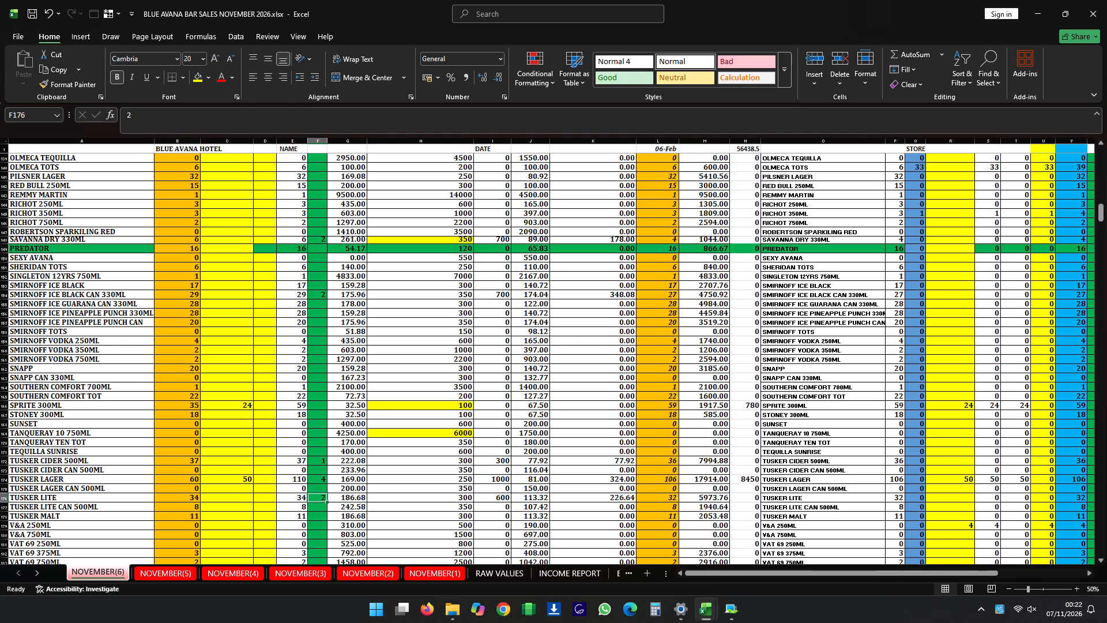
Record 2 units sold for TUSKER LITE CAN 500ML in the SALES column.
key("Down")
key("2")
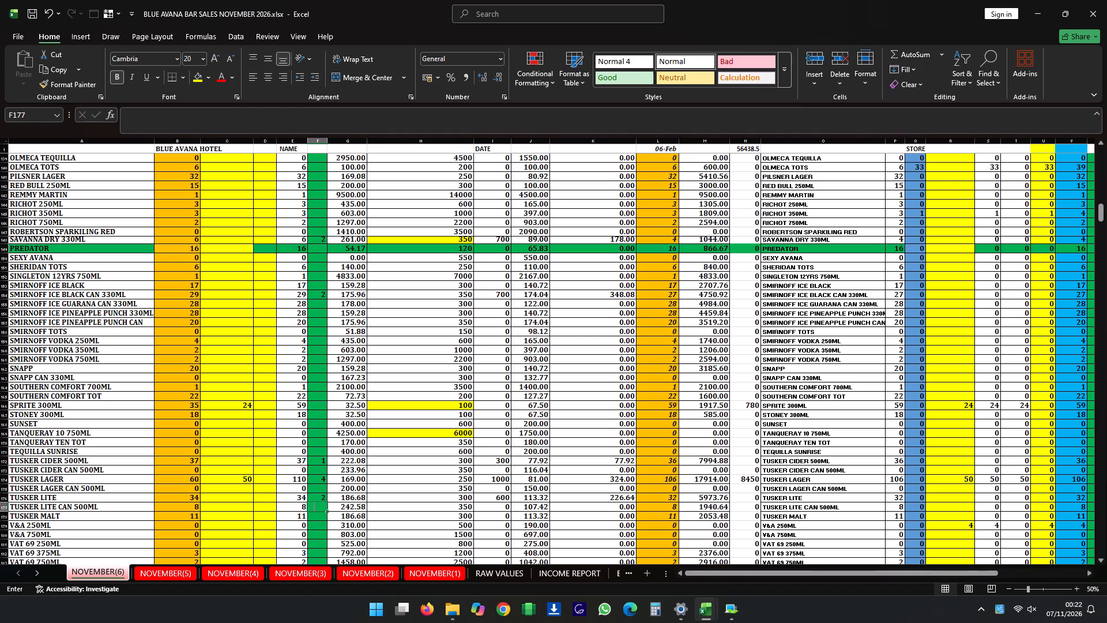
key("Down")
key("Up")
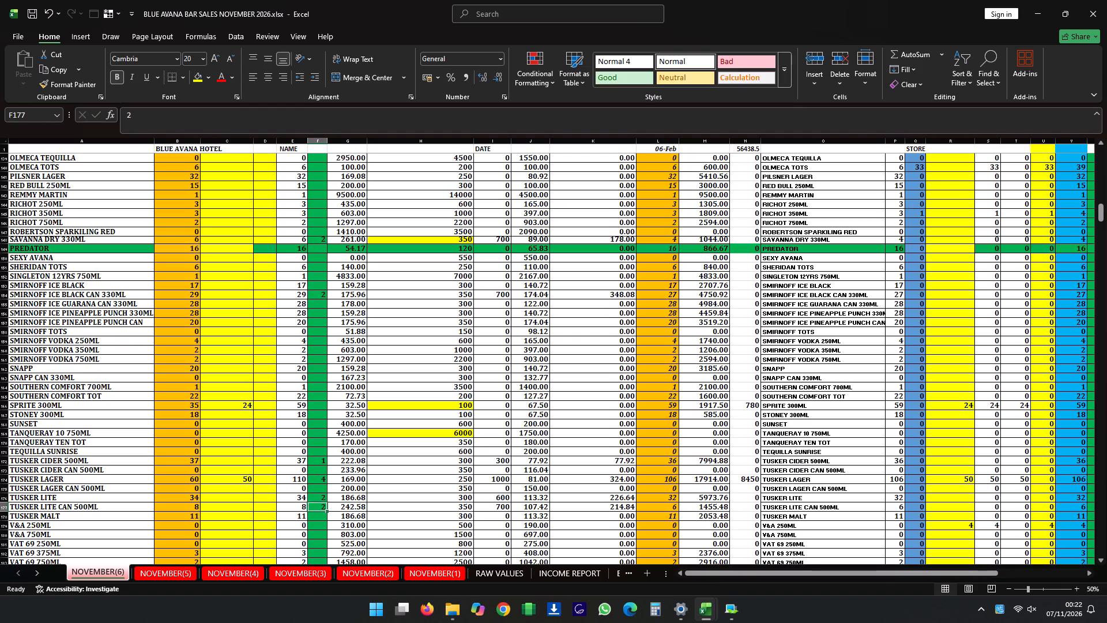
Record 1 unit sold for VICEROY 250ML in the SALES column of the bar stock list.
key("Down")
key("Down")
key("Down")
key("Down")
key("Down")
key("Down")
key("Down")
key("Down")
key("Down")
key("Down")
key("Down")
key("Down")
key("Down")
key("Down")
key("Down")
key("Up")
key("Up")
key("Up")
key("Up")
key("Up")
key("Up")
key("Up")
key("Up")
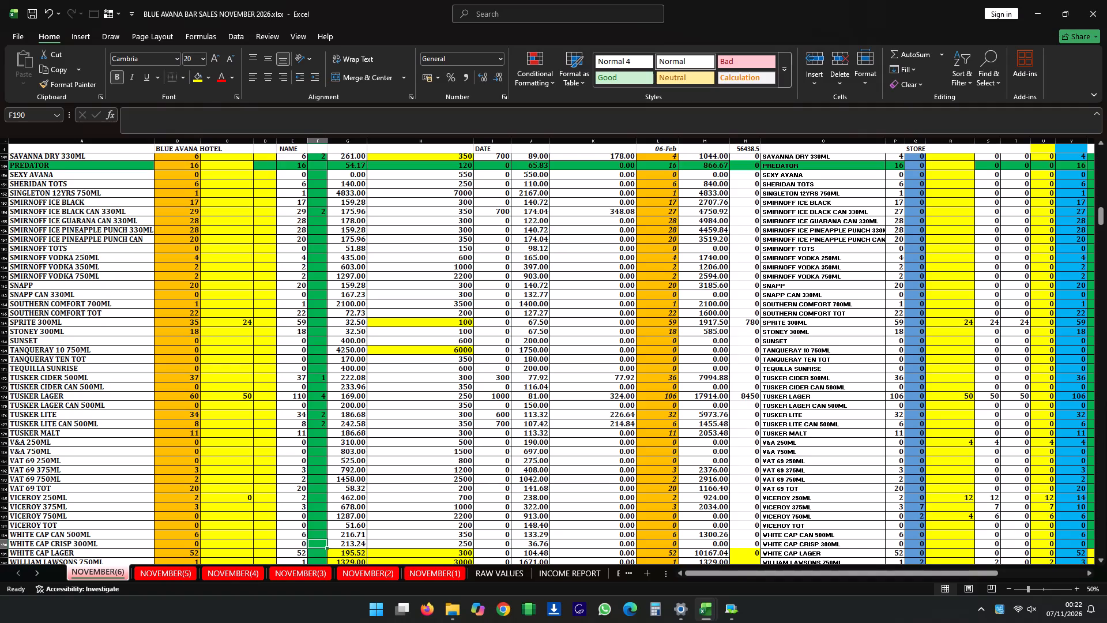
key("Down")
key("Down")
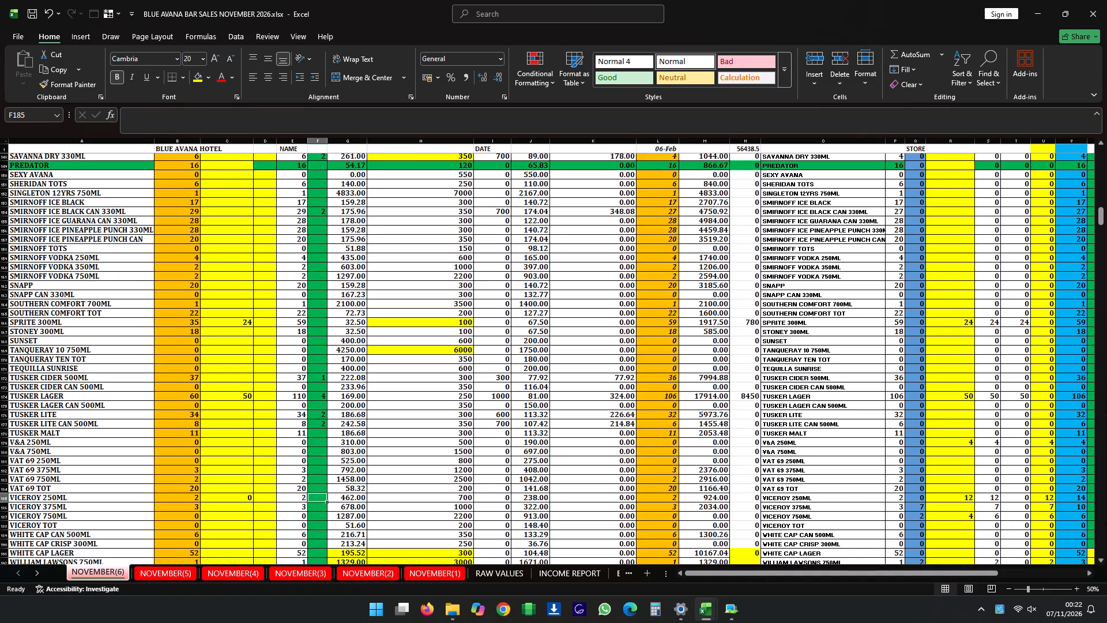
key("1")
key("Down")
key("Up")
Record 3 units sold for WHITE CAP LAGER in the SALES column and go down to the TOTALS row.
key("Down")
key("Down")
key("Down")
key("Down")
key("Down")
key("Down")
key("Down")
key("Down")
key("Down")
key("Up")
key("Up")
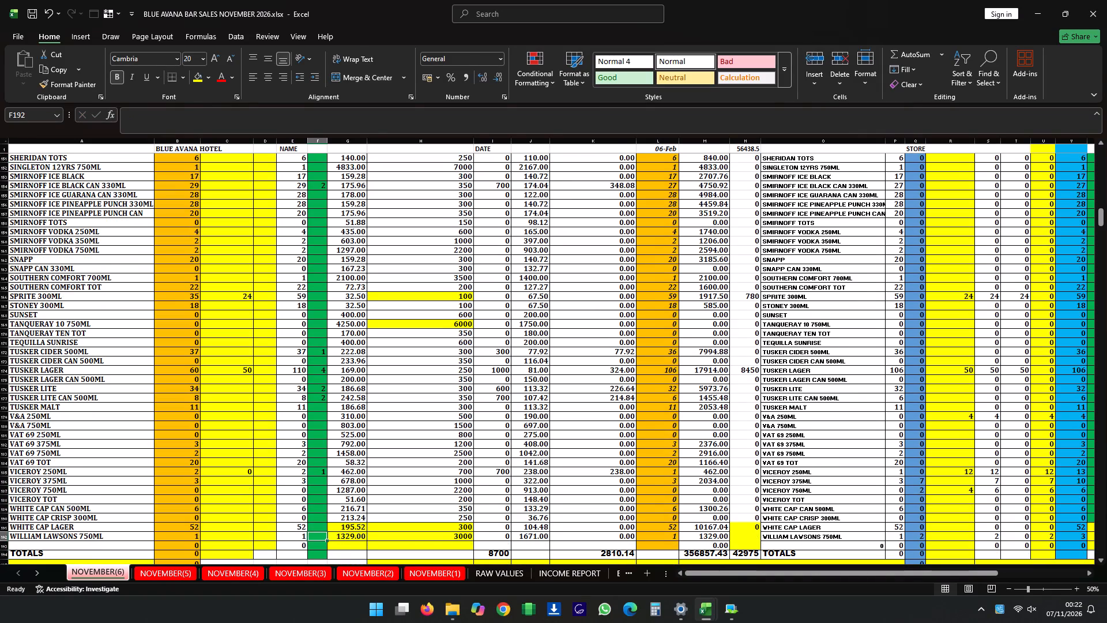
key("Up")
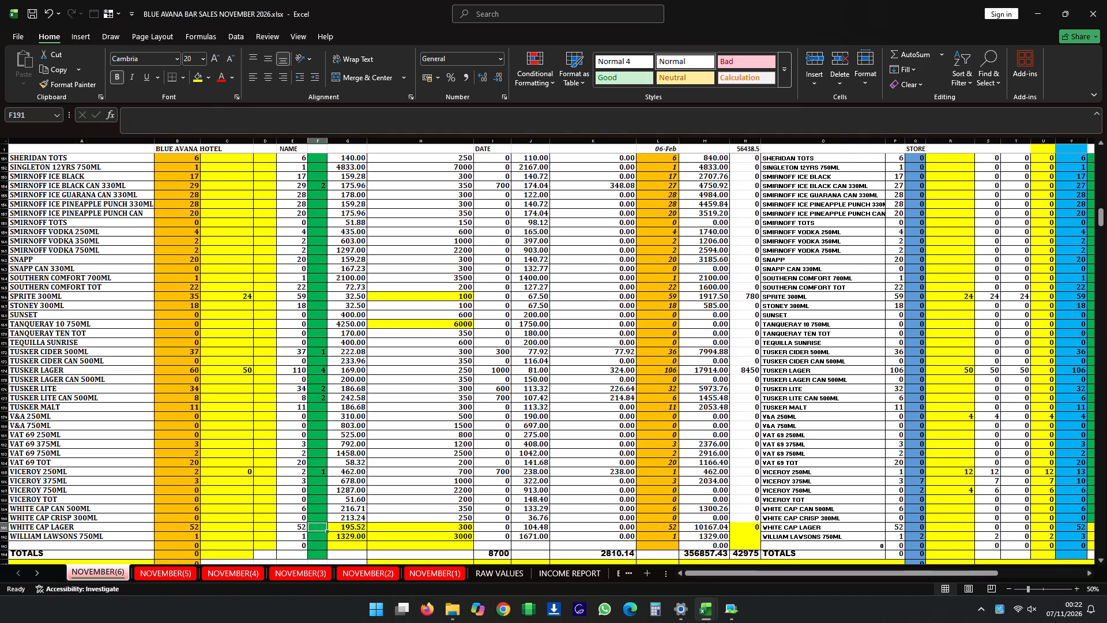
key("3")
key("Down")
key("Up")
key("Down")
key("Down")
key("Down")
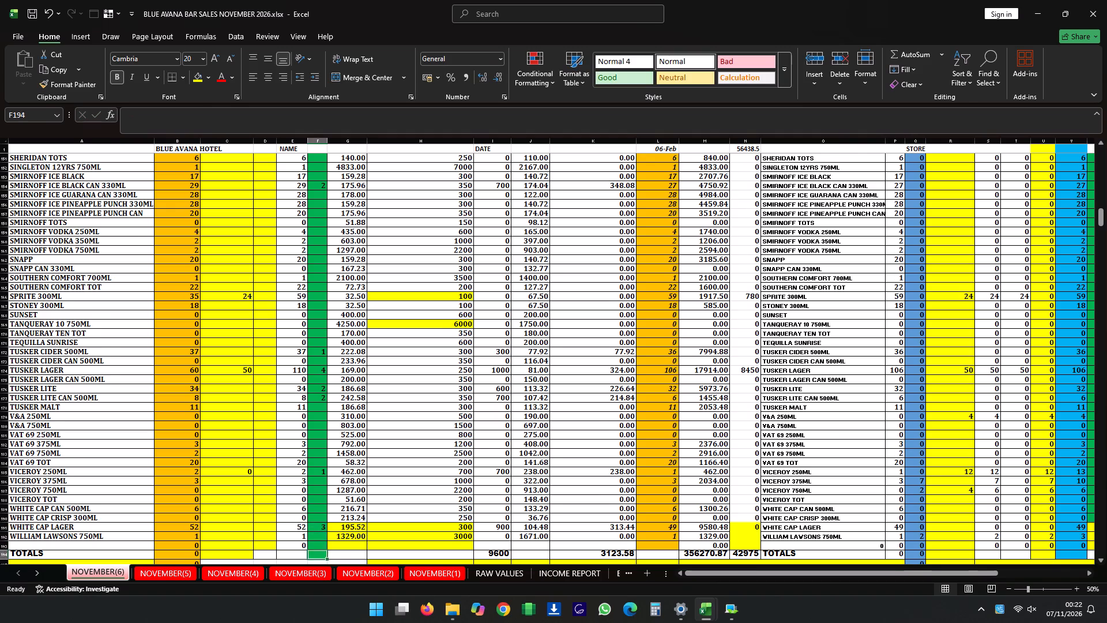
Go down past the TOTALS row to the daily summary section and save the workbook.
key("Down")
key("Down")
key("Down")
key("Down")
key("Down")
key("Down")
key("Down")
key("Down")
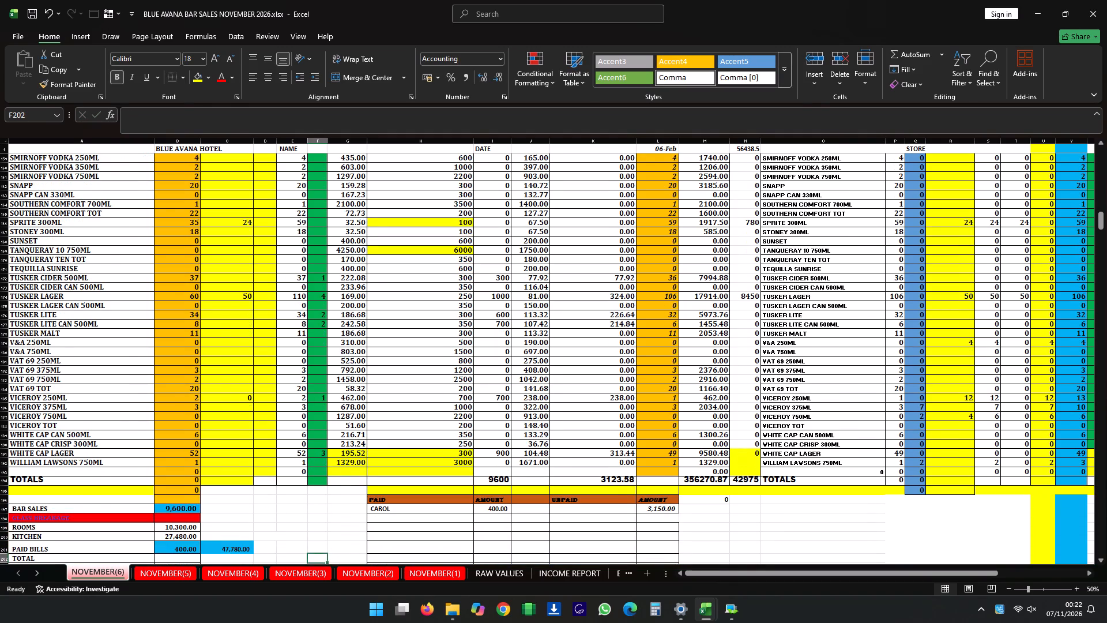
left_click(29, 10)
Review the PAID and UNPAID bills table and the daily summary block, down to the ROOMS amount.
scroll(602, 212, "down", 9)
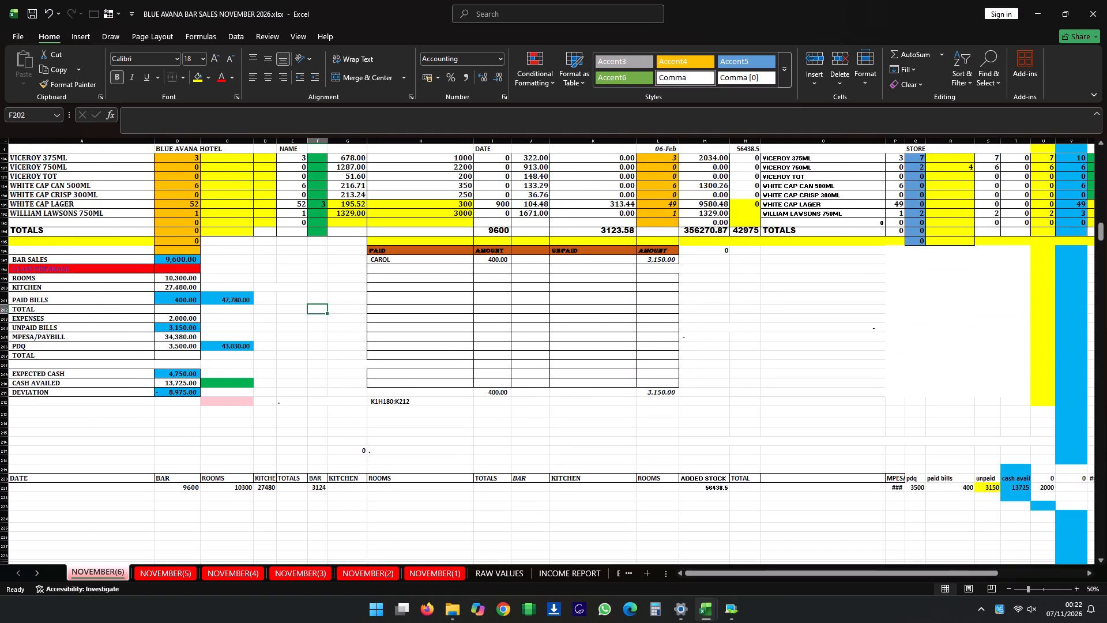
left_click(649, 269)
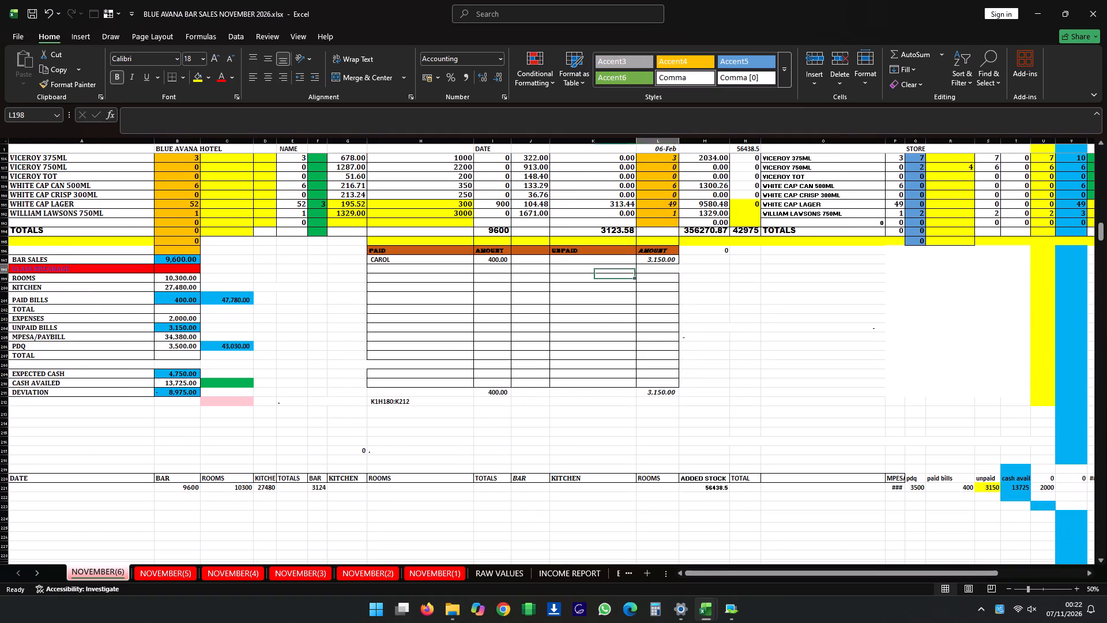
left_click_drag(590, 242, 606, 357)
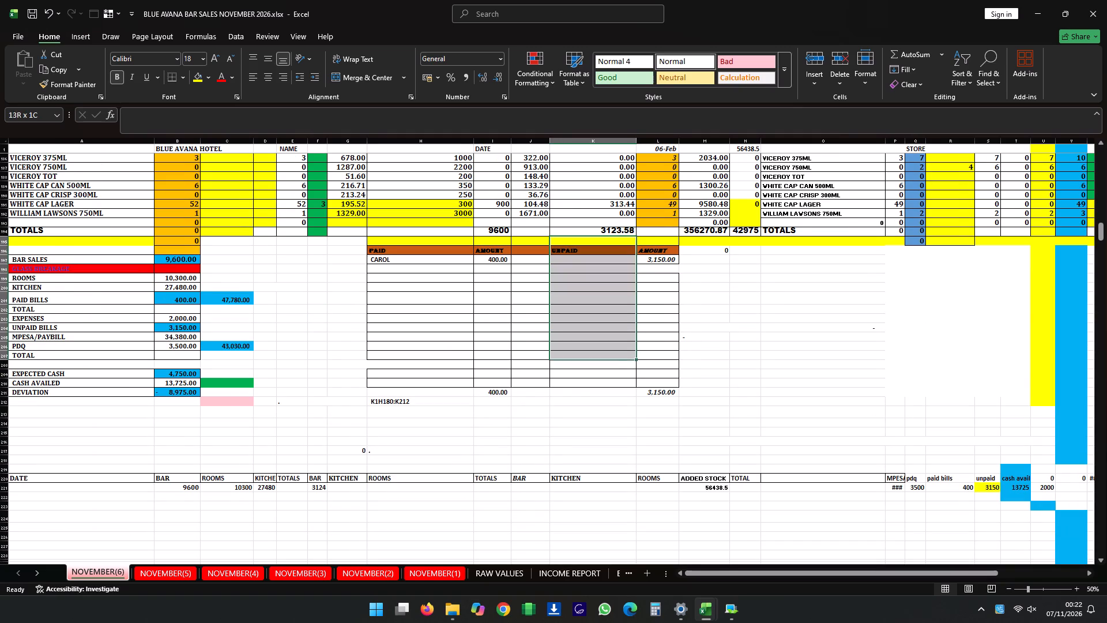
left_click_drag(606, 357, 619, 380)
left_click(610, 327)
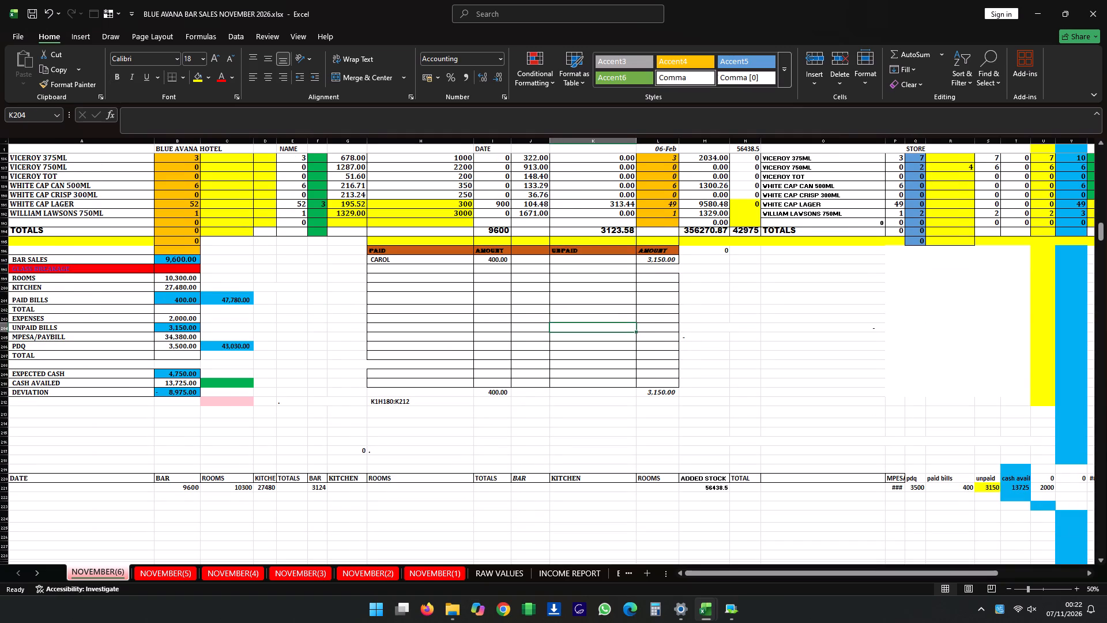
left_click_drag(564, 307, 549, 340)
left_click(453, 316)
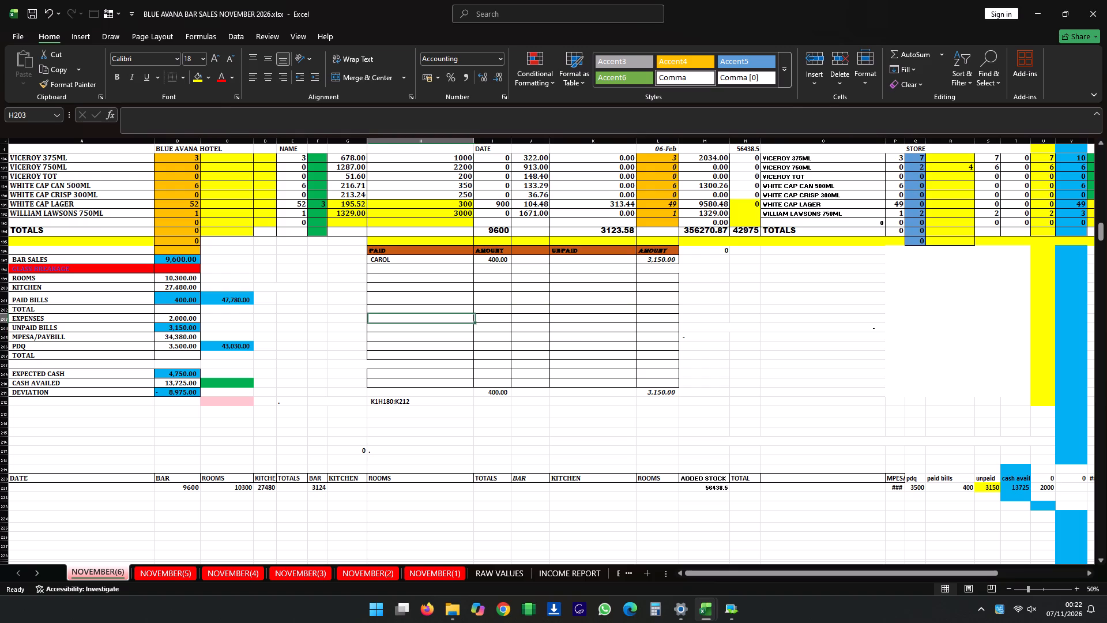
left_click(194, 278)
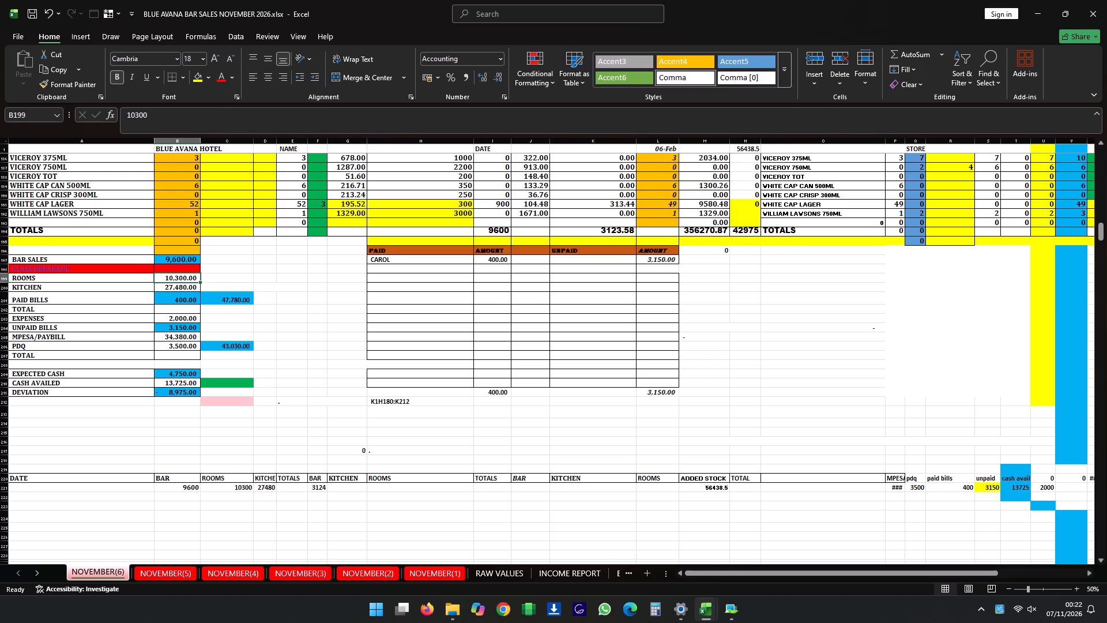
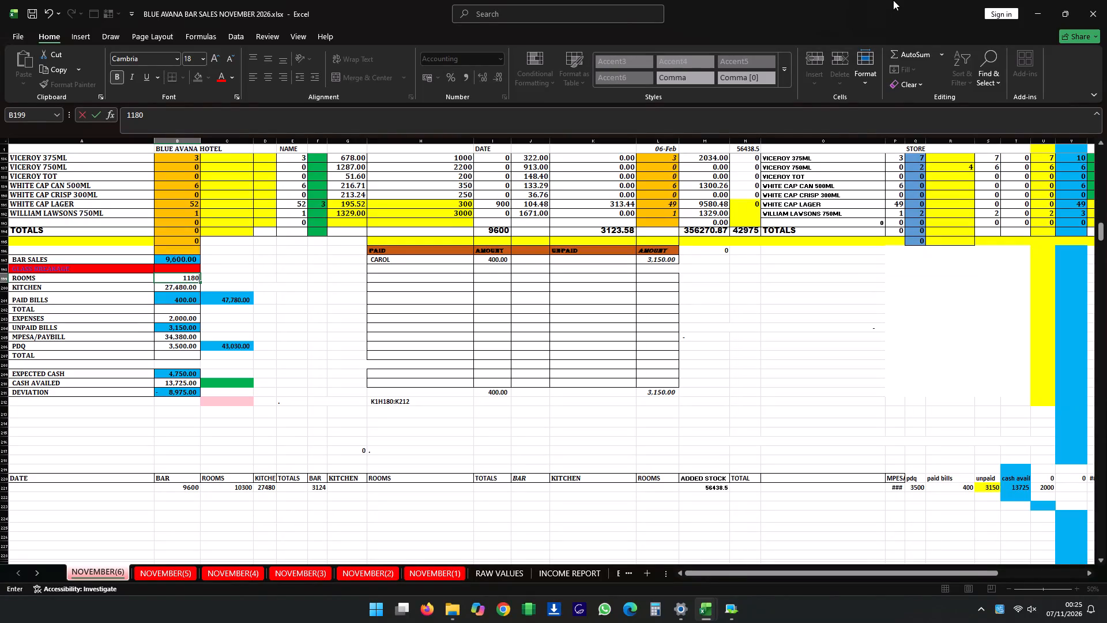
Set the ROOMS amount in the daily summary to 11,800.
key("Down")
key("Up")
Review the daily summary amounts from ROOMS and KITCHEN through EXPENSES and UNPAID BILLS to PDQ.
key("Down")
key("Down")
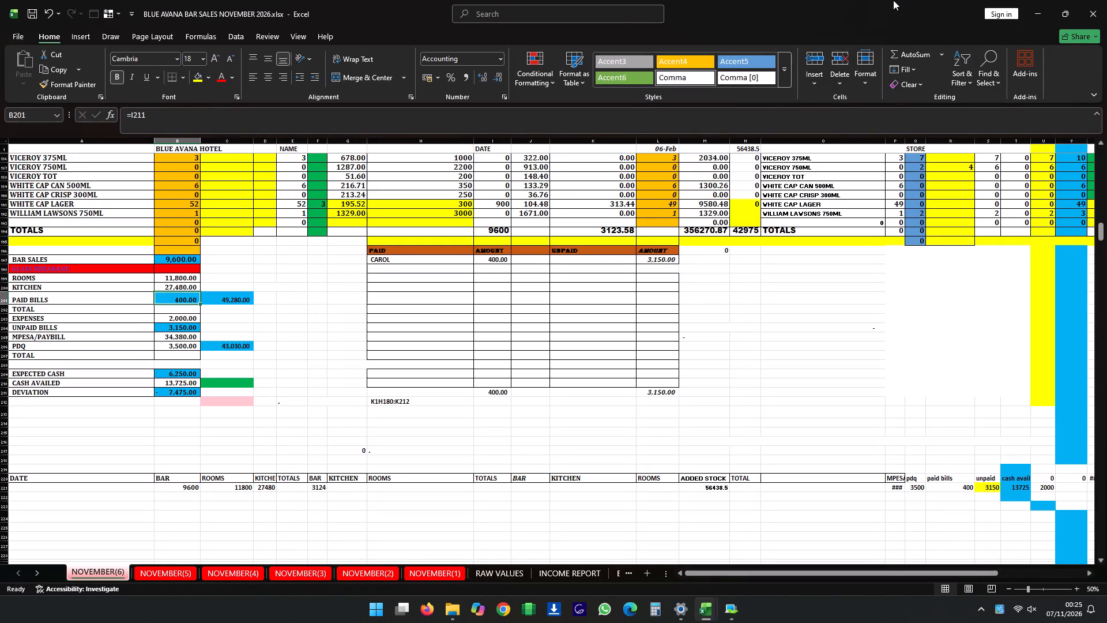
key("Down")
key("Down")
key("Down")
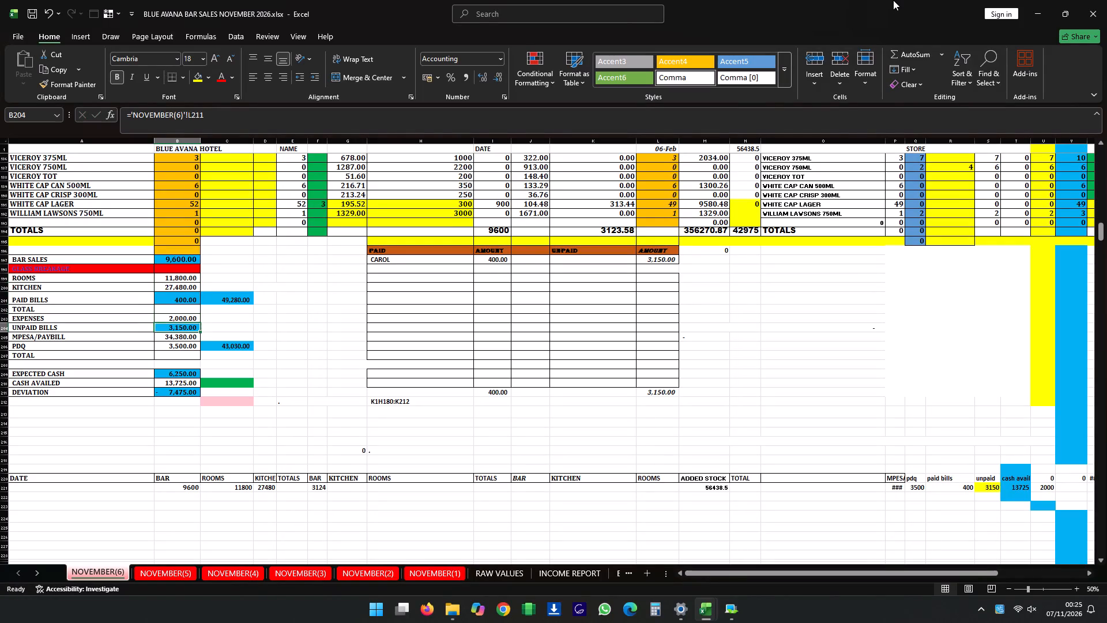
key("Up")
key("Up")
key("Up")
key("Up")
key("Up")
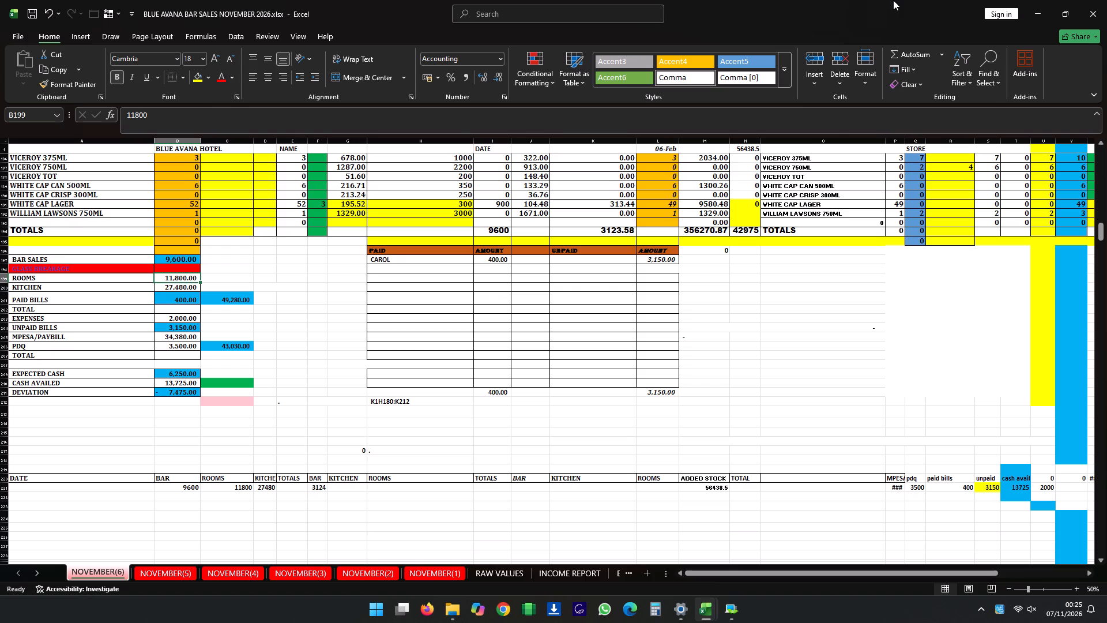
key("Down")
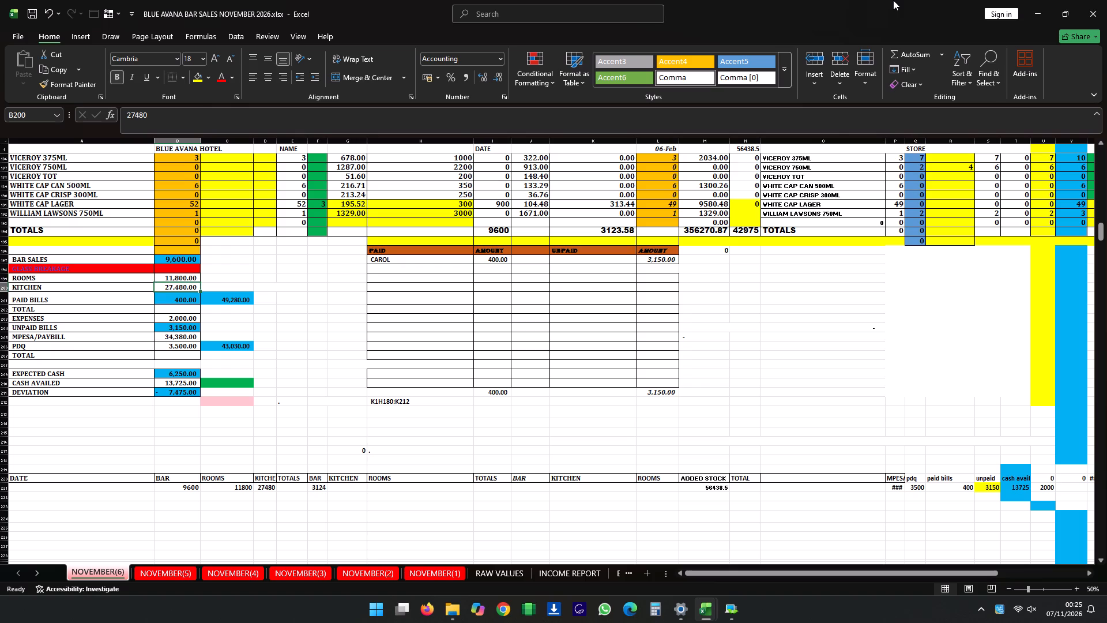
key("Down")
key("Down")
key("Down")
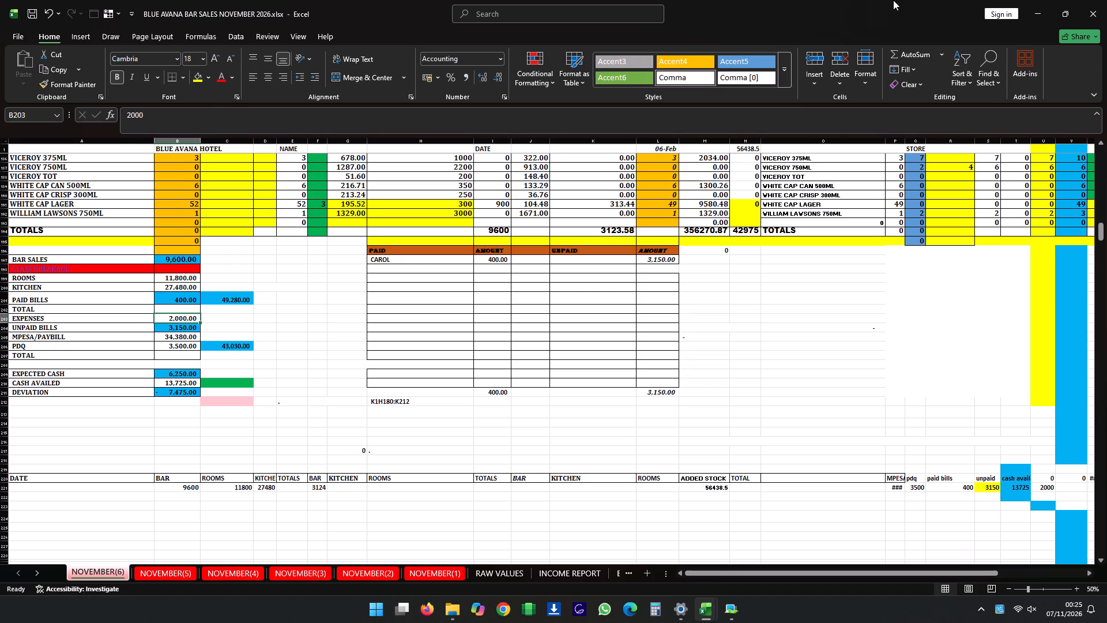
key("Down")
key("Down")
key("Down")
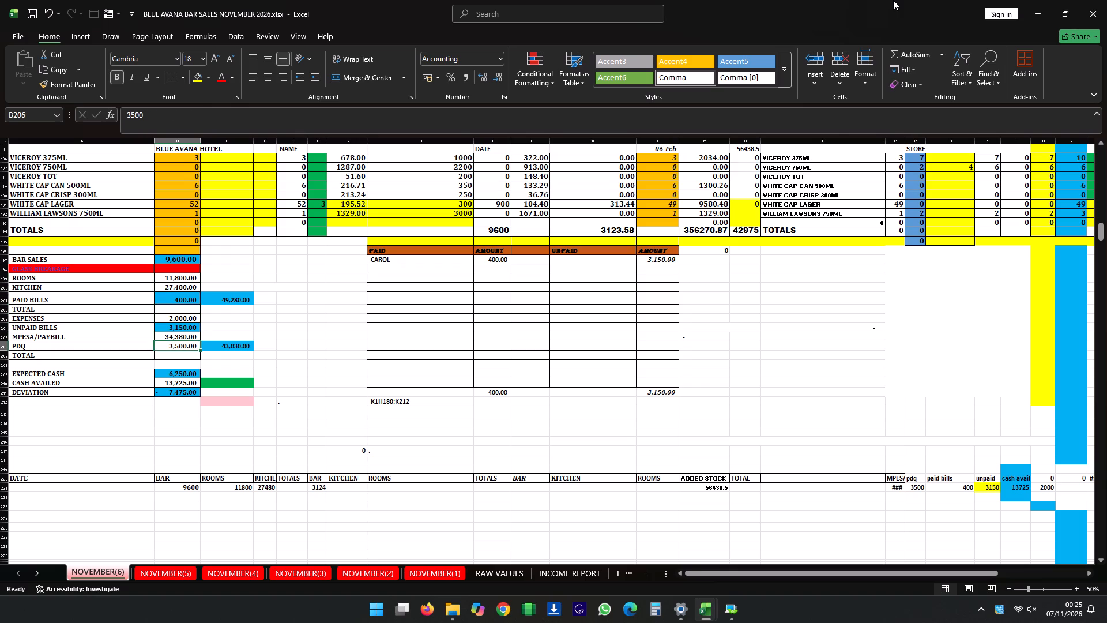
key("Up")
key("Up")
key("Up")
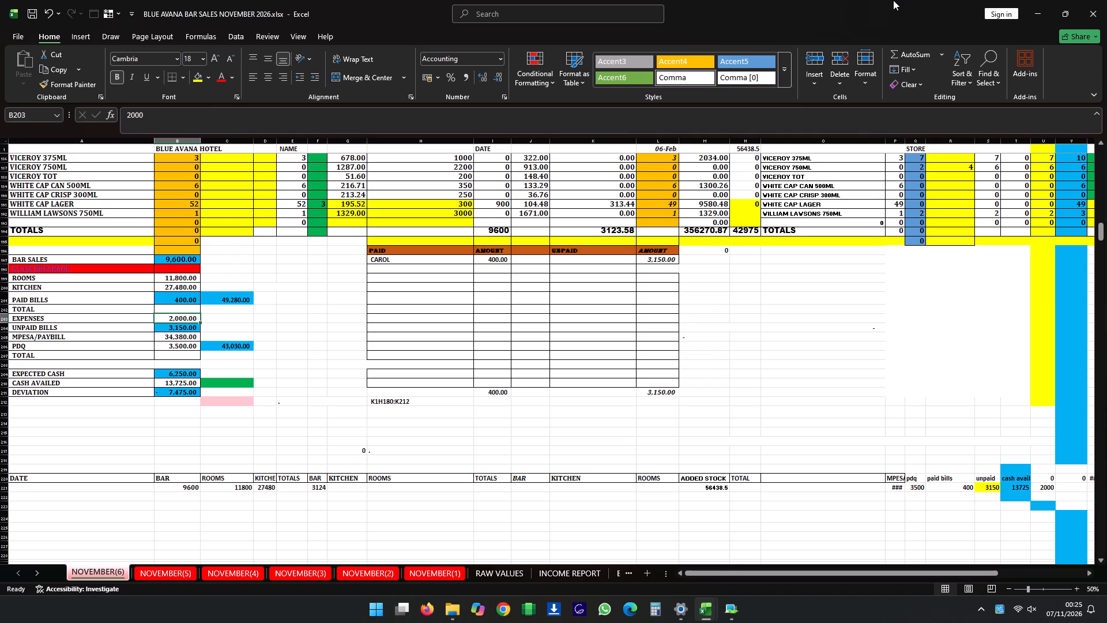
key("Down")
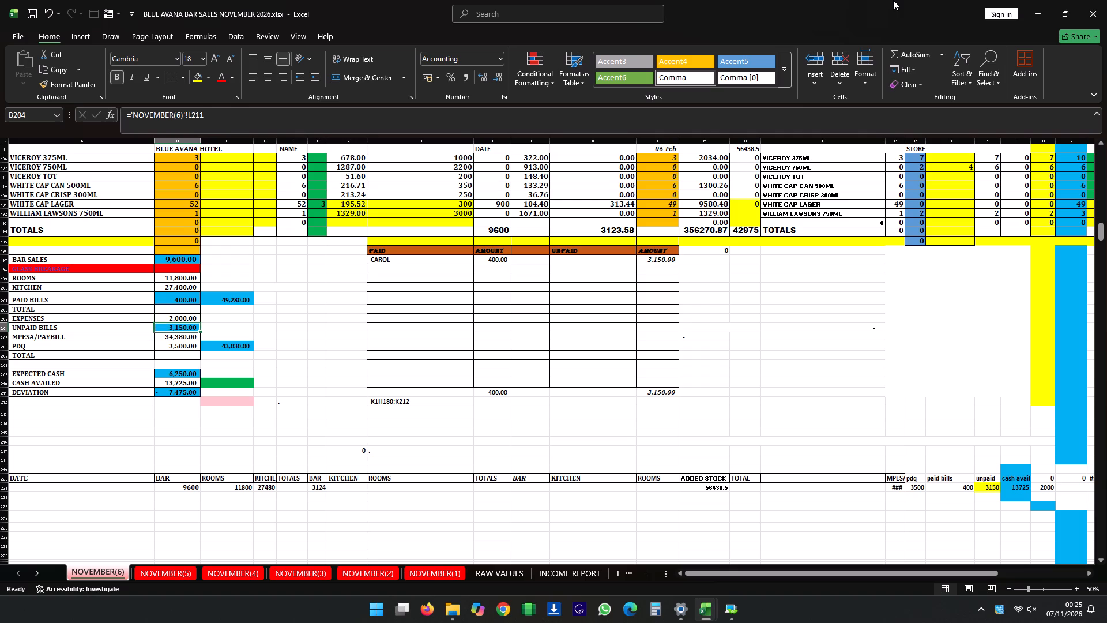
key("Down")
key("Down")
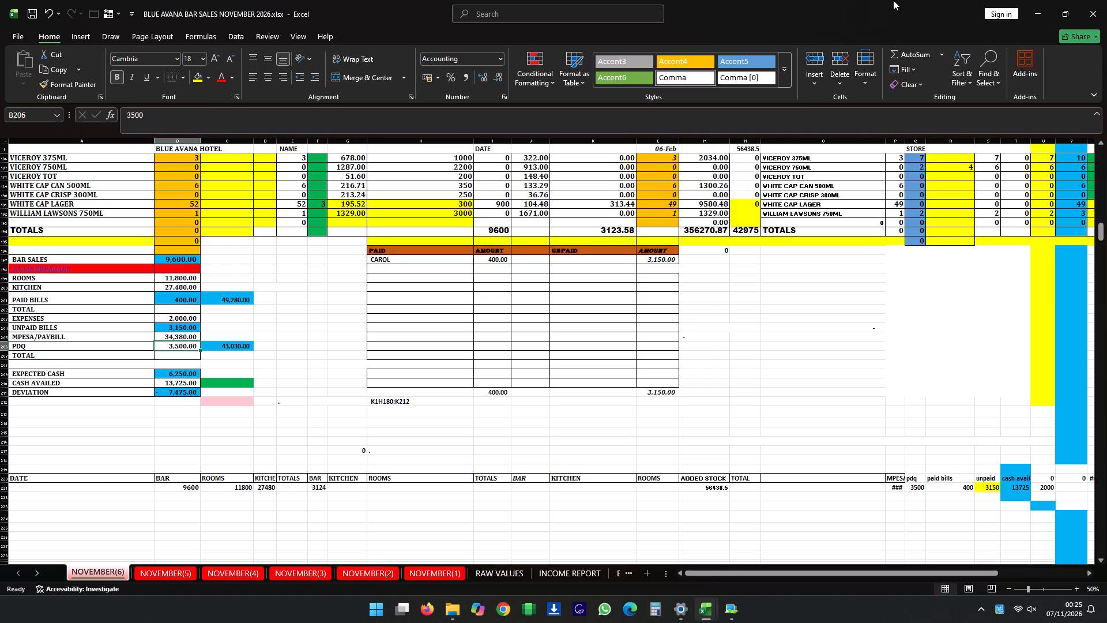
Add an unpaid bill of 100 in the UNPAID amount column, directly below the first entry.
key("Right")
key("Right")
key("Right")
key("Right")
key("Right")
key("Right")
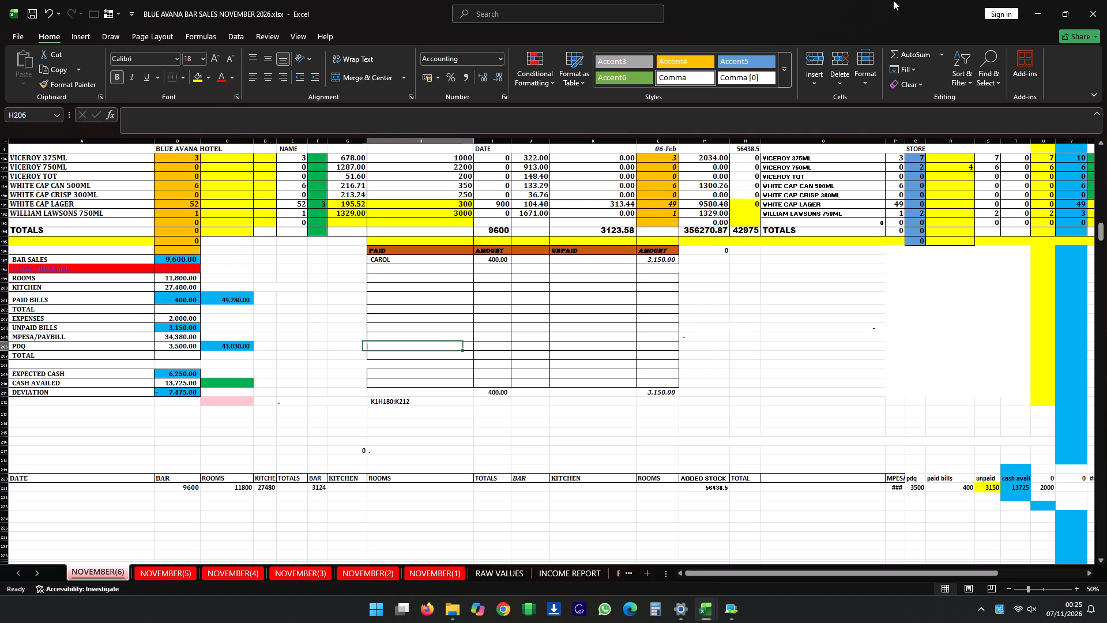
key("Right")
key("Right")
key("Right")
key("Right")
key("Up")
key("Up")
key("Up")
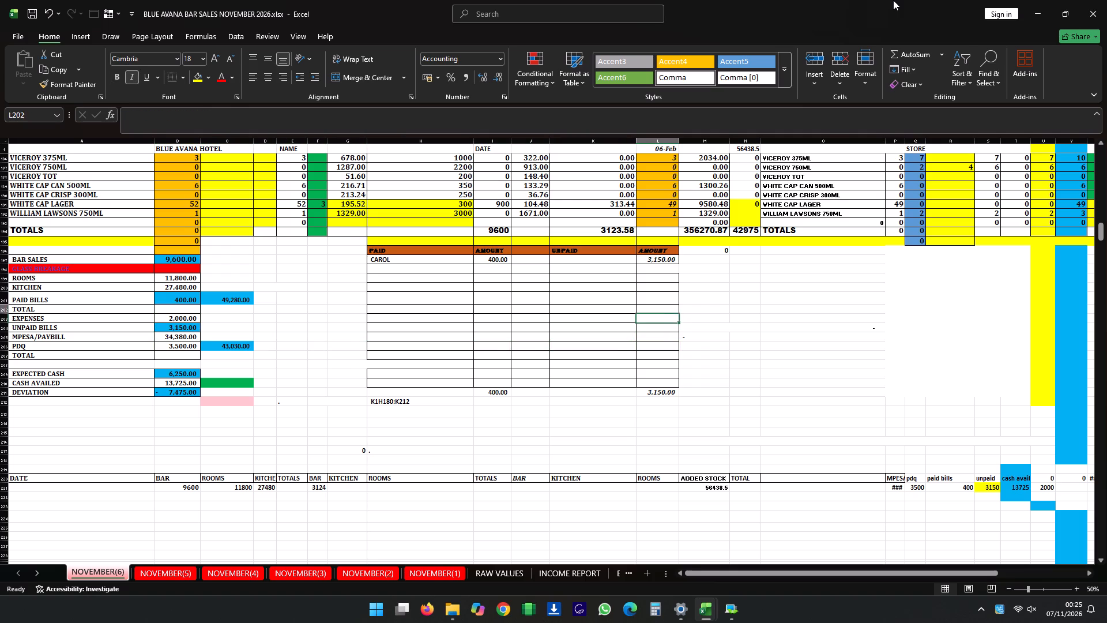
key("Up")
key("Up")
key("Up")
key("Up")
key("Up")
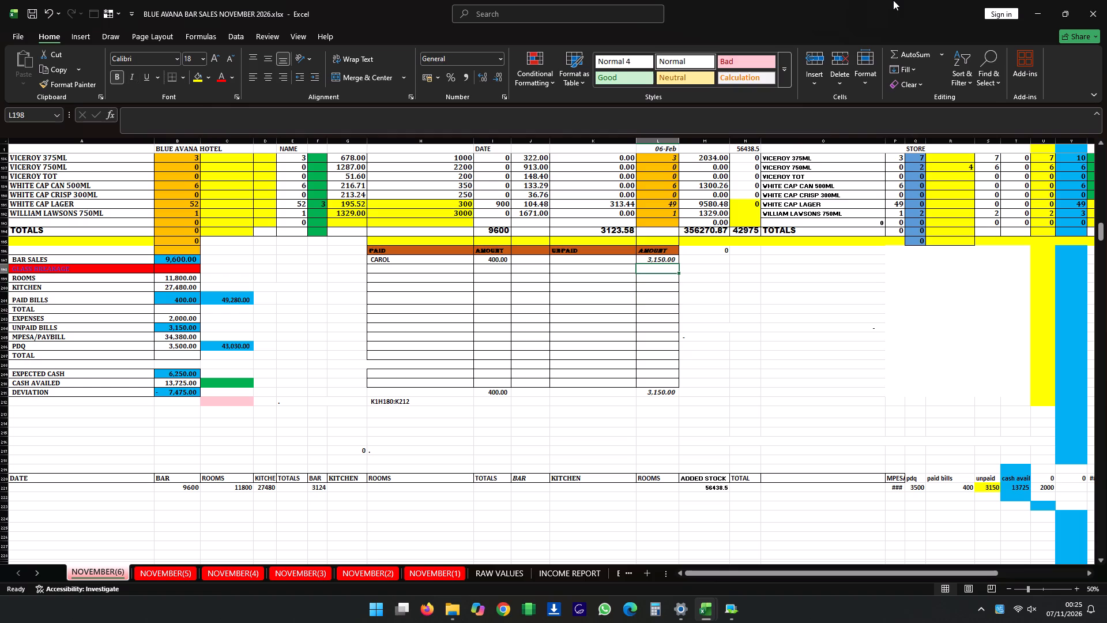
type("100")
key("Down")
key("Up")
Set the CASH AVAILED amount in the daily summary to 5,785.
key("Left")
key("Left")
key("Left")
key("Left")
key("Left")
key("Left")
key("Left")
key("Left")
key("Left")
key("Left")
key("Left")
key("Down")
key("Down")
key("Down")
key("Down")
key("Down")
key("Down")
key("Down")
key("Down")
key("Down")
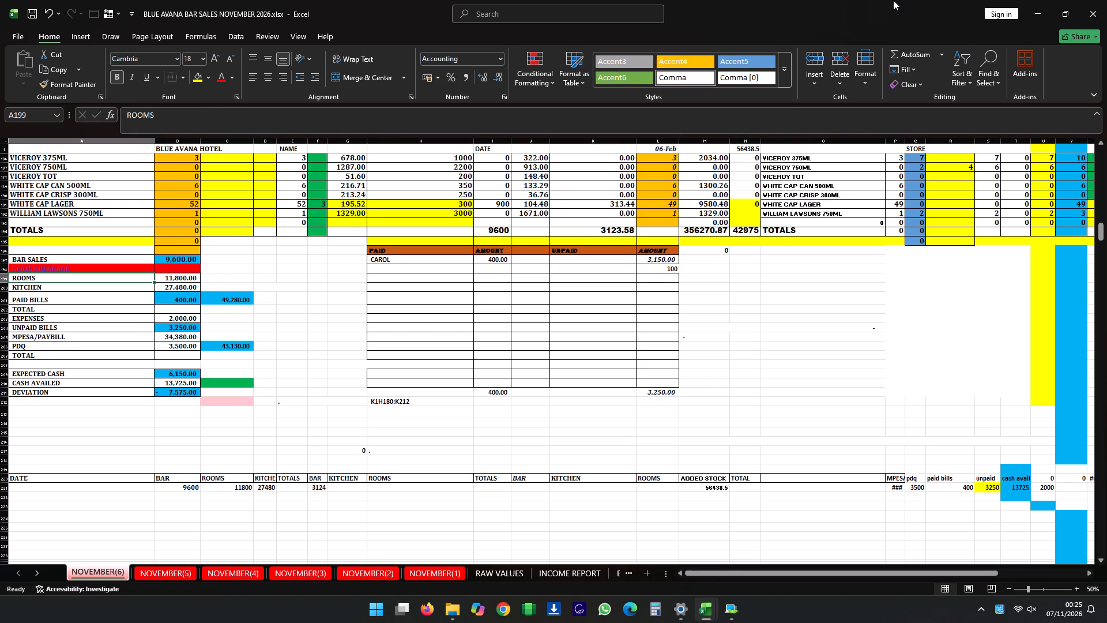
key("Down")
key("Down")
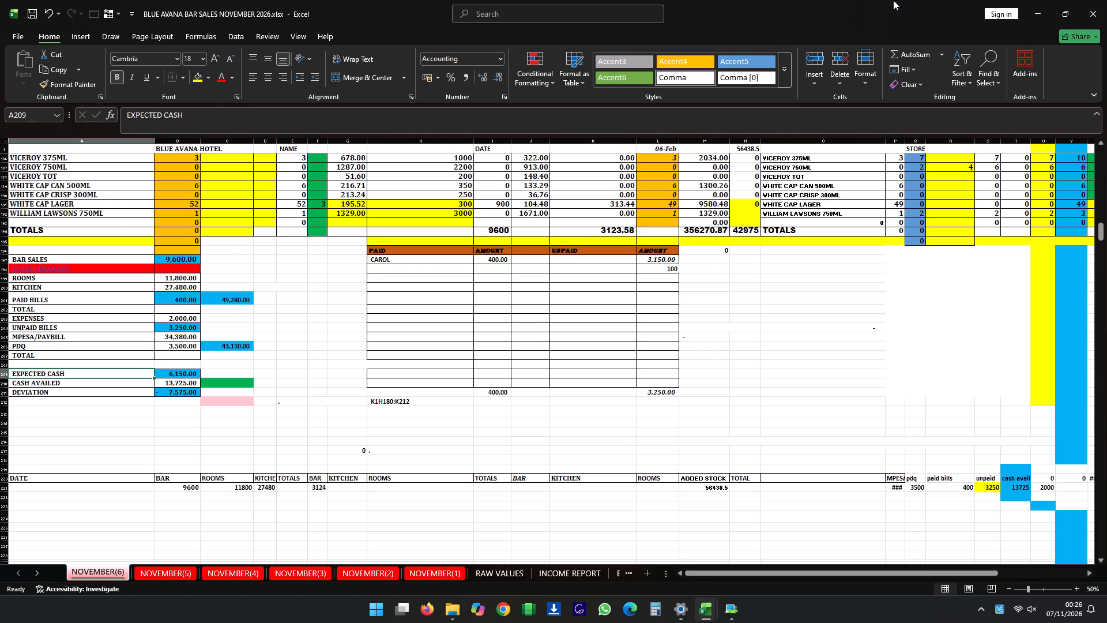
key("Right")
key("Down")
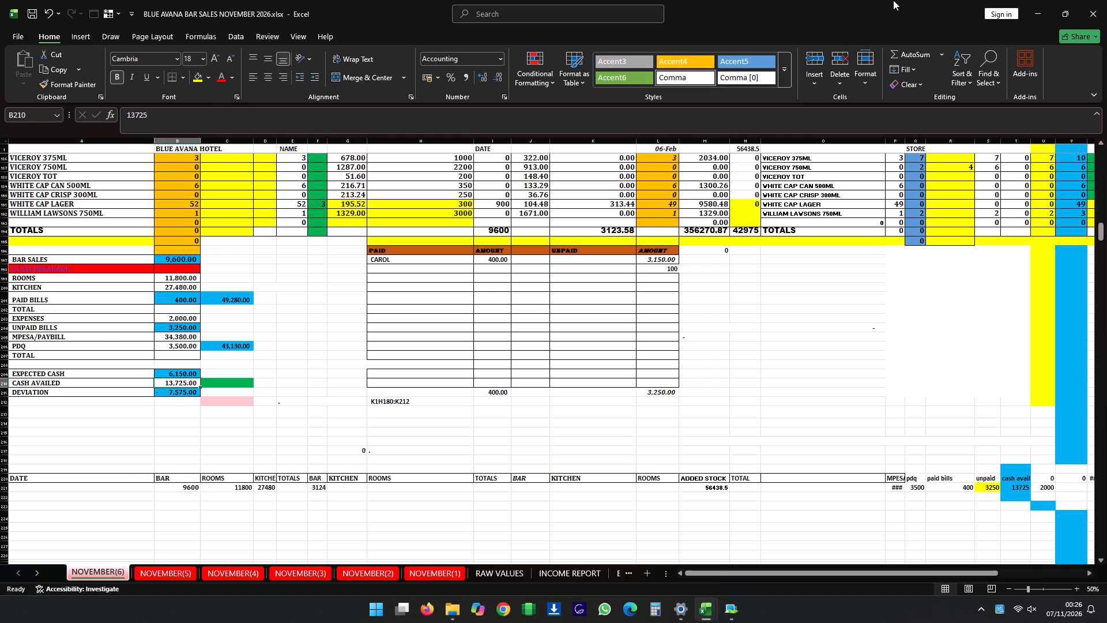
type("578")
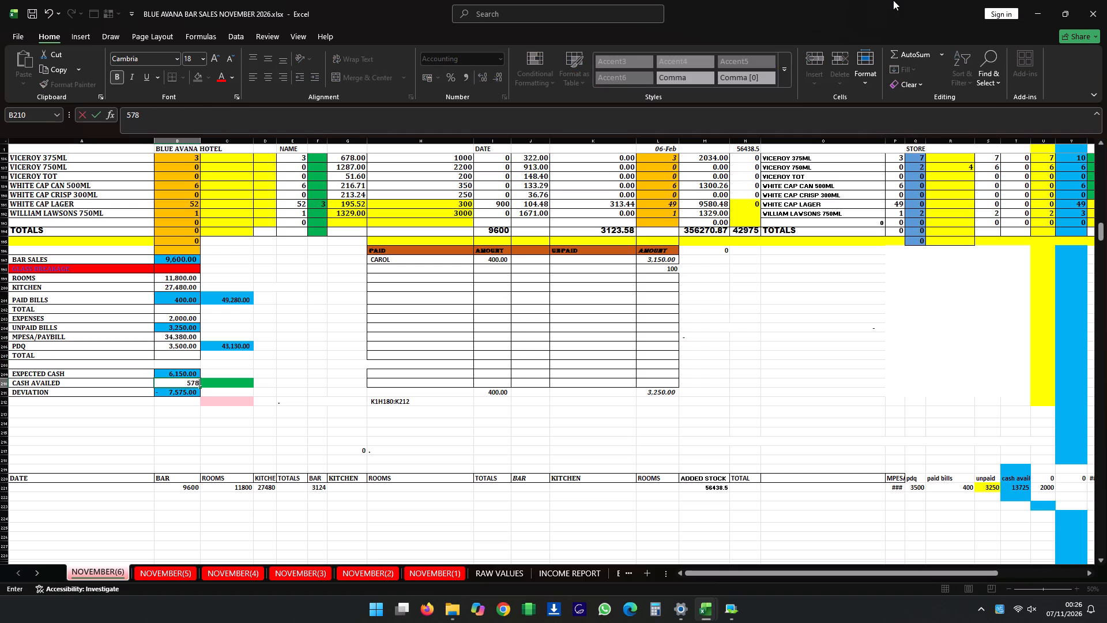
key("5")
key("Down")
key("Up")
key("Down")
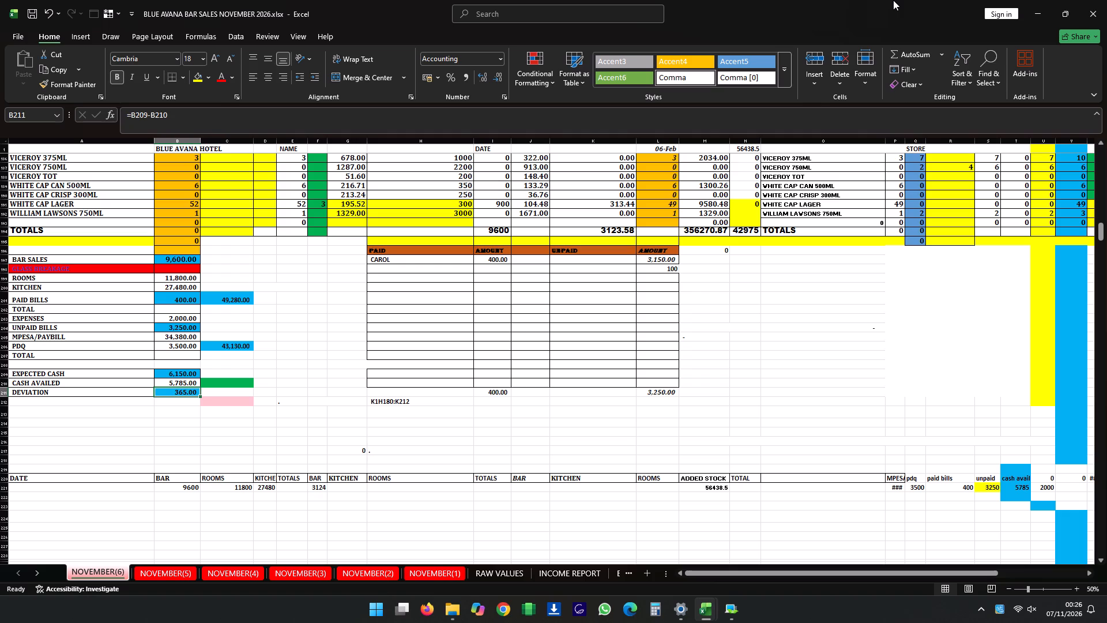
Recheck the daily summary entries from DEVIATION back up to the MPESA/PAYBILL amount.
key("Up")
key("Up")
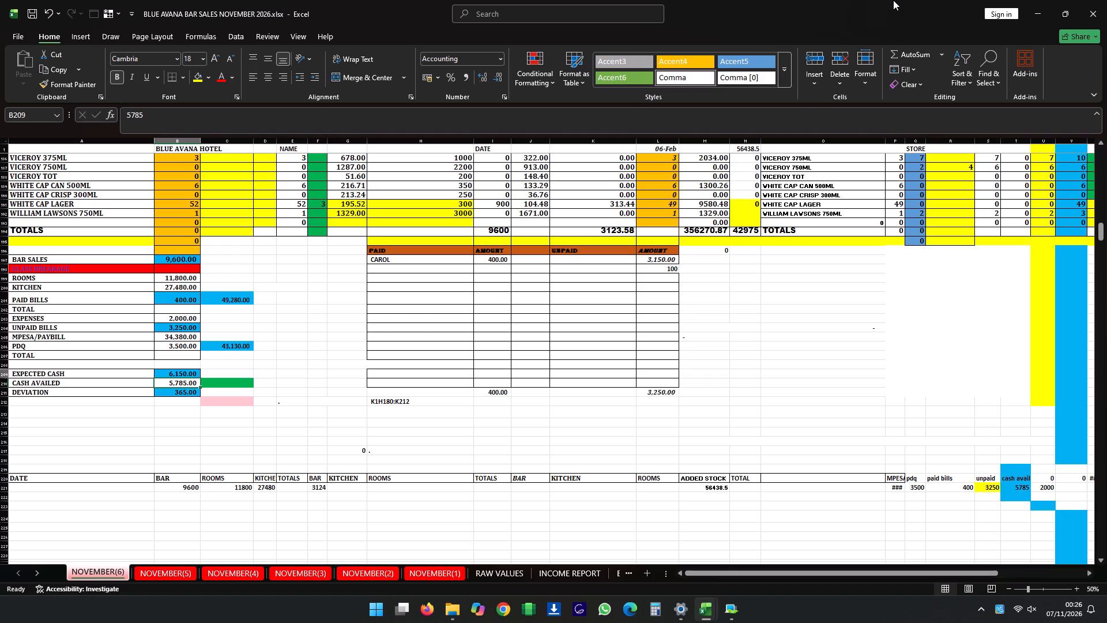
key("Up")
key("Up")
key("Up")
key("Up")
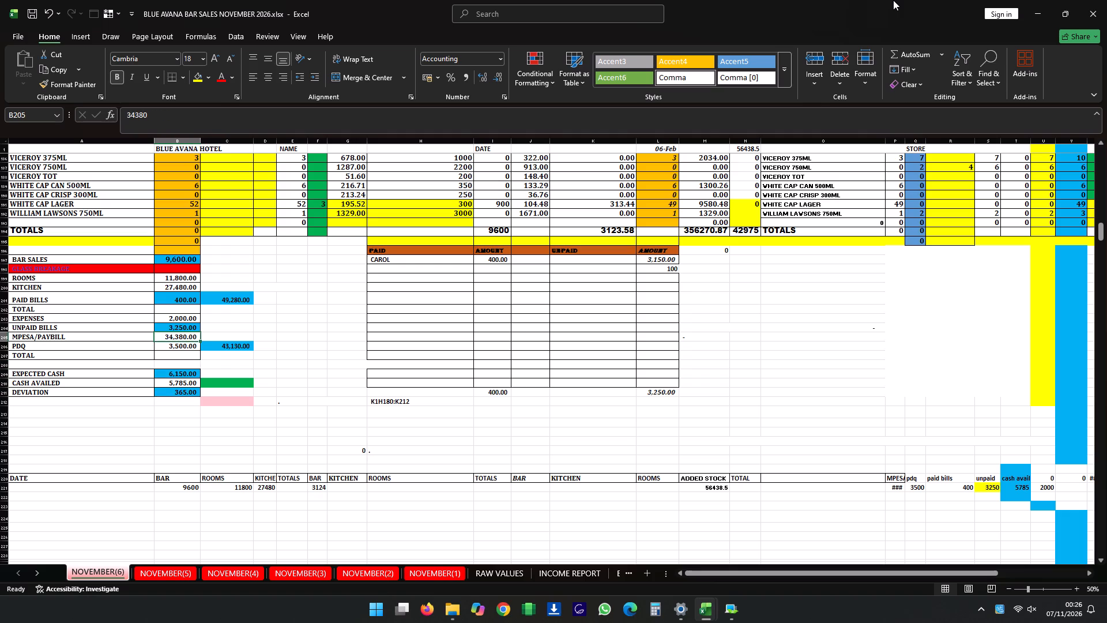
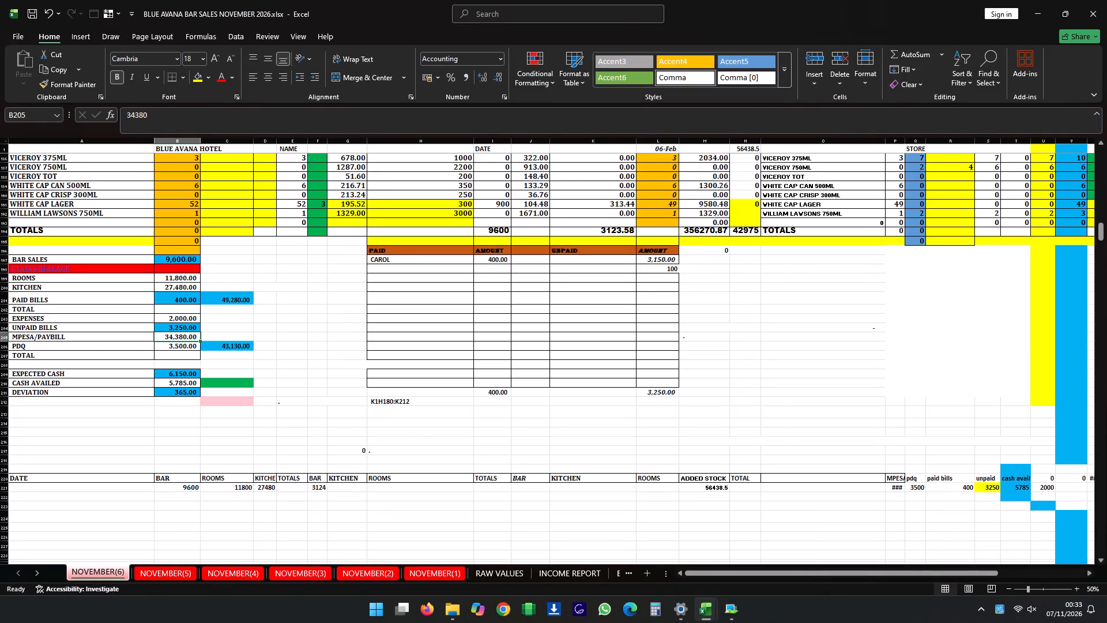
Add an unpaid bill of 700 in the UNPAID amount column at row 202, leaving blank rows below the 100 entry.
left_click(605, 307)
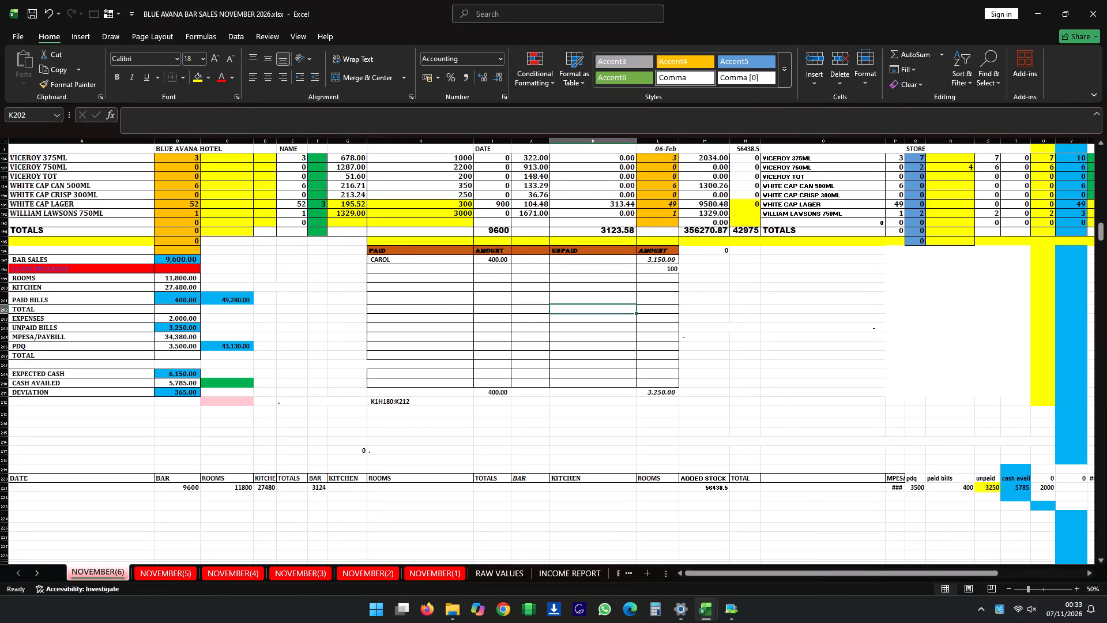
left_click(618, 279)
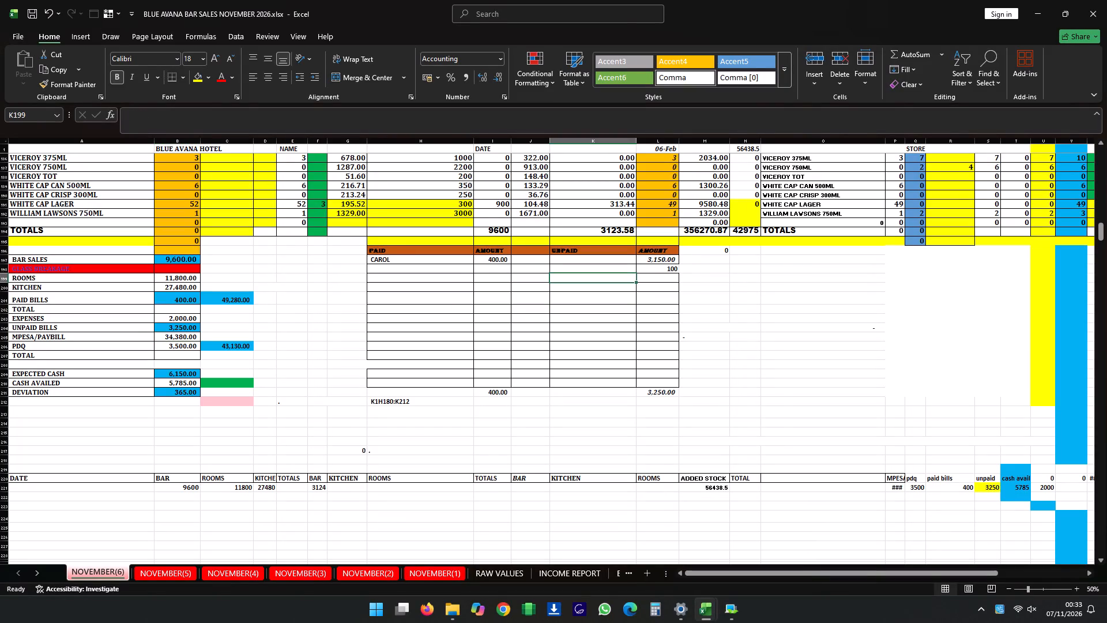
left_click(624, 307)
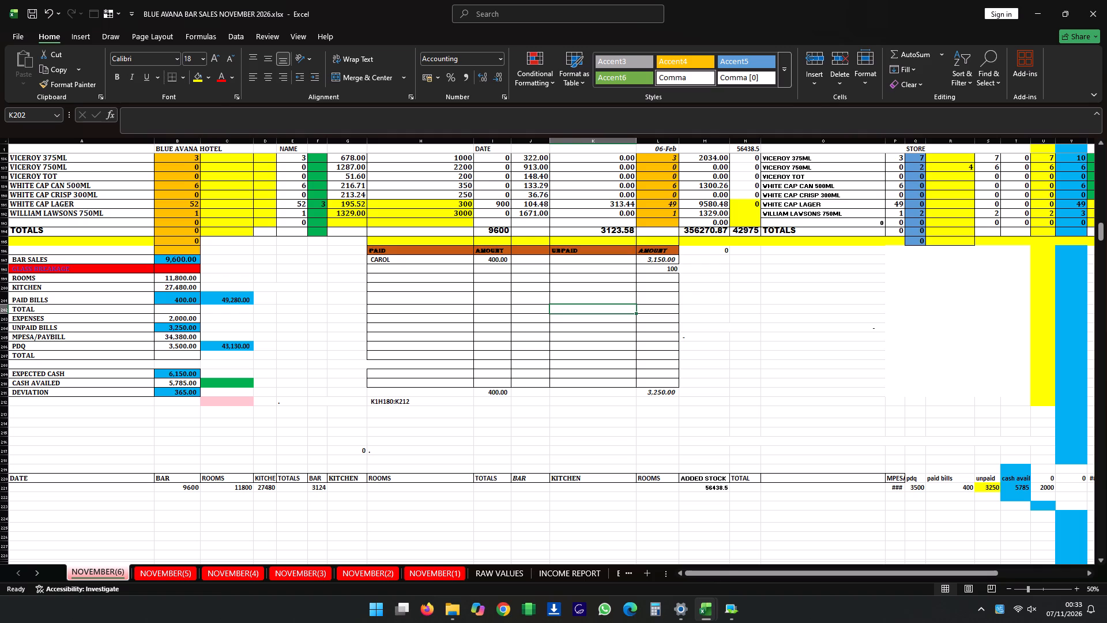
left_click(658, 310)
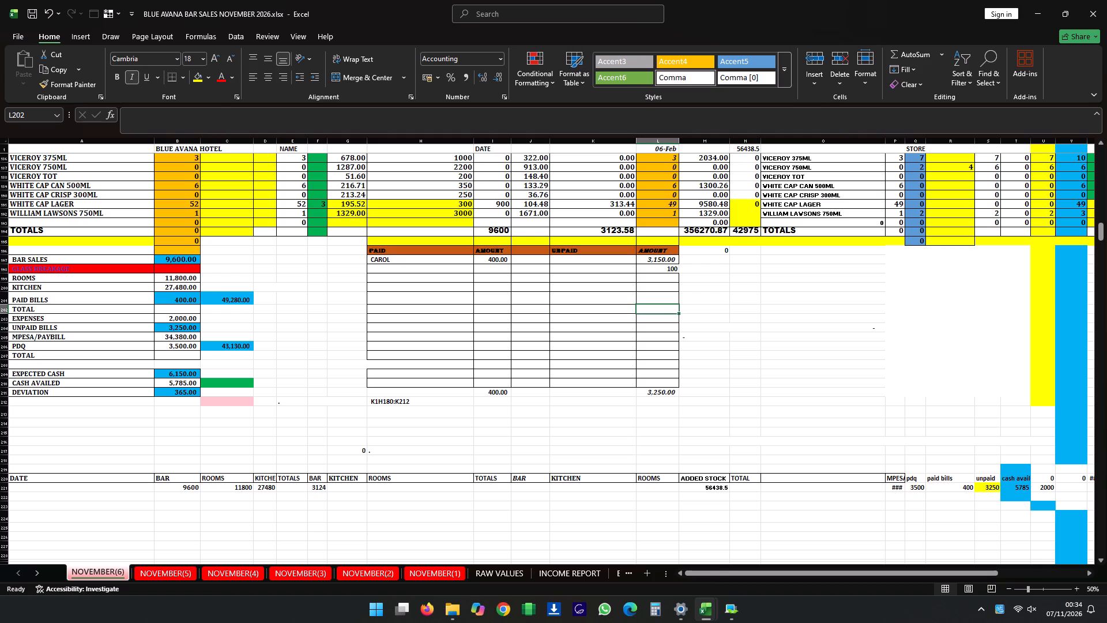
type("700")
key("Down")
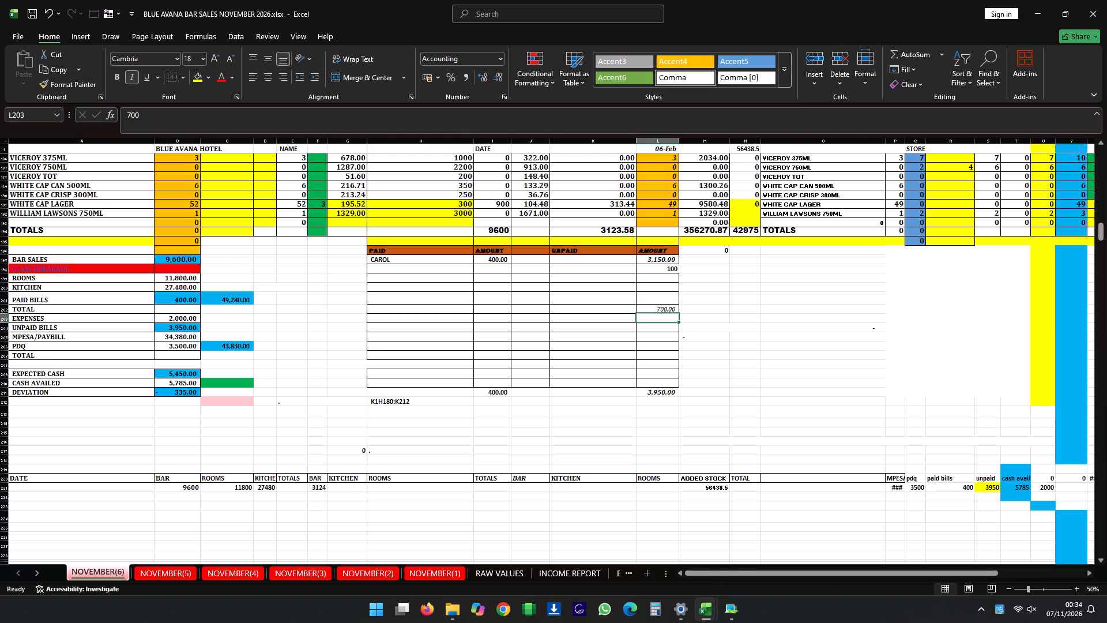
key("Up")
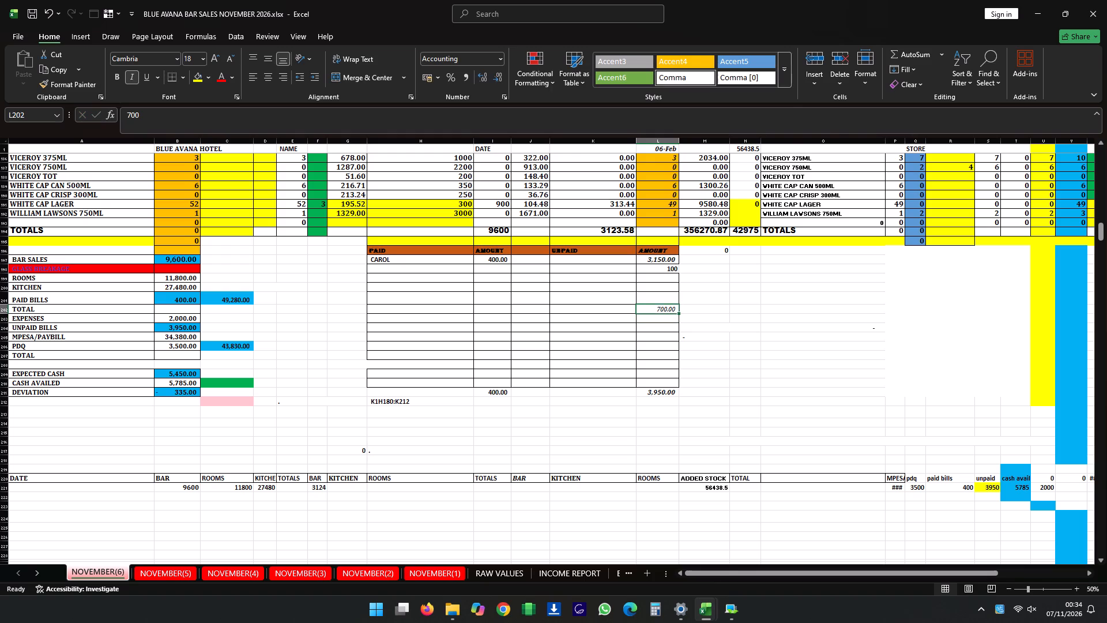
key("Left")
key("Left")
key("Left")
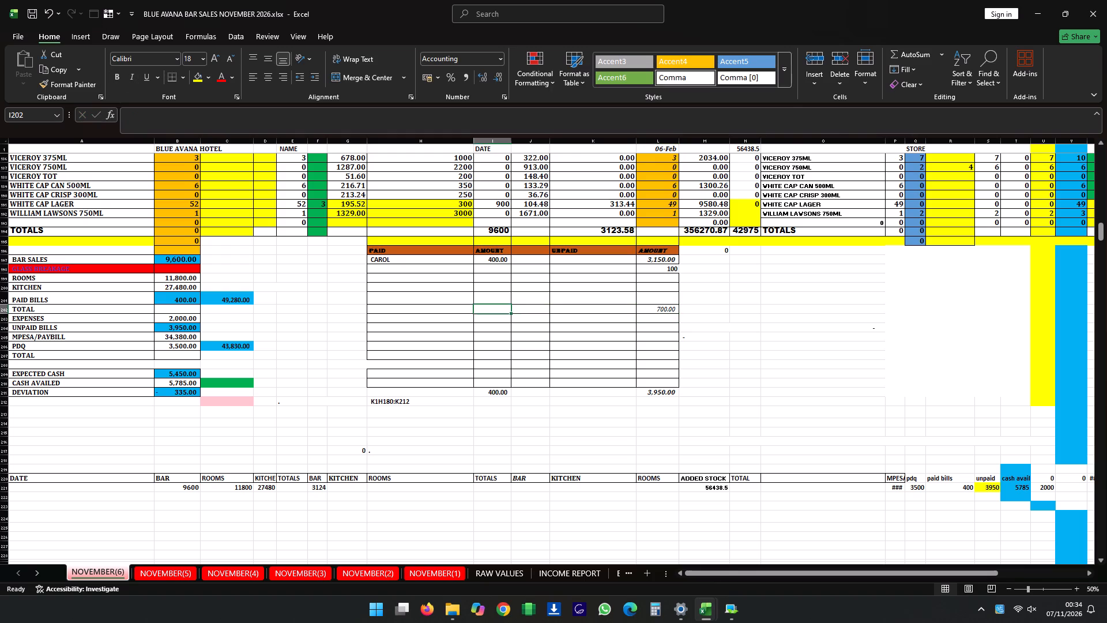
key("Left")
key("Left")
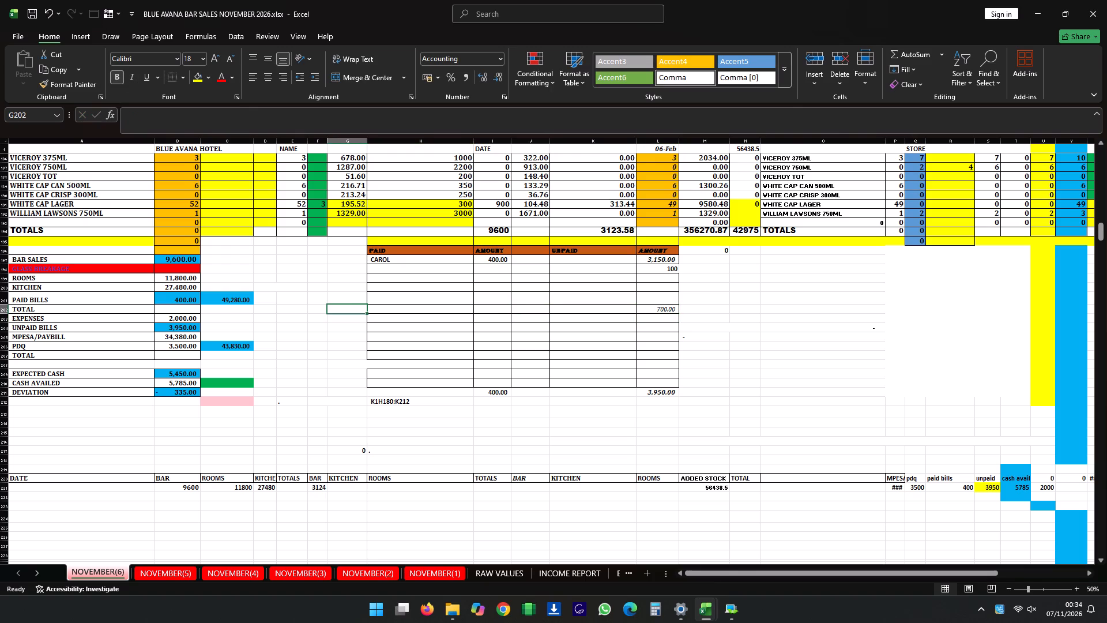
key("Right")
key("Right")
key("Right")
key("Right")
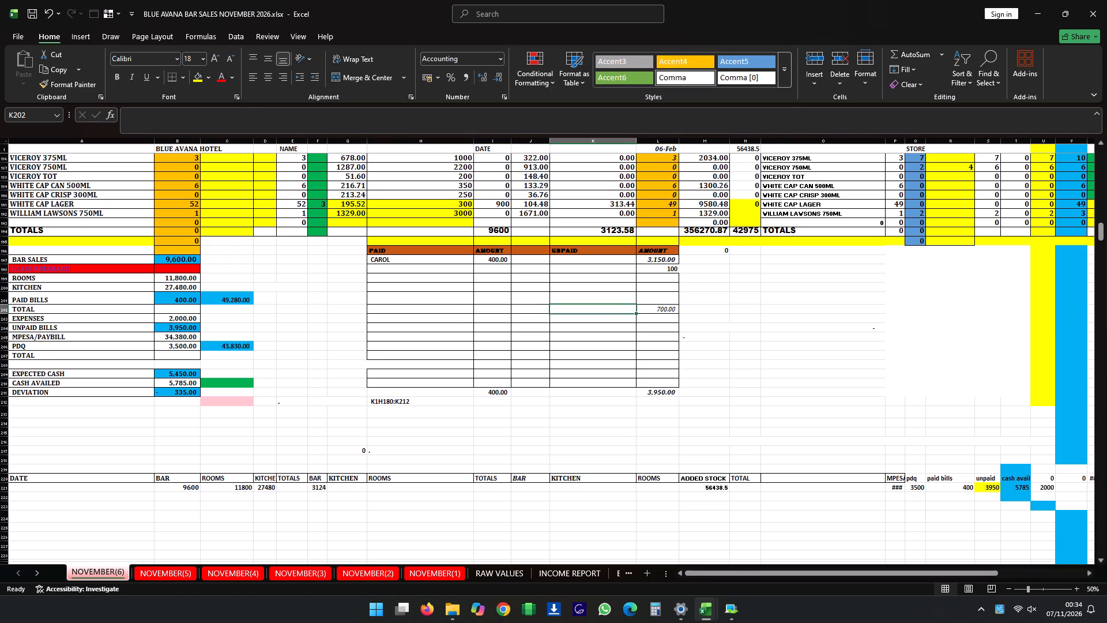
Set the CASH AVAILED amount in the daily summary to 5,450.
key("Down")
key("Down")
key("Down")
key("Down")
key("Left")
key("Left")
key("Left")
key("Left")
key("Left")
key("Left")
key("Left")
key("Left")
key("Left")
key("Left")
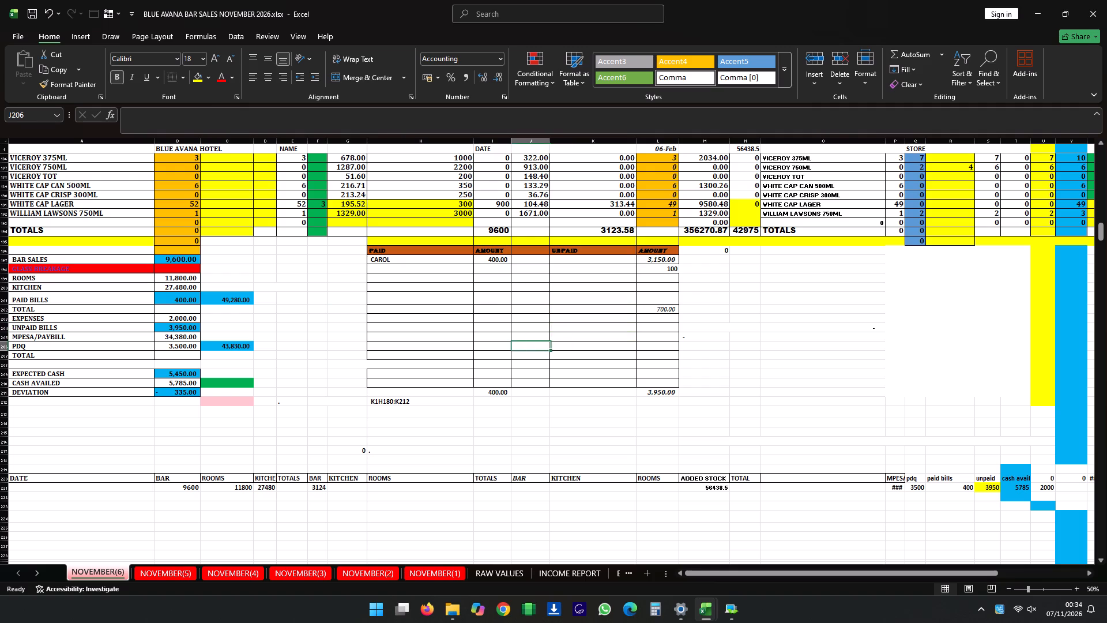
key("Right")
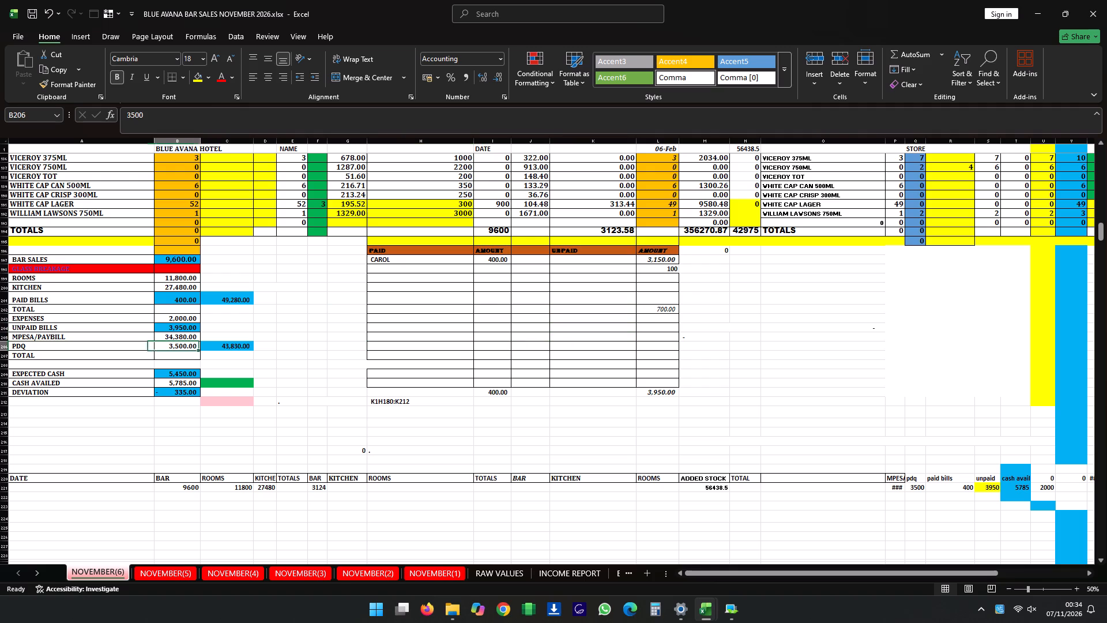
key("Down")
key("Down")
key("Down")
key("Down")
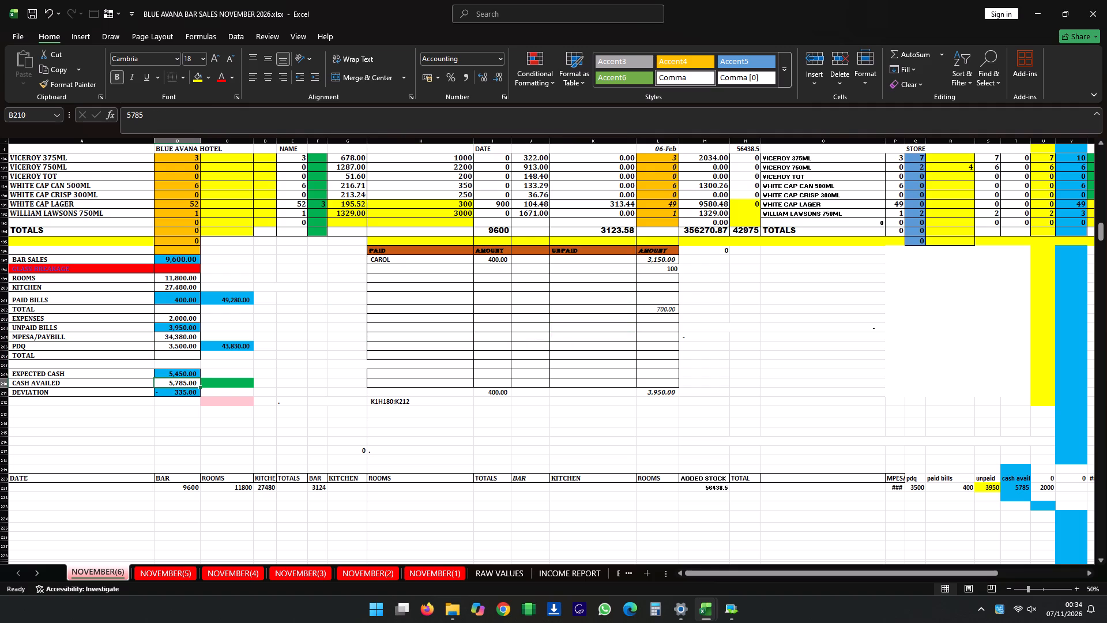
type("5450")
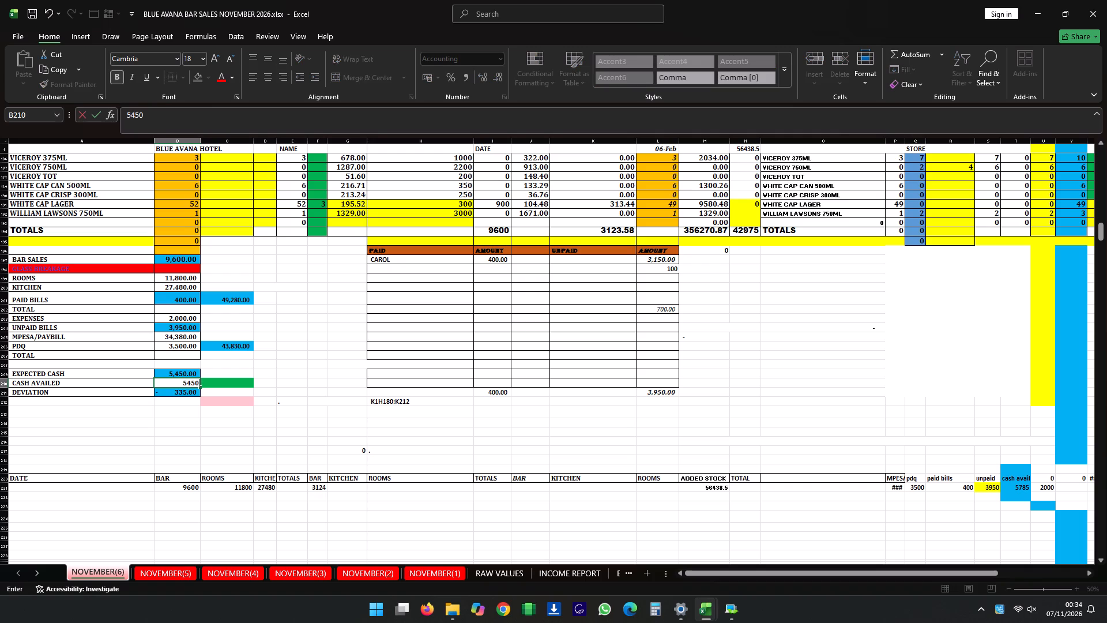
key("Down")
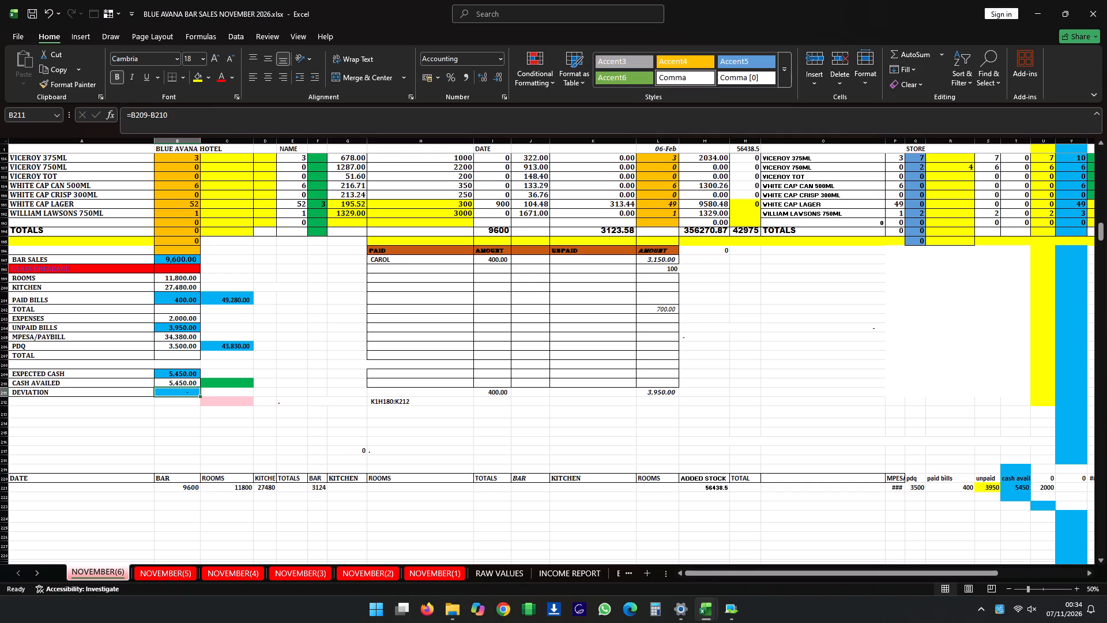
Save the workbook.
left_click(33, 9)
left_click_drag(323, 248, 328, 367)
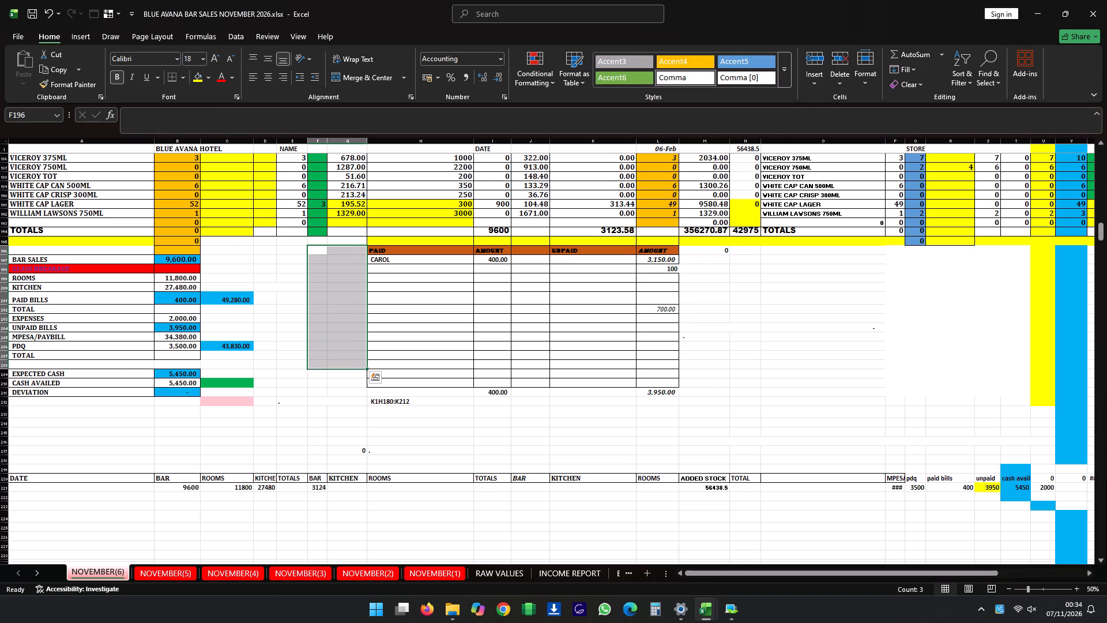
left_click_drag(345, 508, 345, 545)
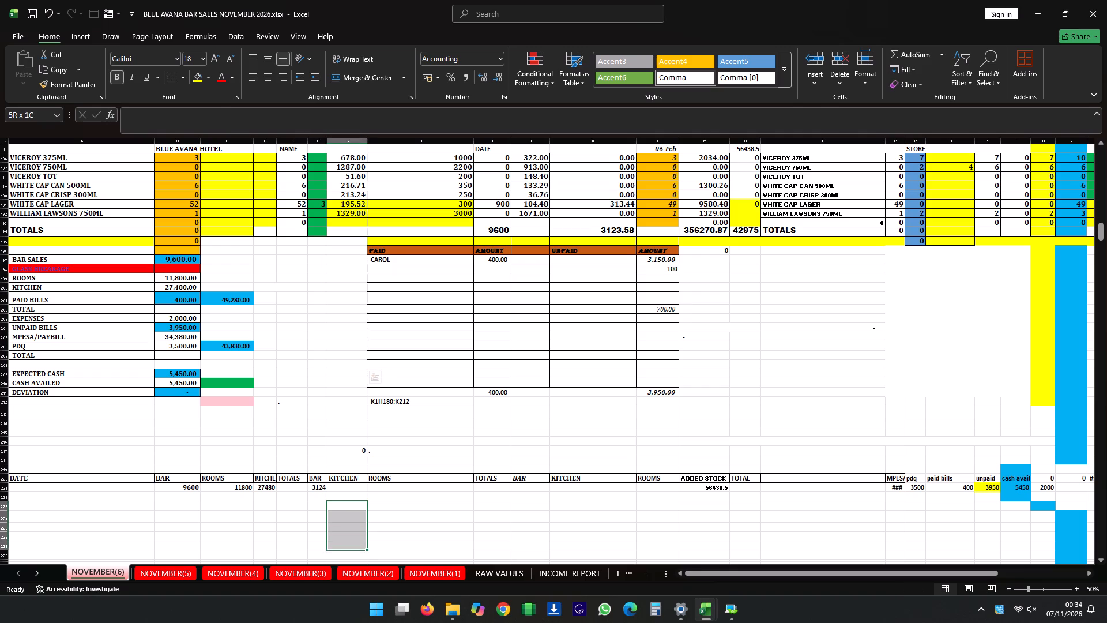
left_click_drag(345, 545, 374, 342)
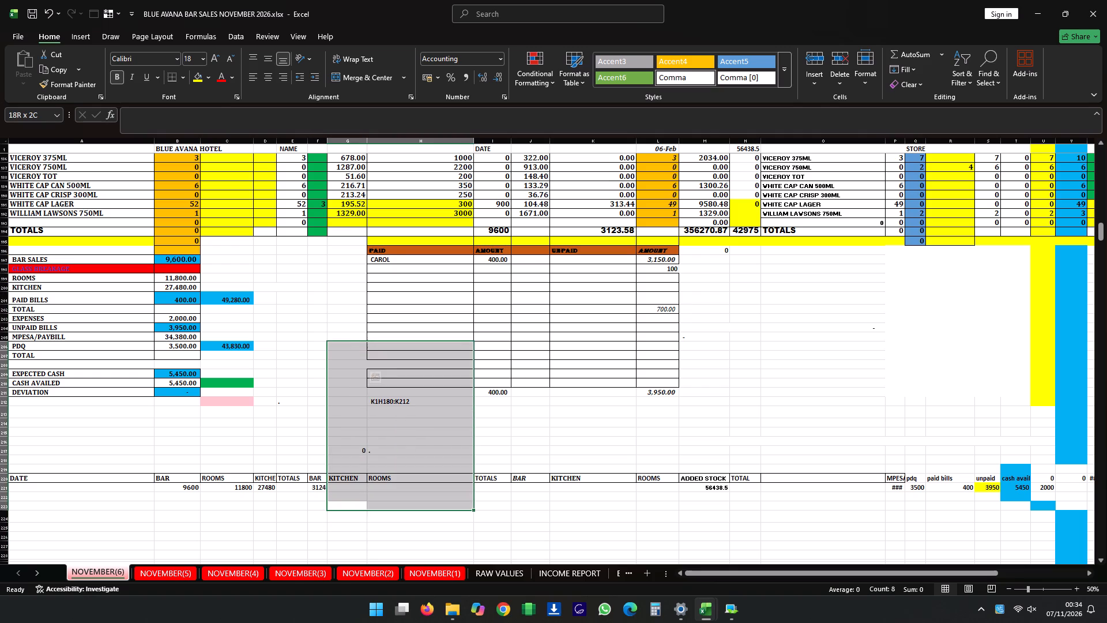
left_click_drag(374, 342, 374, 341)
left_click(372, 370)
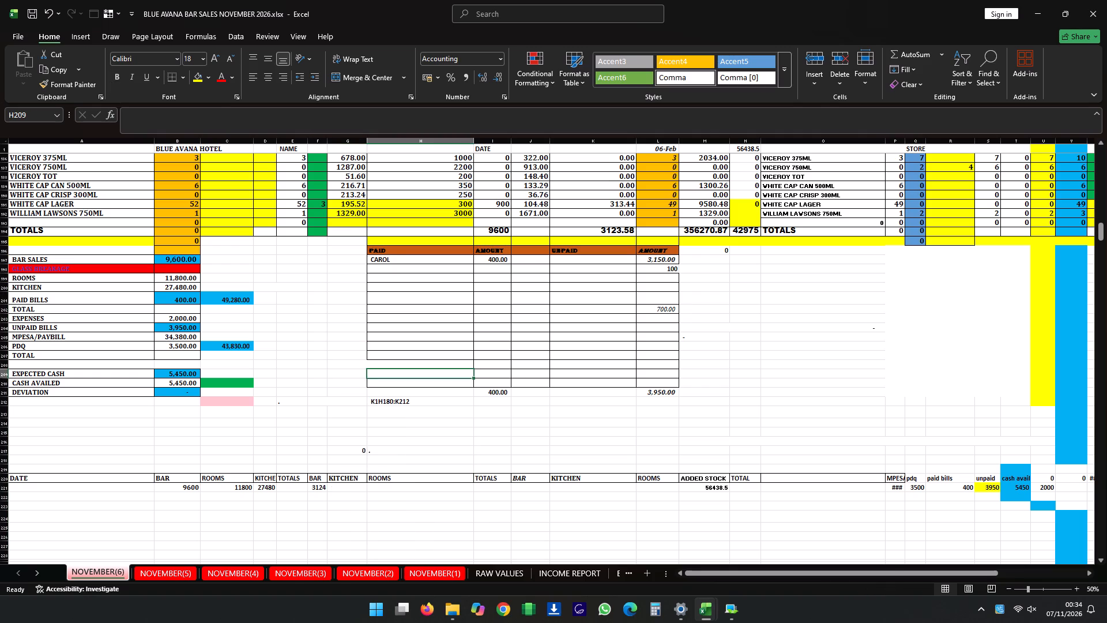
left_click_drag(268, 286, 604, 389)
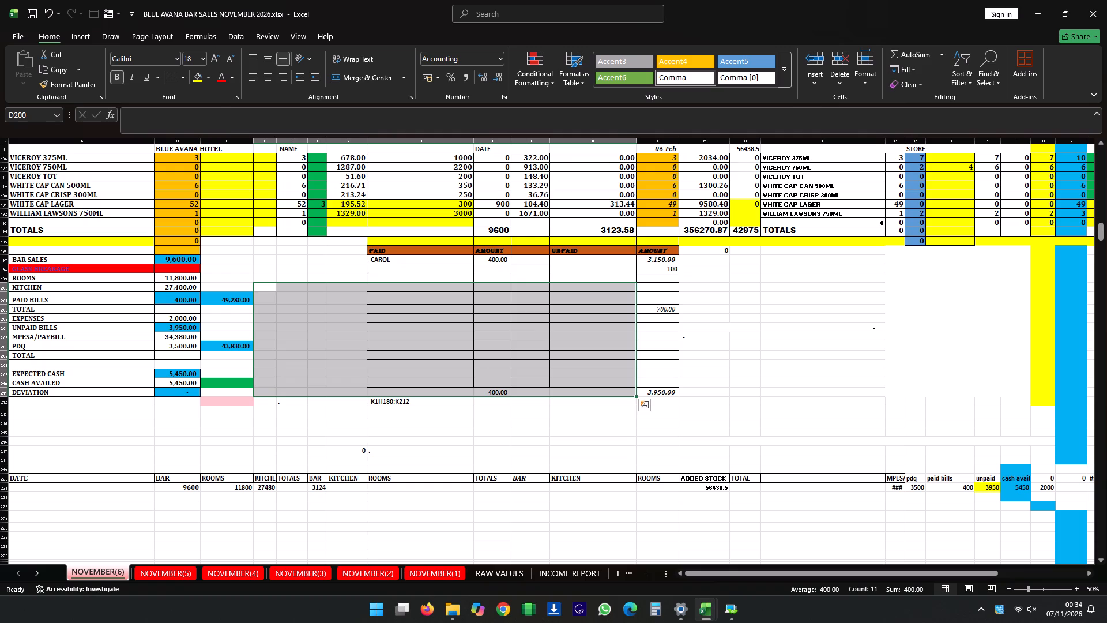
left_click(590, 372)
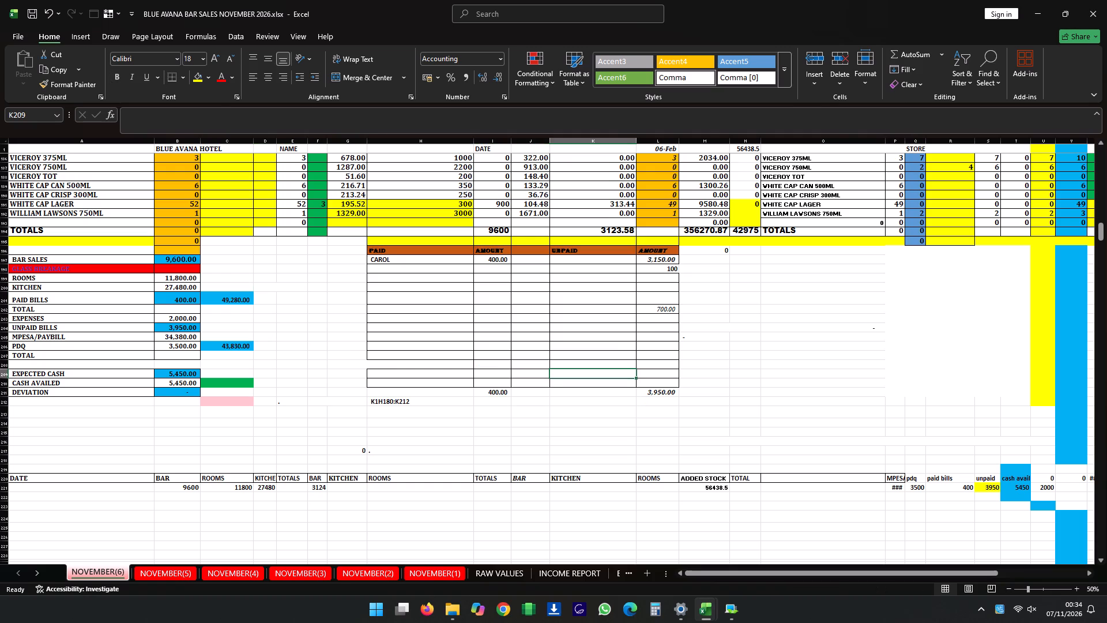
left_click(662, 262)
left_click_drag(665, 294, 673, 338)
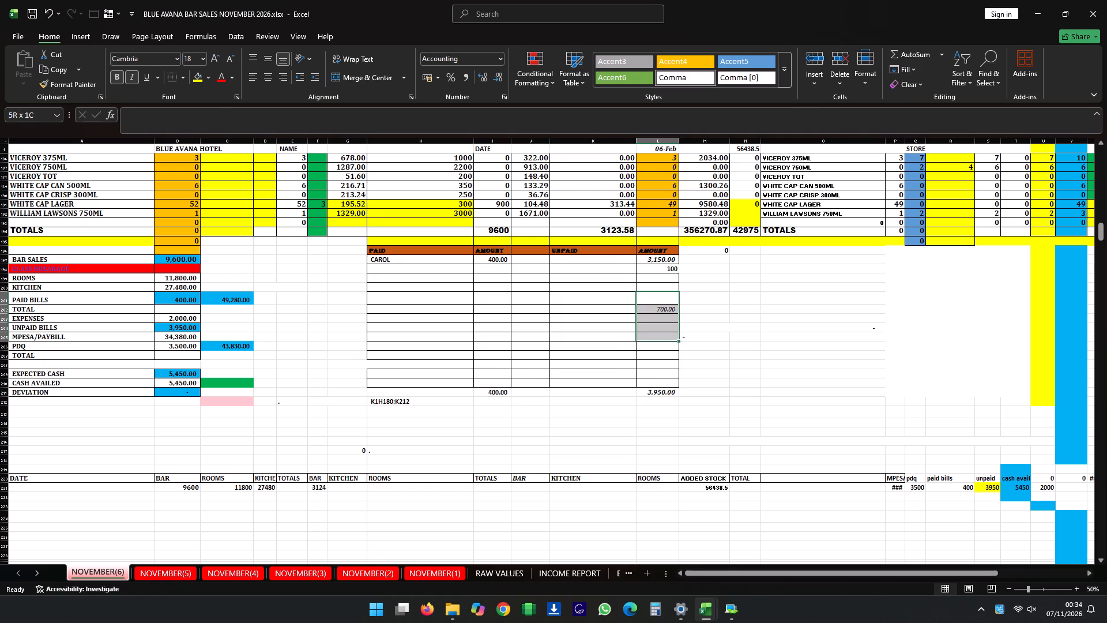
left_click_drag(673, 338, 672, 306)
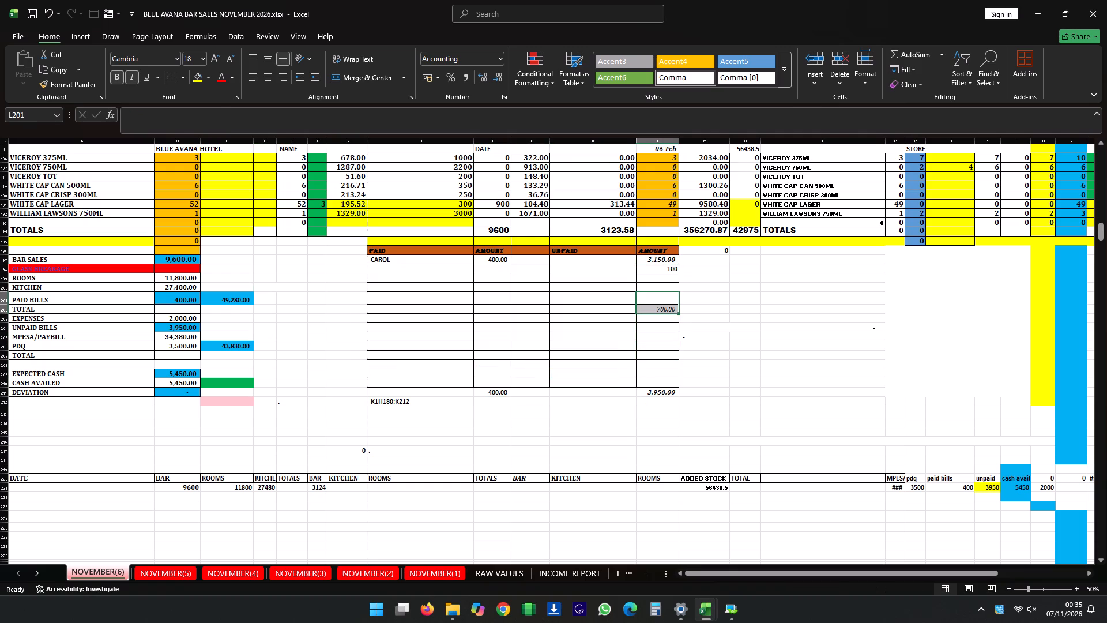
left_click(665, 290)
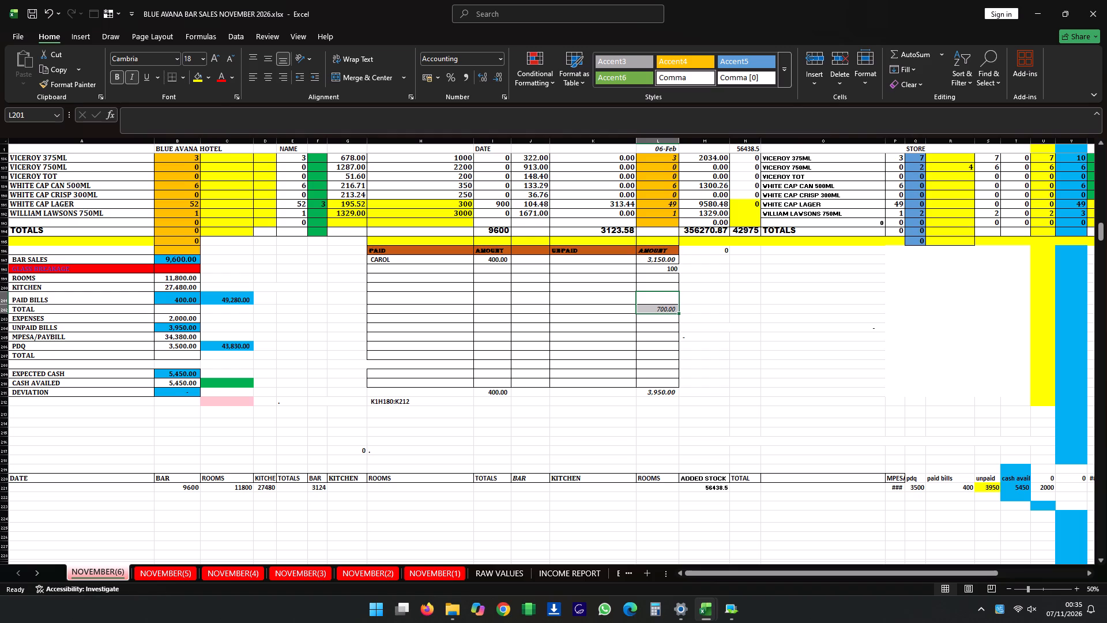
Enter EUNICE(BANK) as the name for the 3,150 bill in the first row of the UNPAID table.
left_click(592, 260)
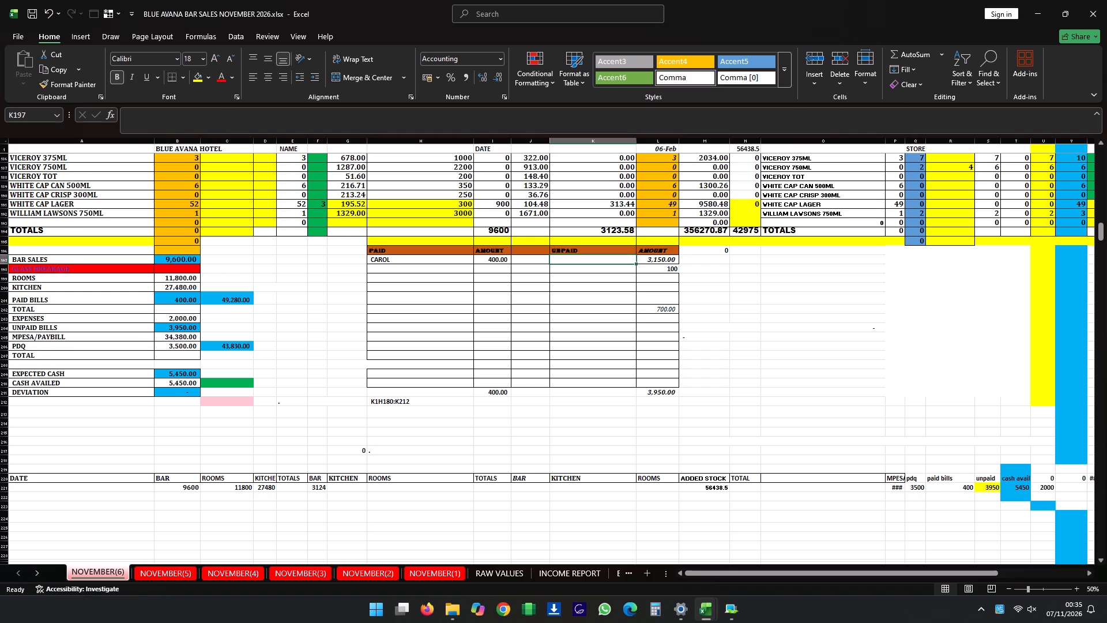
key("e")
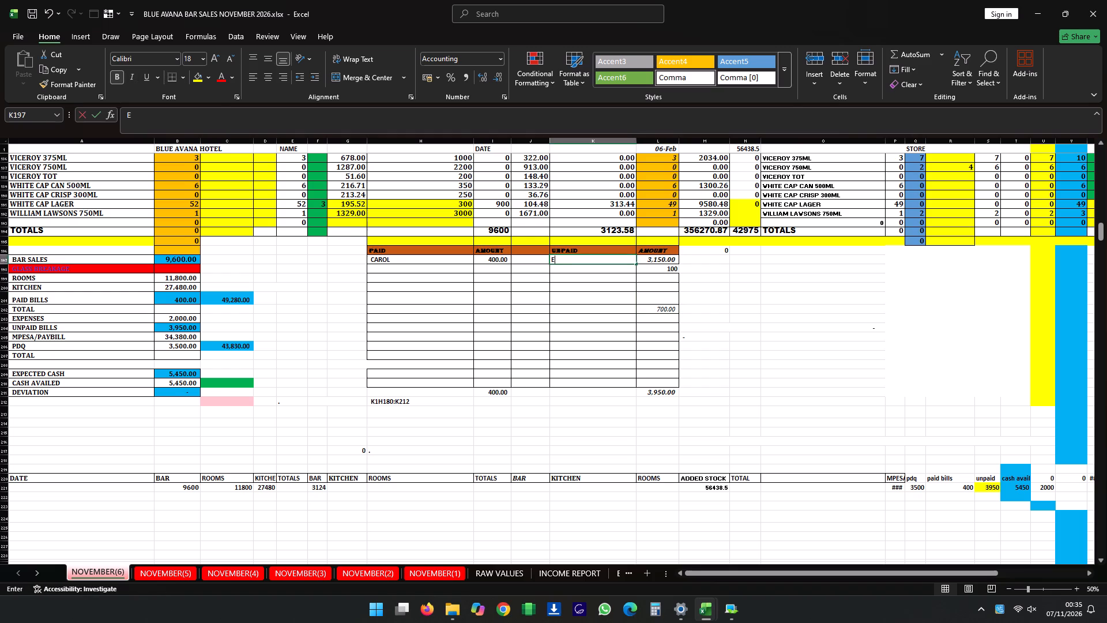
type("UNIC")
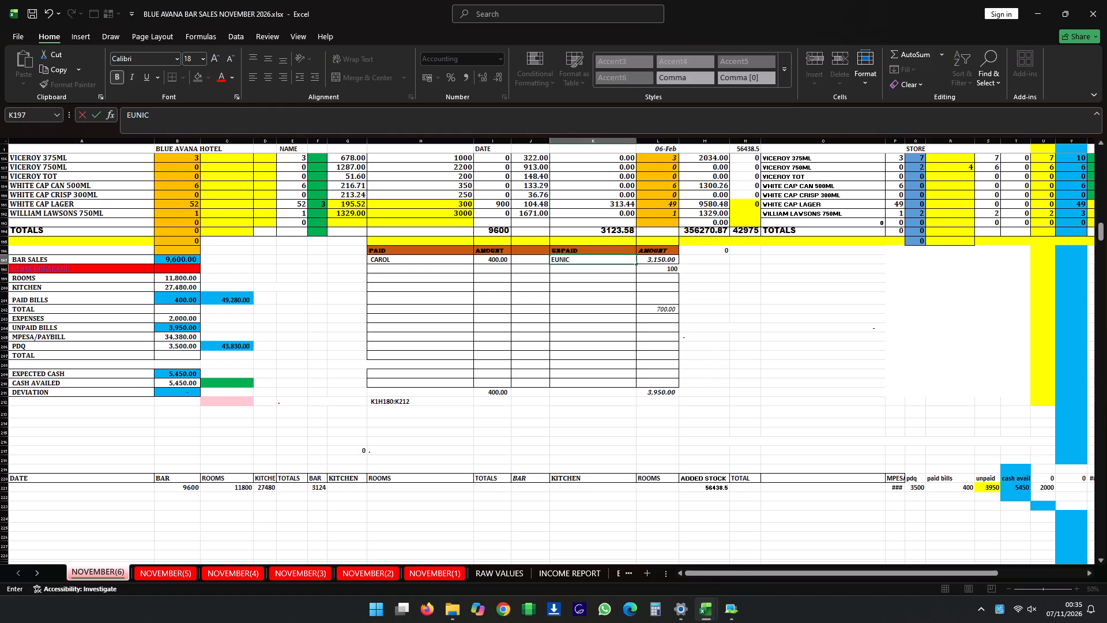
key("e")
key("9")
key("BackSpace")
key("shift+parenleft")
type("BANK")
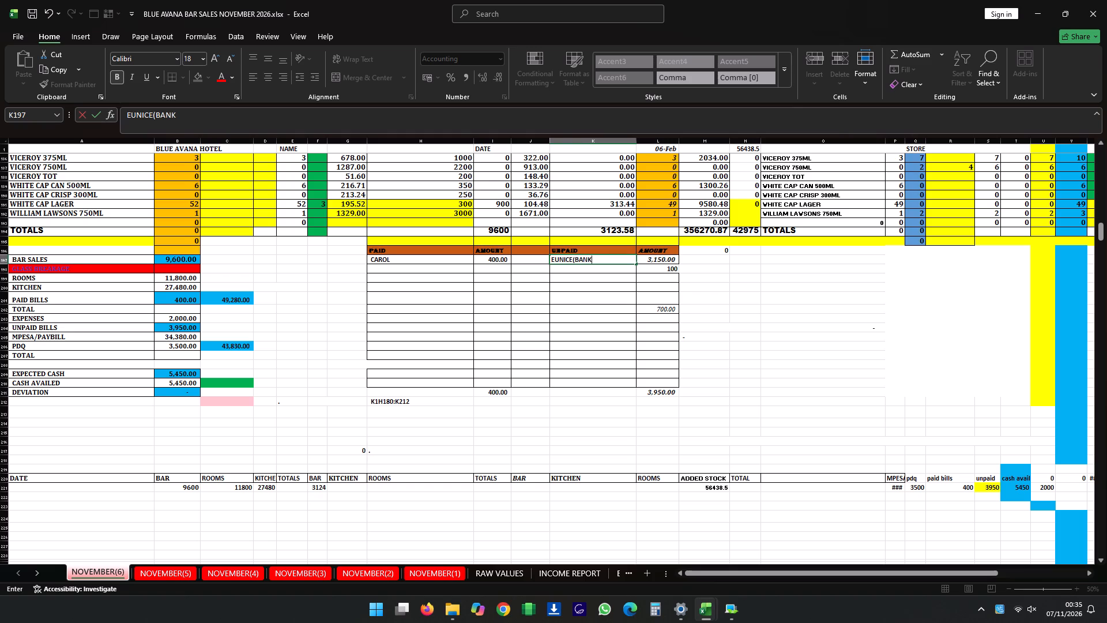
key("0")
key("BackSpace")
key("shift+parenright")
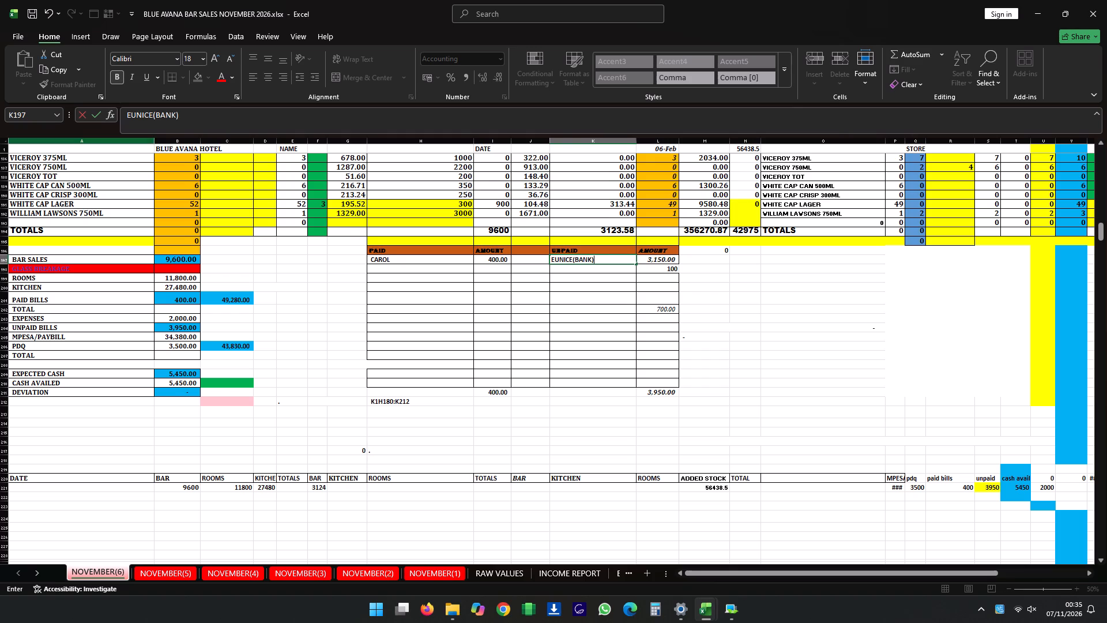
left_click(314, 358)
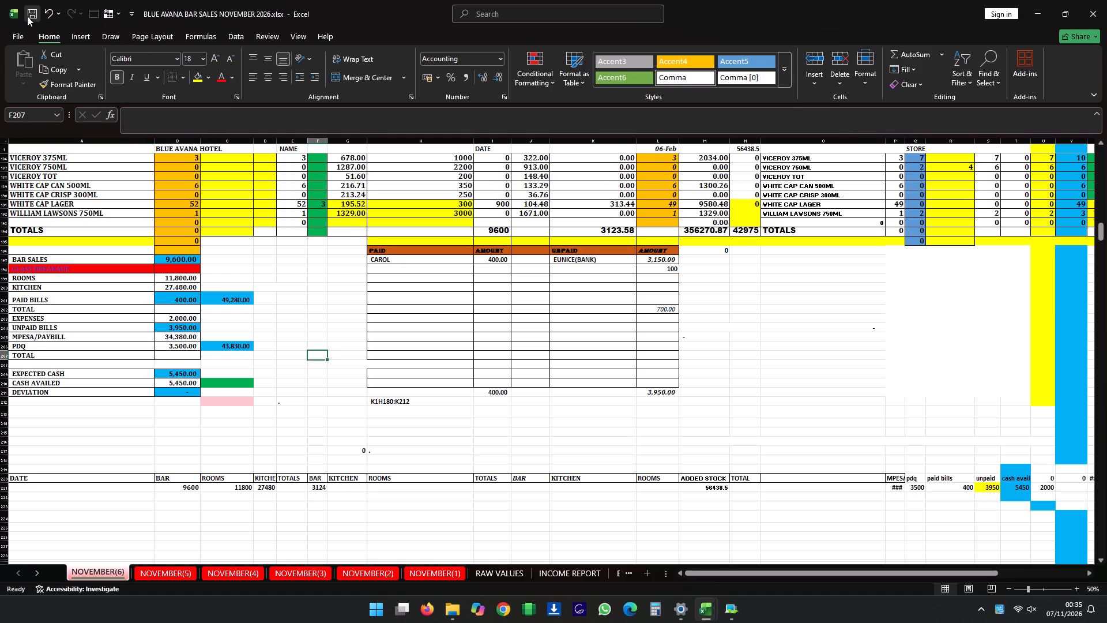
Save the workbook with the named unpaid bill.
left_click(31, 15)
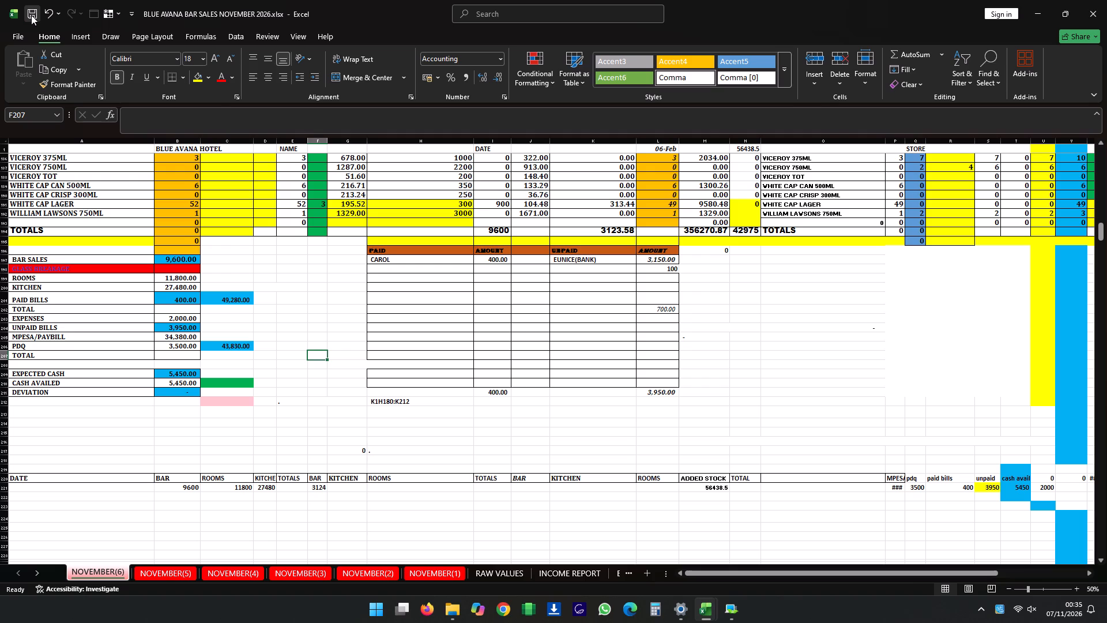
Save the bar sales workbook.
left_click(31, 15)
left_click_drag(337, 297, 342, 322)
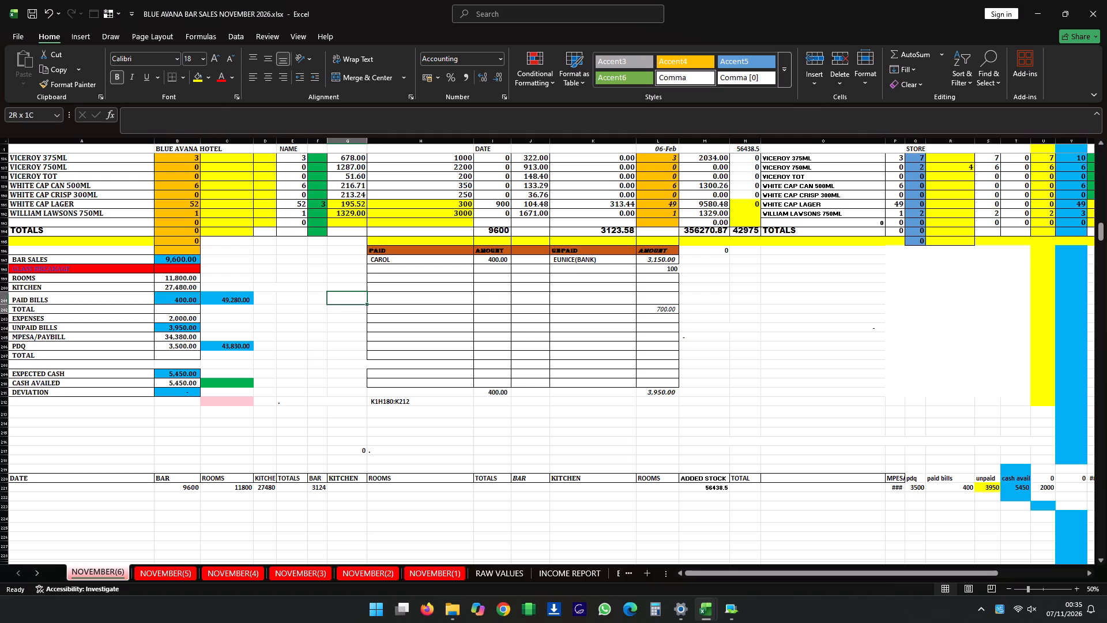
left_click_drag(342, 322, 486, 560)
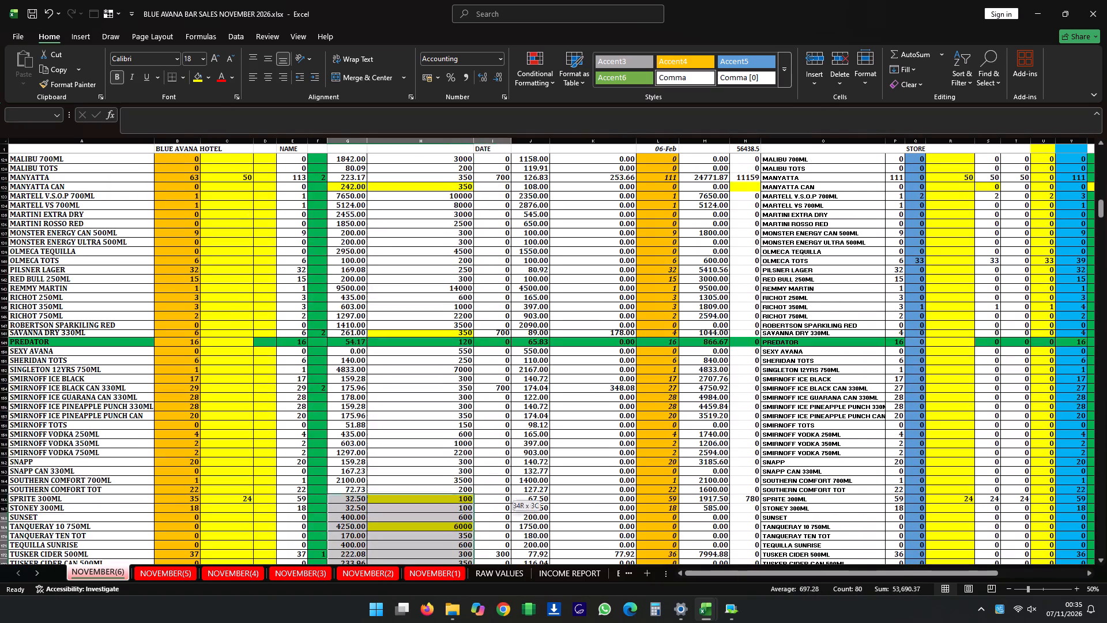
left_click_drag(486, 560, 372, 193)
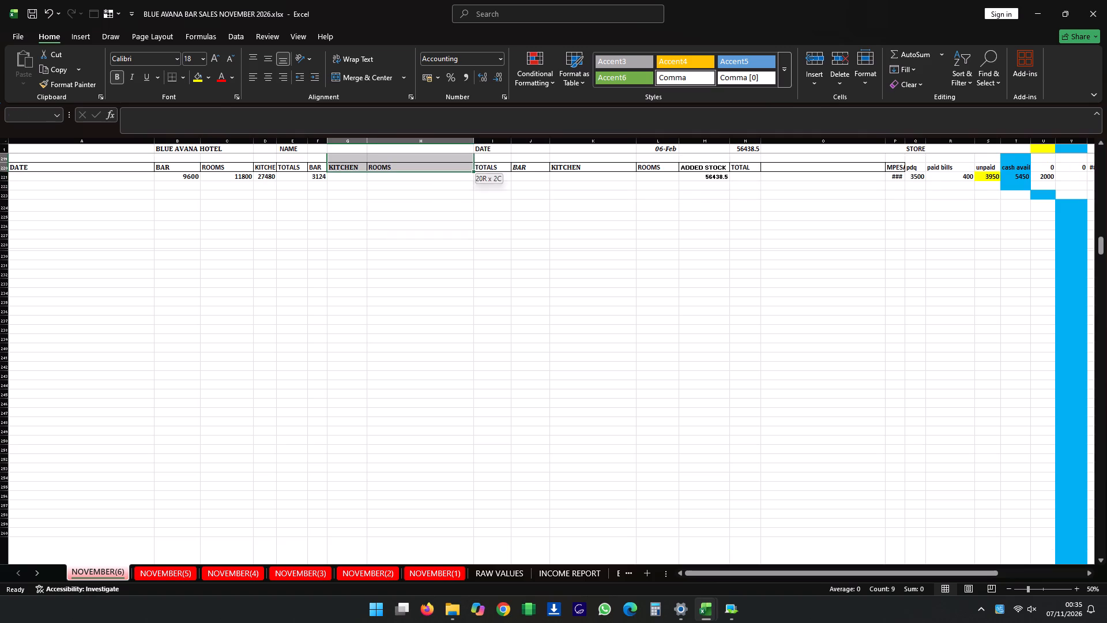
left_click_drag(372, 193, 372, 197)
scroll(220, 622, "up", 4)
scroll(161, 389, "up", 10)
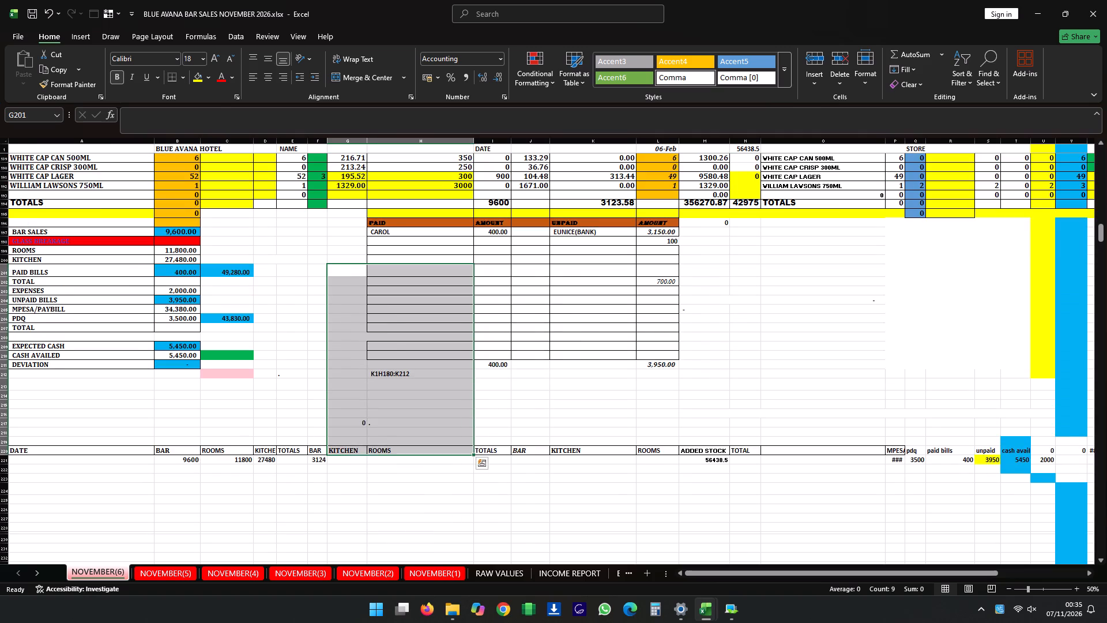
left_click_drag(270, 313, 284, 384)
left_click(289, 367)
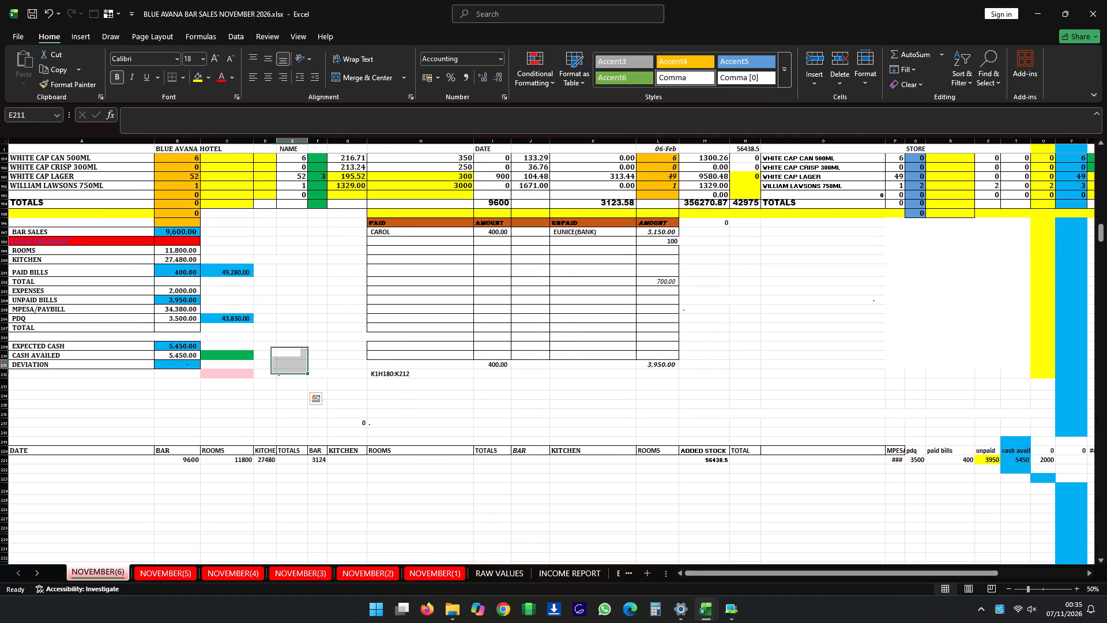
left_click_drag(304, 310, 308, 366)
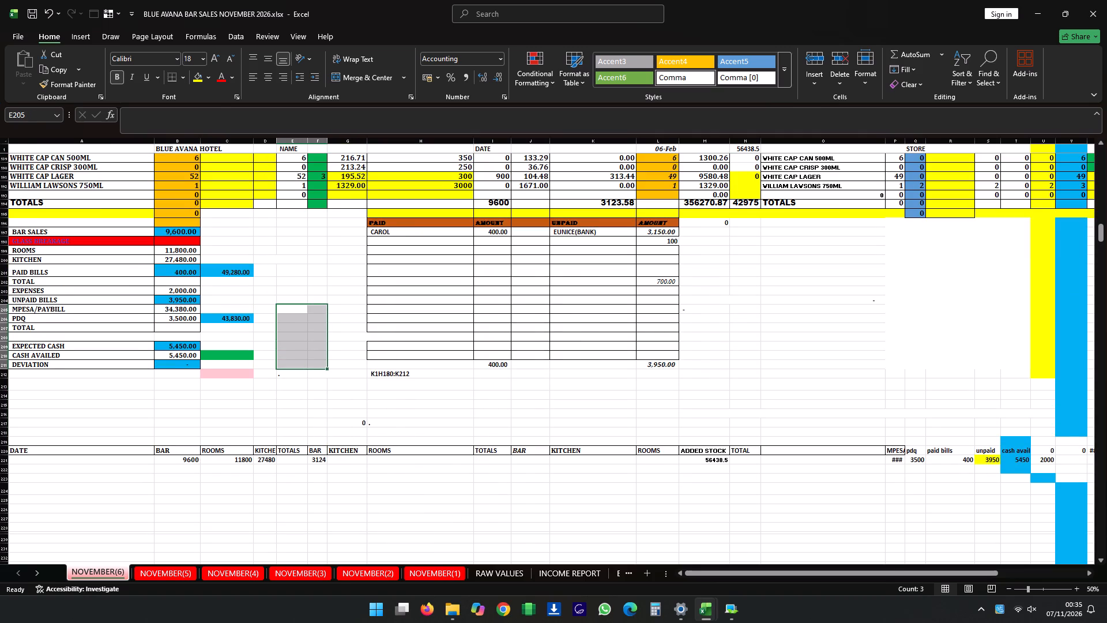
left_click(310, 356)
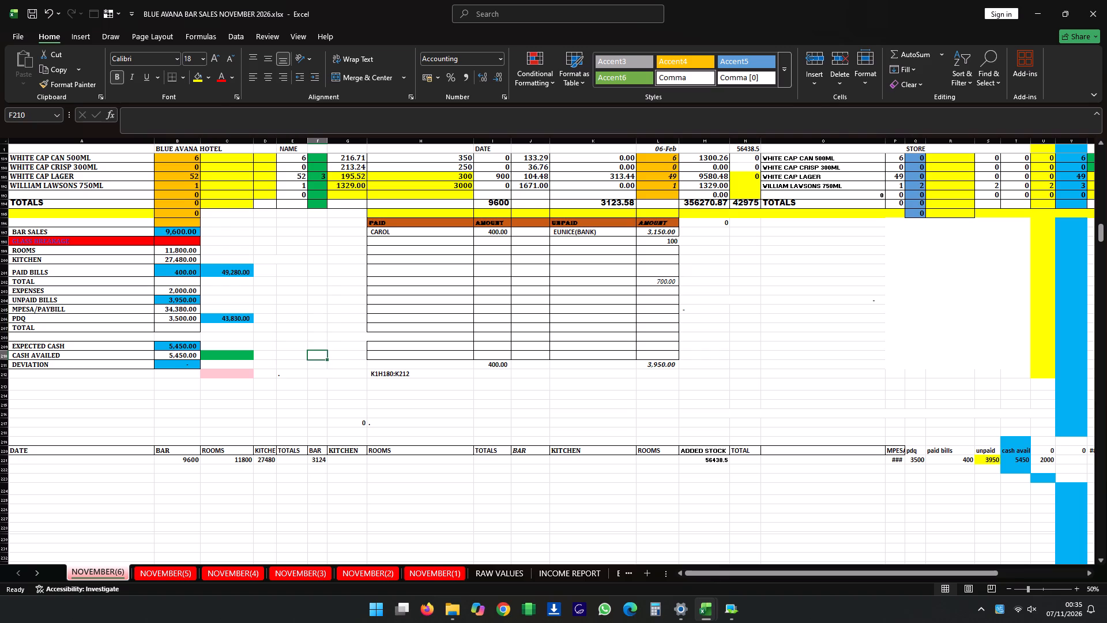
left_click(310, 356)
Save the bar sales workbook again after looking over the daily summary.
left_click(28, 14)
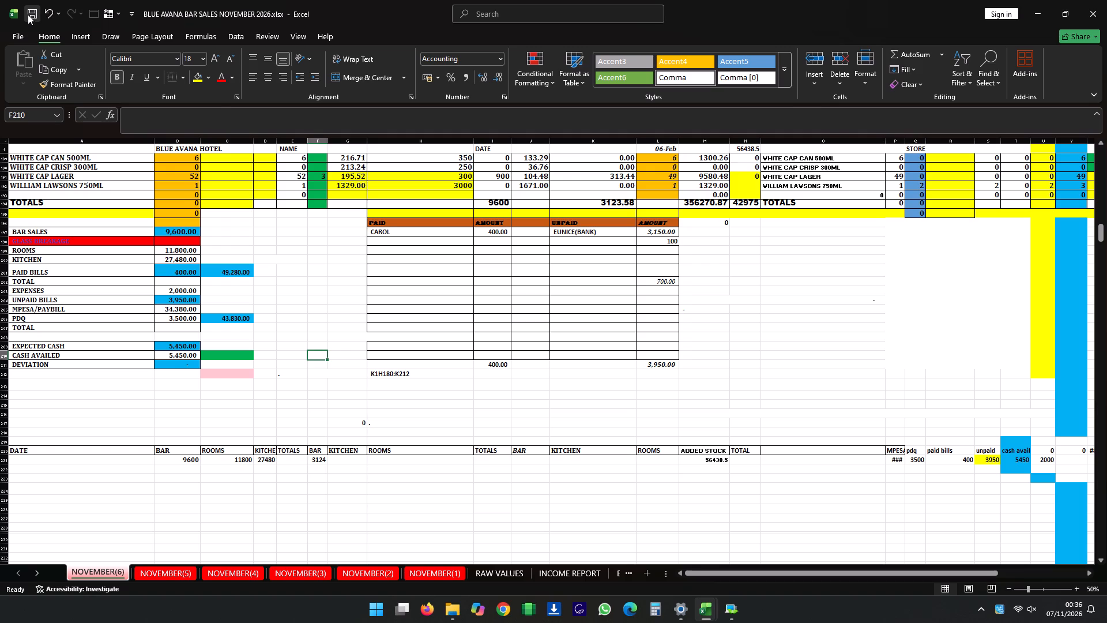
left_click(36, 11)
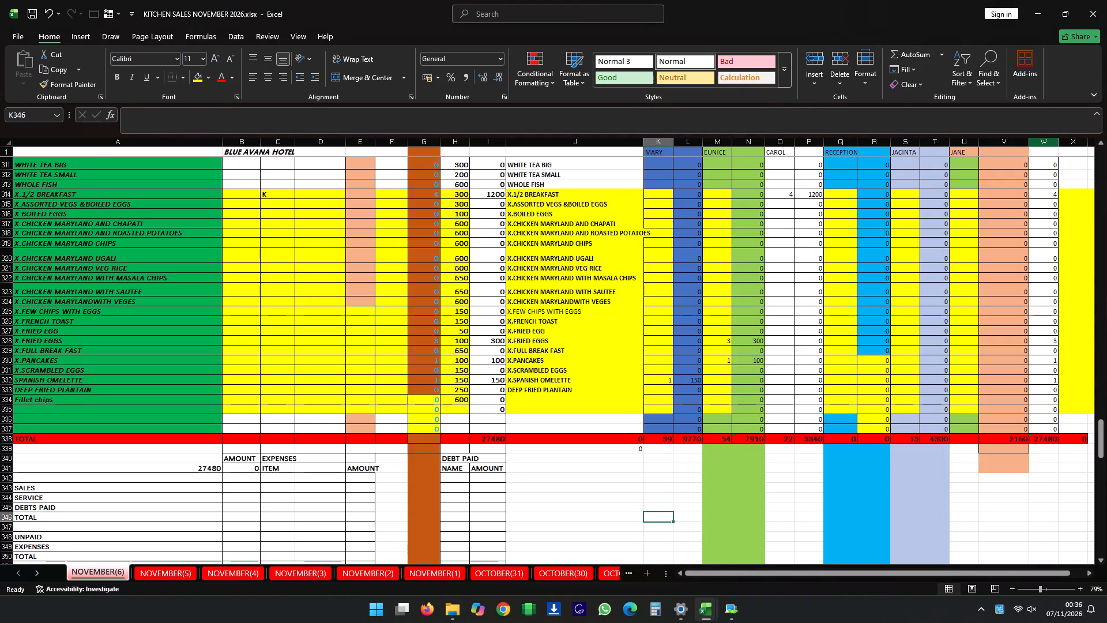
Put the kitchen sales workbook aside and open INDIVIDUAL SALES NOVEMBER 2026.xlsx from the NOVEMBER 2026 folder.
left_click(1046, 9)
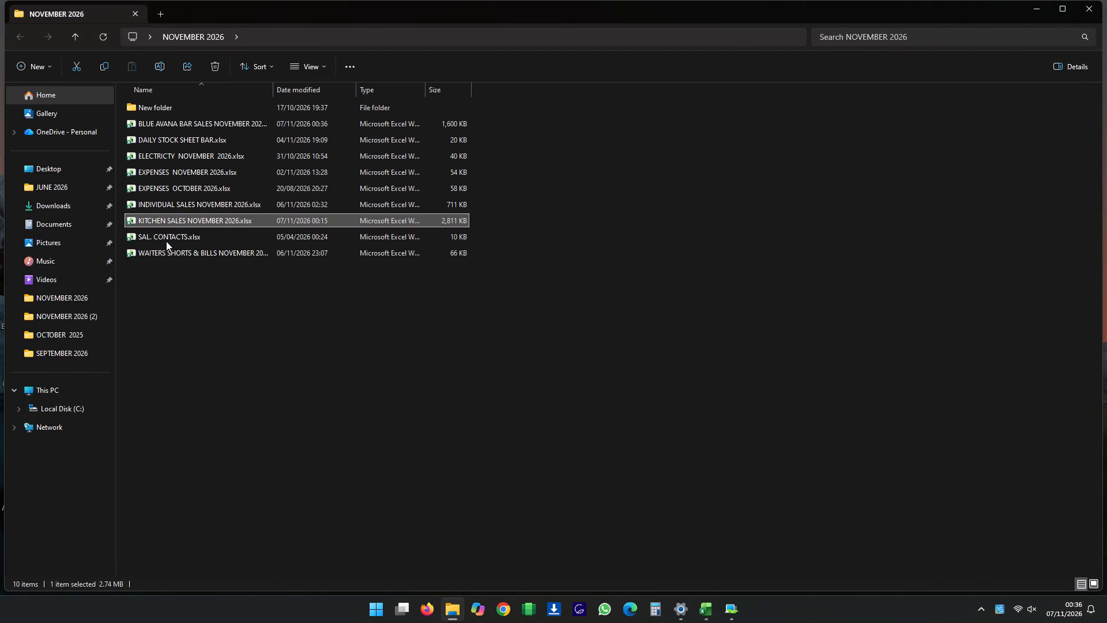
double_click(195, 199)
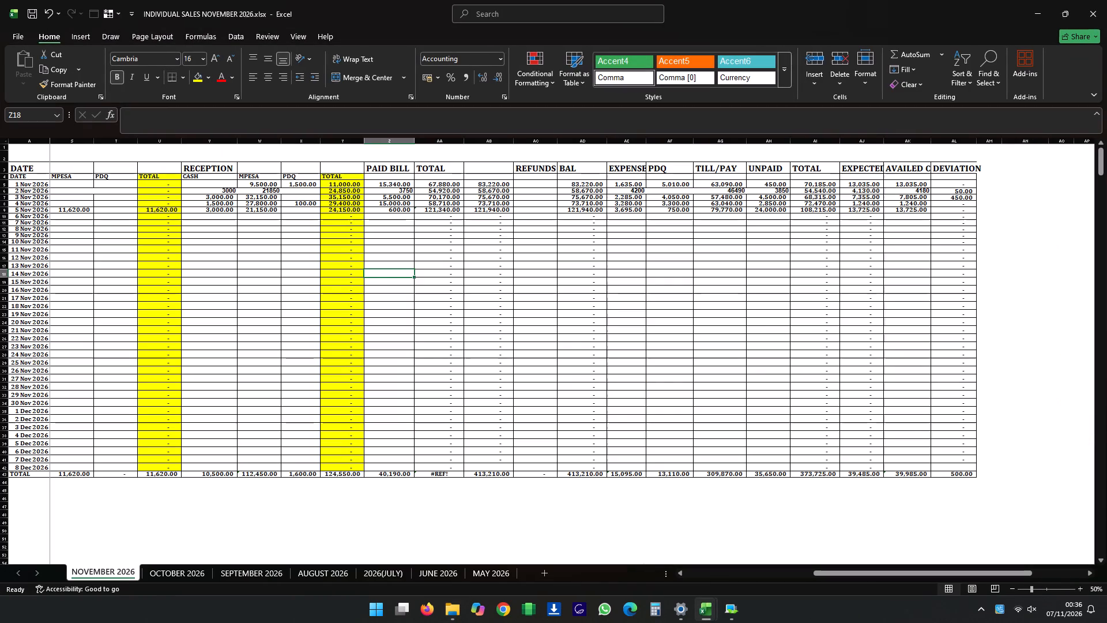
In the 6 Nov 2026 row, enter EUNICE's sales: CASH 200 and MPESA 7,710.
left_click(0, 217)
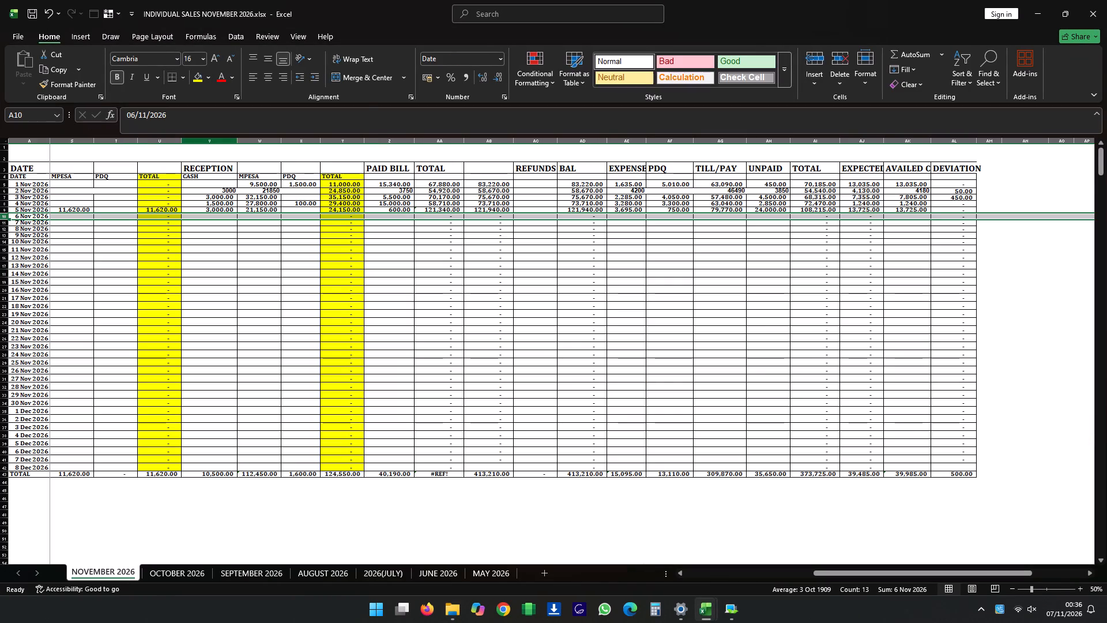
left_click_drag(859, 573, 554, 540)
left_click(171, 229)
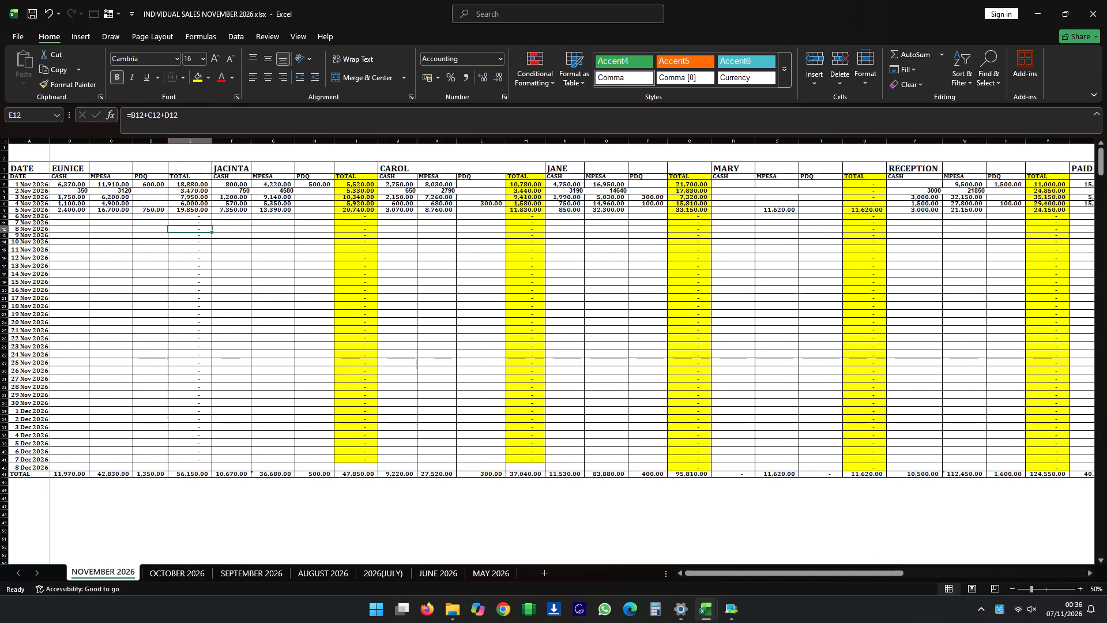
left_click(79, 217)
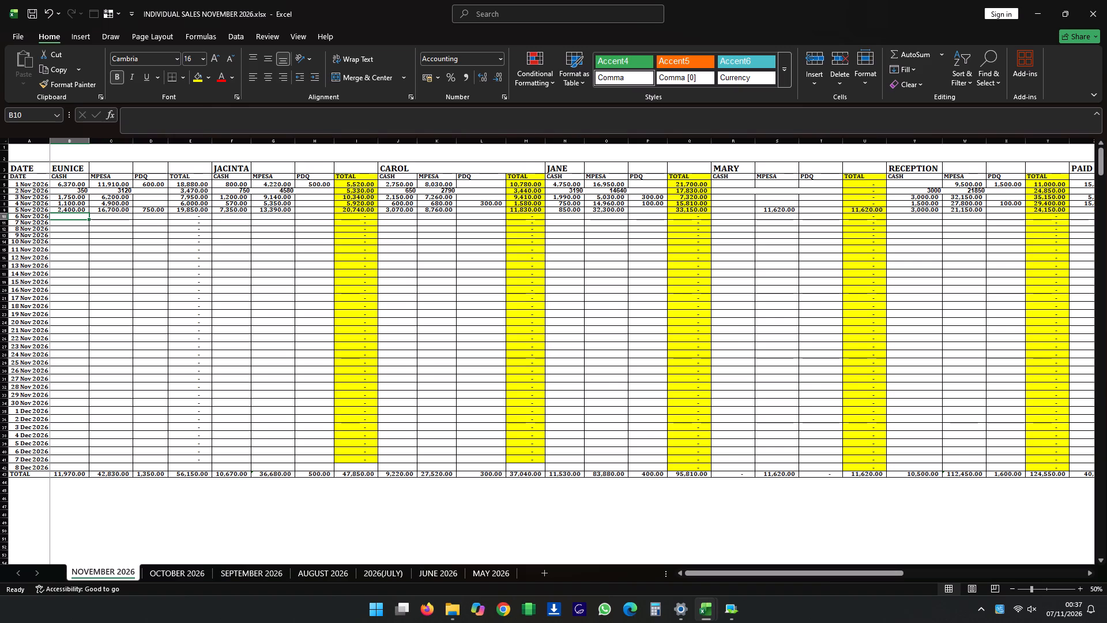
key("2")
type("00")
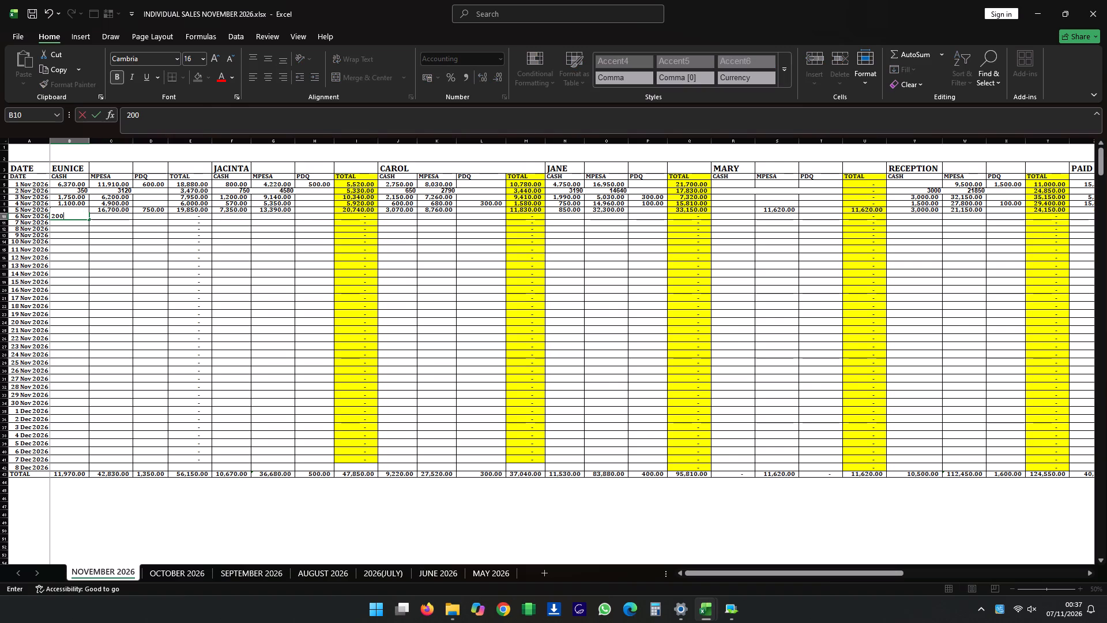
key("Right")
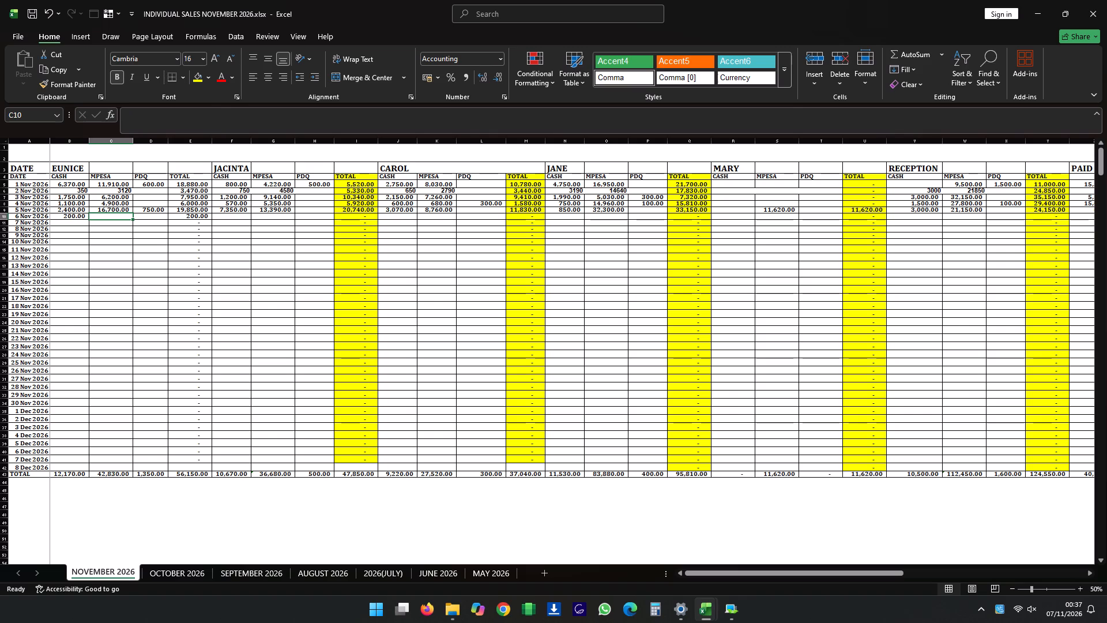
type("7710")
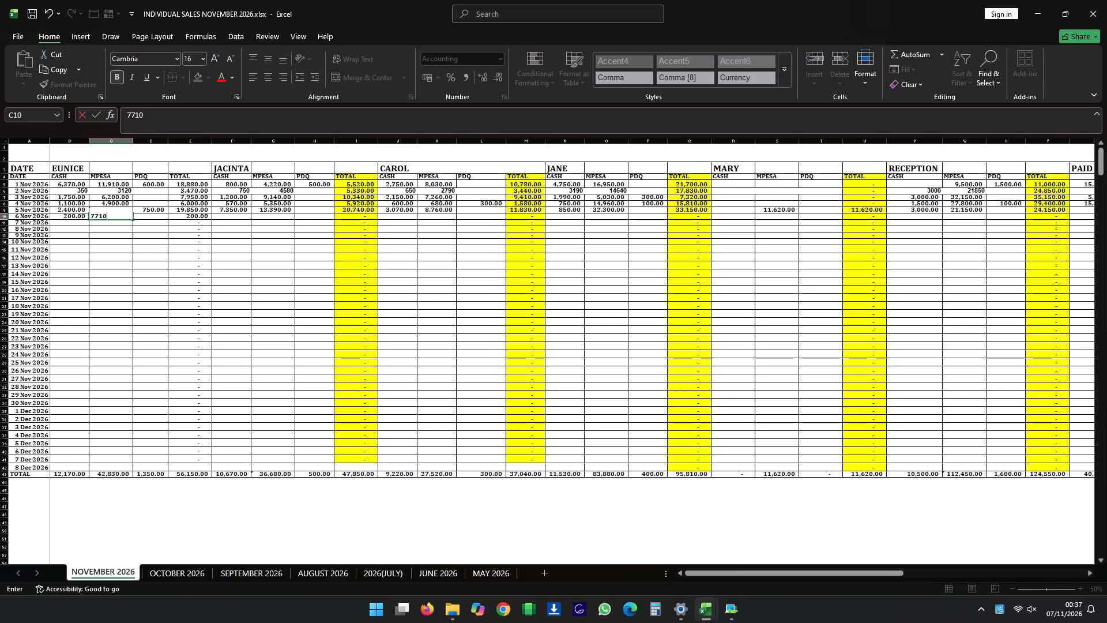
key("Right")
Enter JACINTA's sales for 6 Nov 2026: CASH 100 and MPESA 6,900.
key("Right")
key("Right")
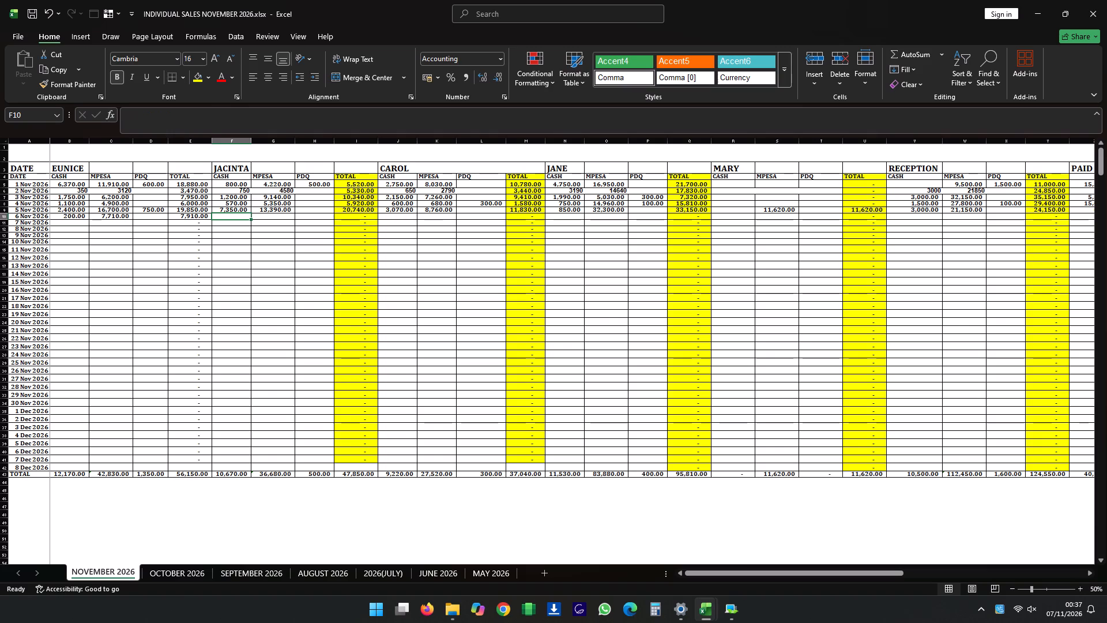
type("100")
key("Right")
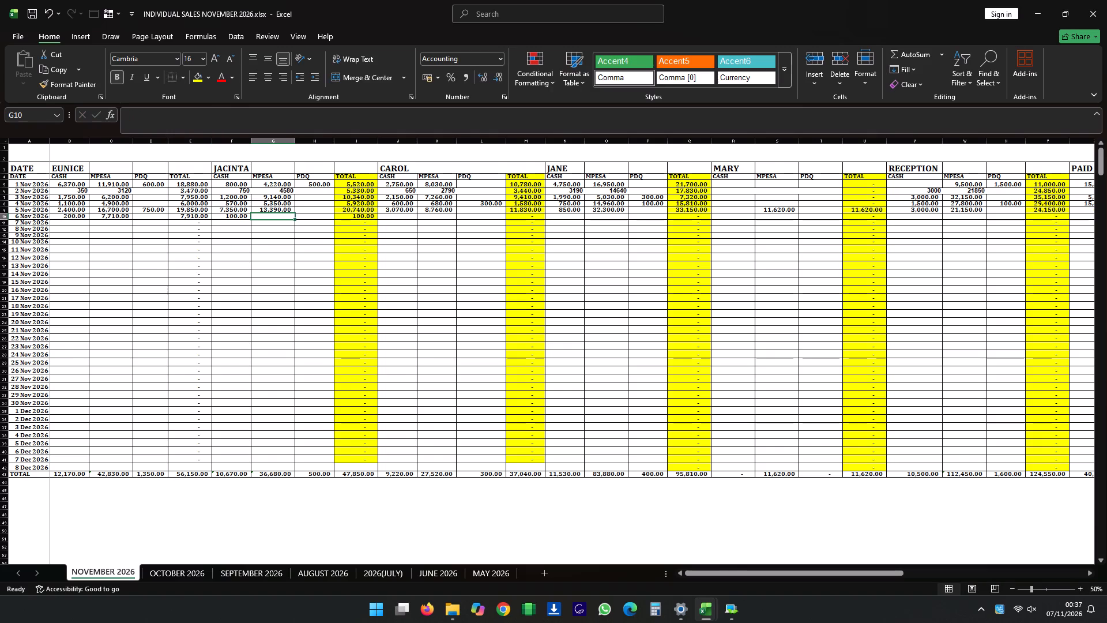
key("6")
type("00")
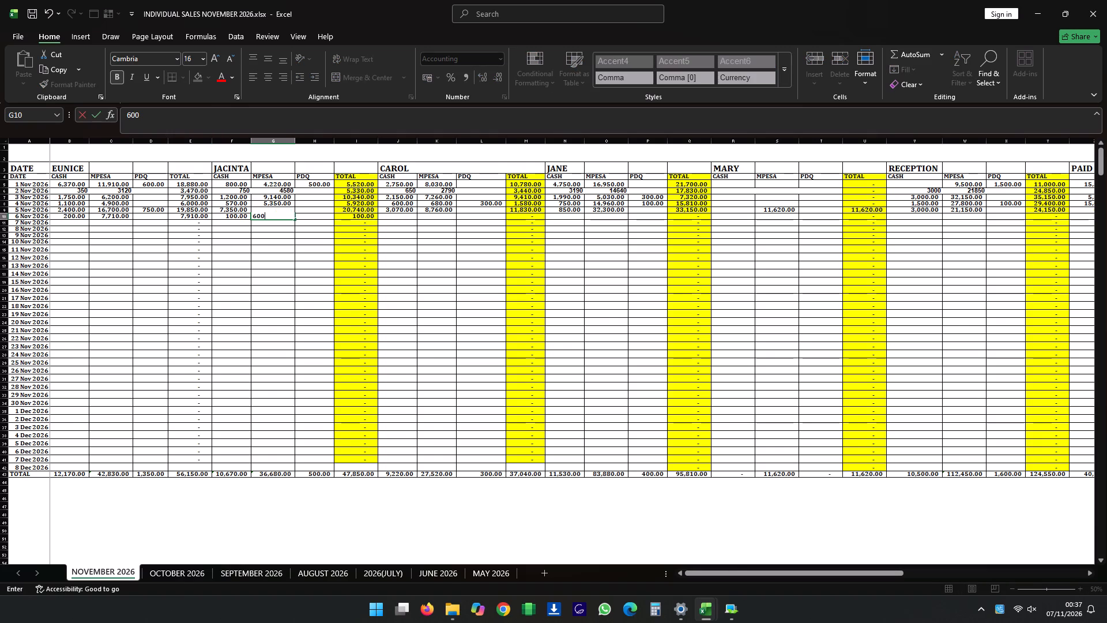
key("BackSpace")
key("BackSpace")
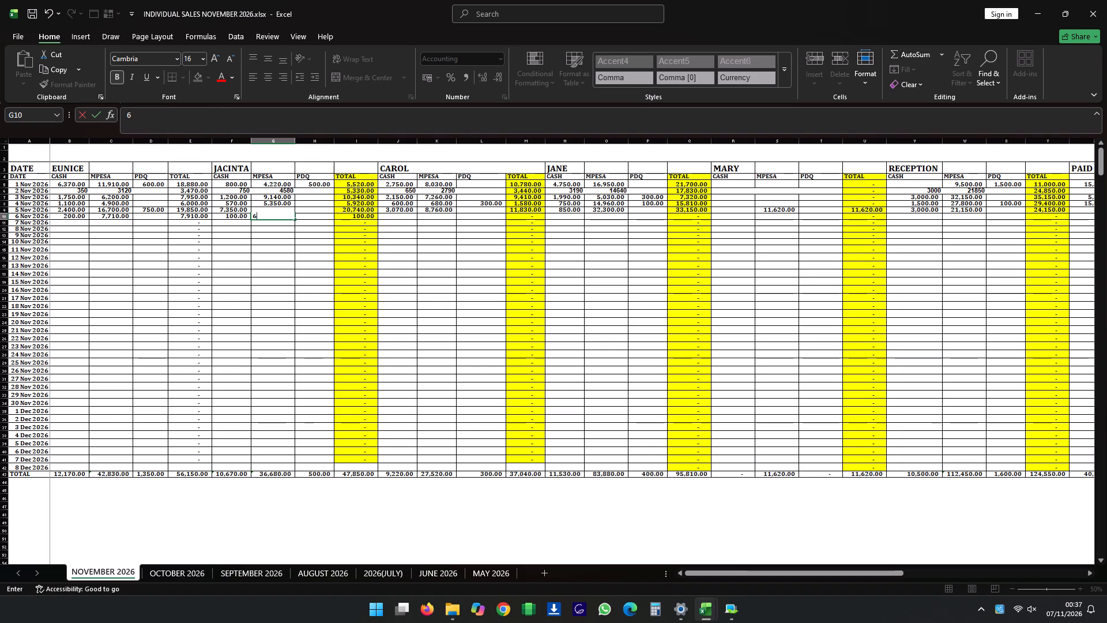
key("9")
type("00")
key("Right")
Enter CAROL's sales for 6 Nov 2026: CASH 250 and MPESA 3,090.
key("Right")
key("Right")
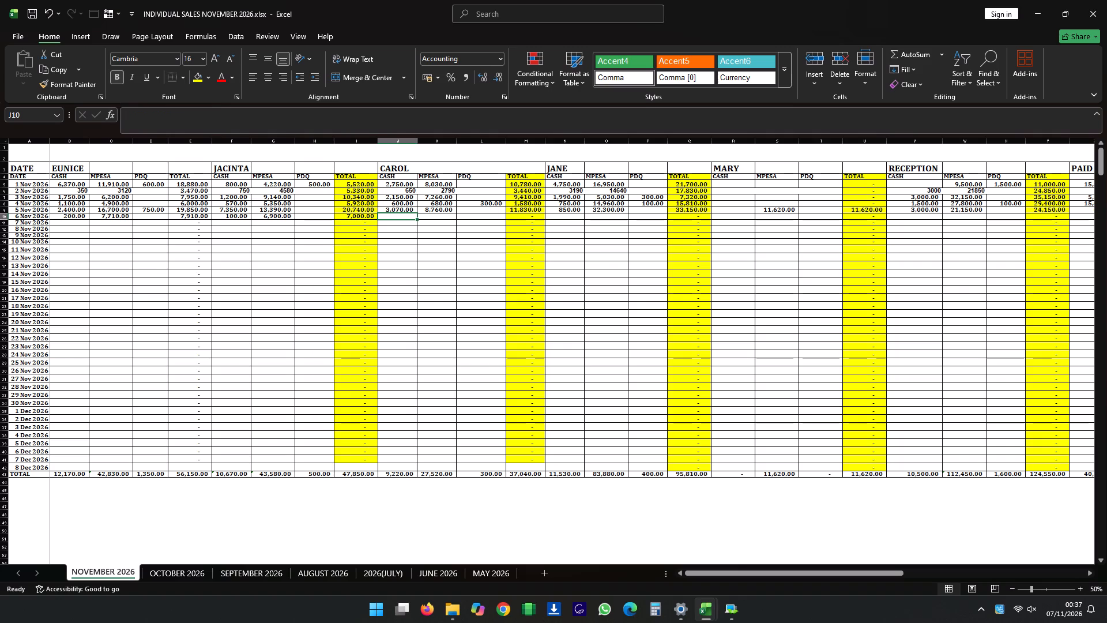
type("250")
key("Right")
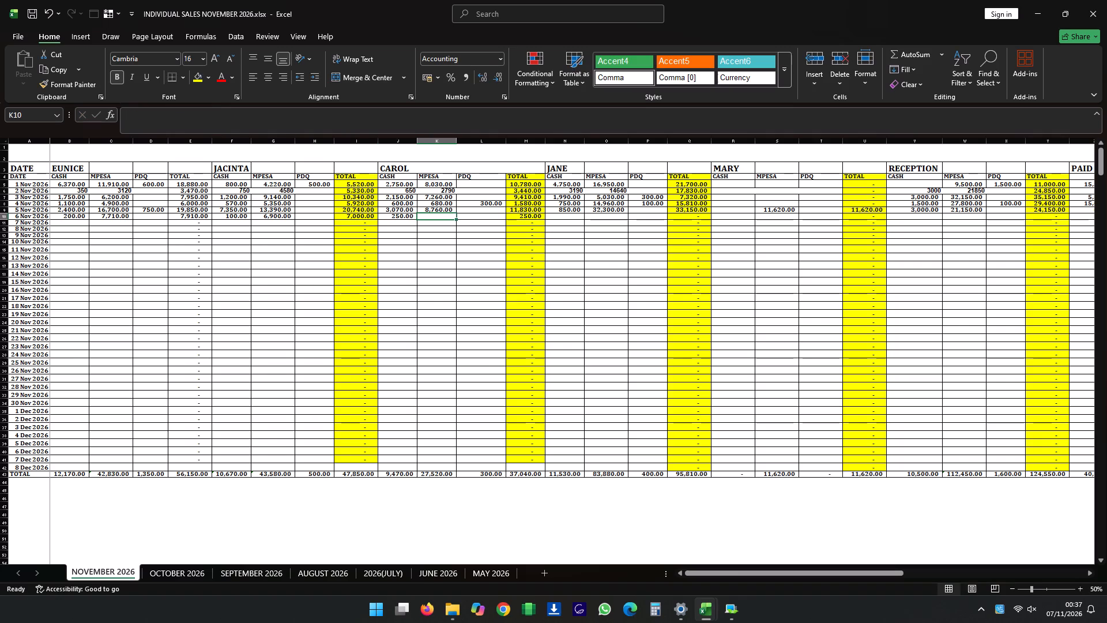
key("3")
key("0")
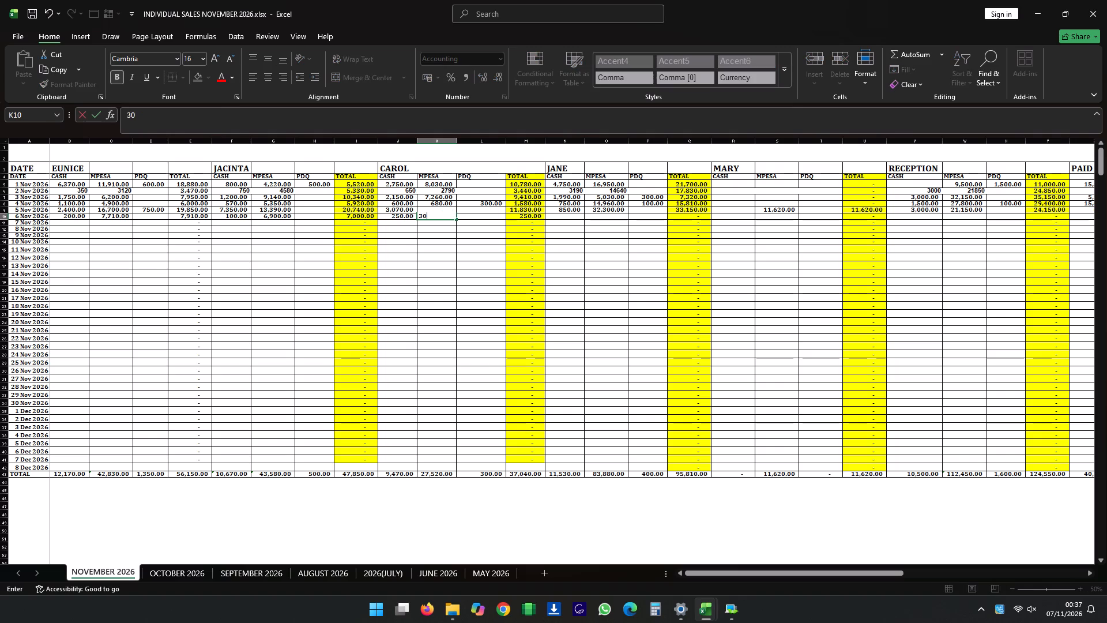
type("90")
key("Right")
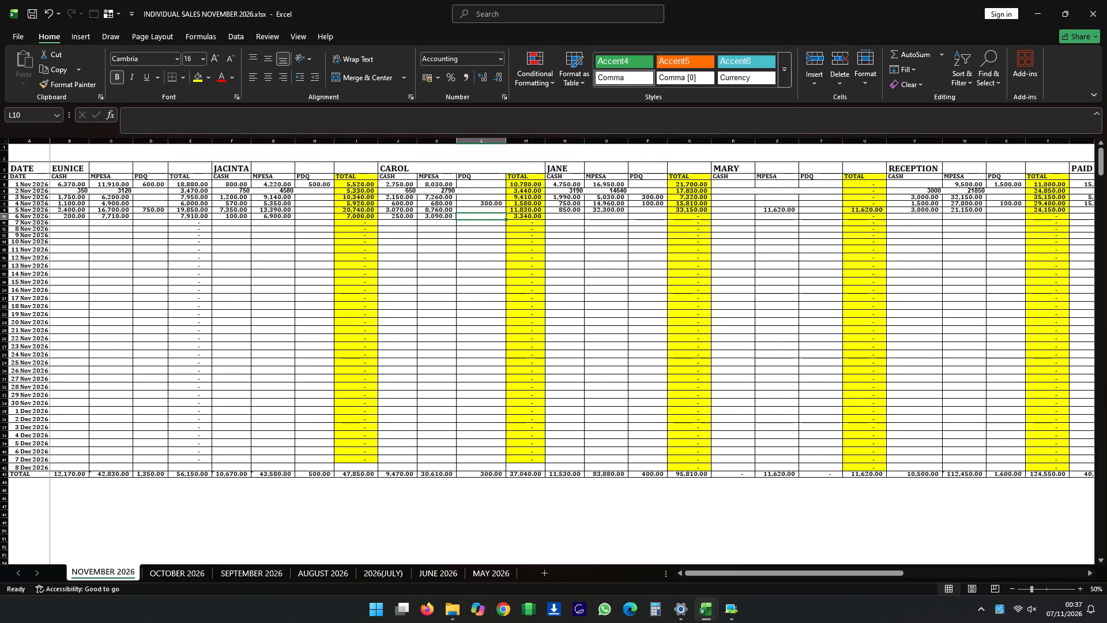
Enter JANE's sales for 6 Nov 2026: CASH 400 and MPESA 3,760.
key("Right")
key("Right")
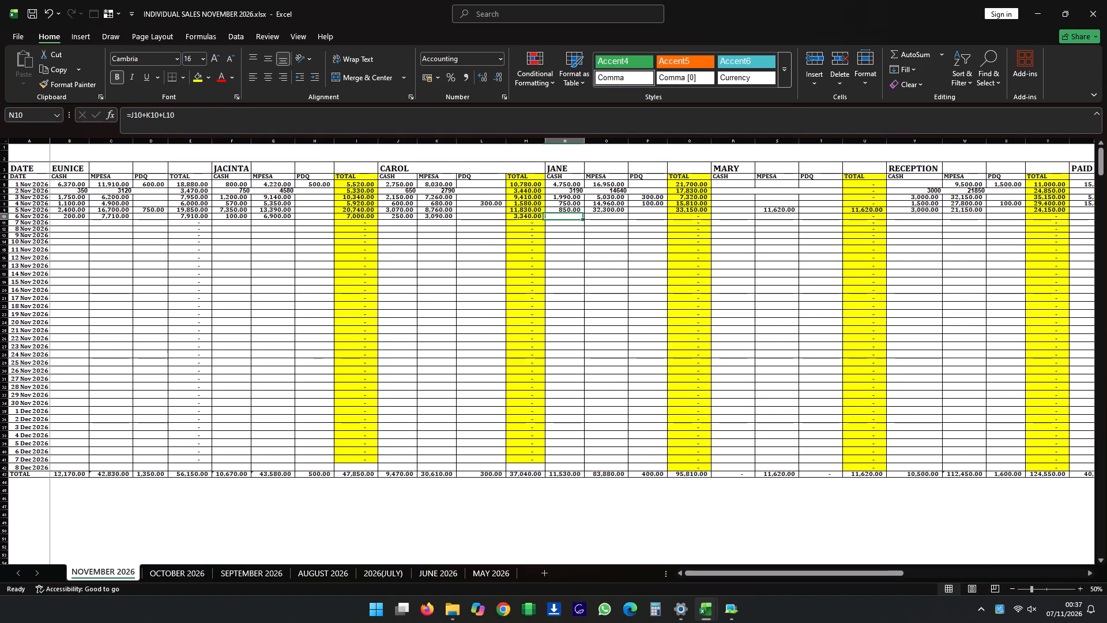
type("400")
key("Right")
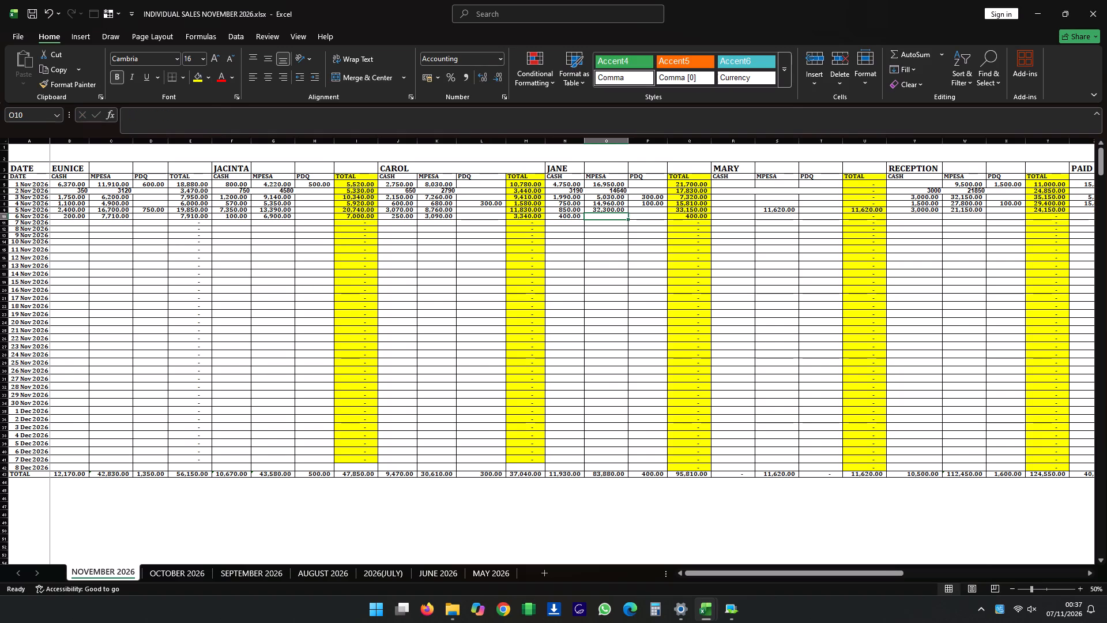
key("3")
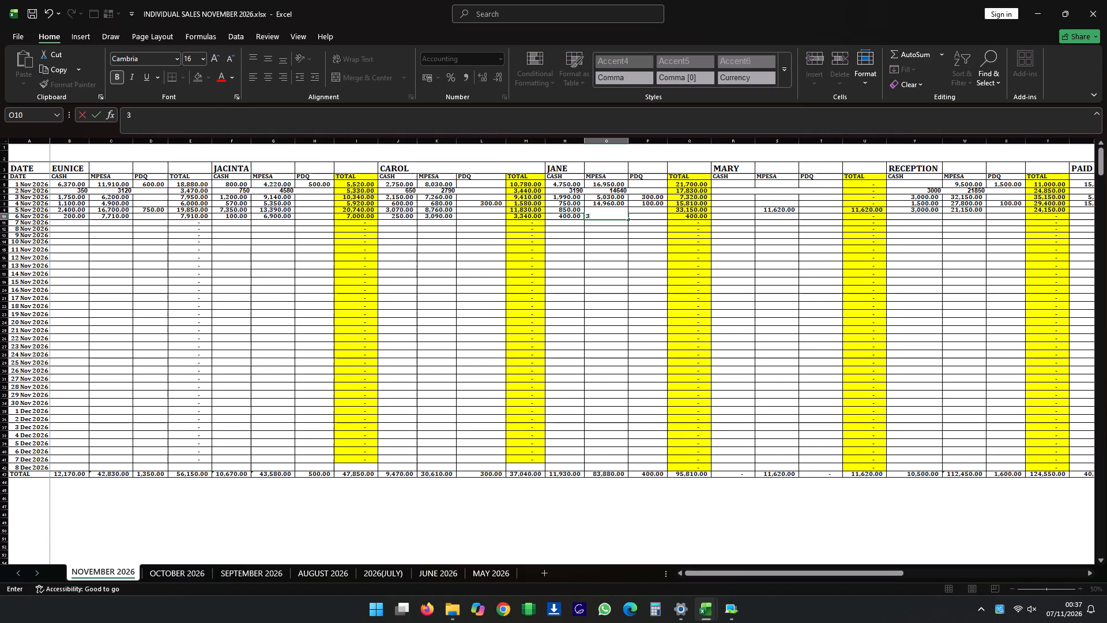
key("7")
type("60")
key("Right")
Enter MARY's sales for 6 Nov 2026: CASH 3,700, MPESA 7,470 and PDQ 3,500.
key("Right")
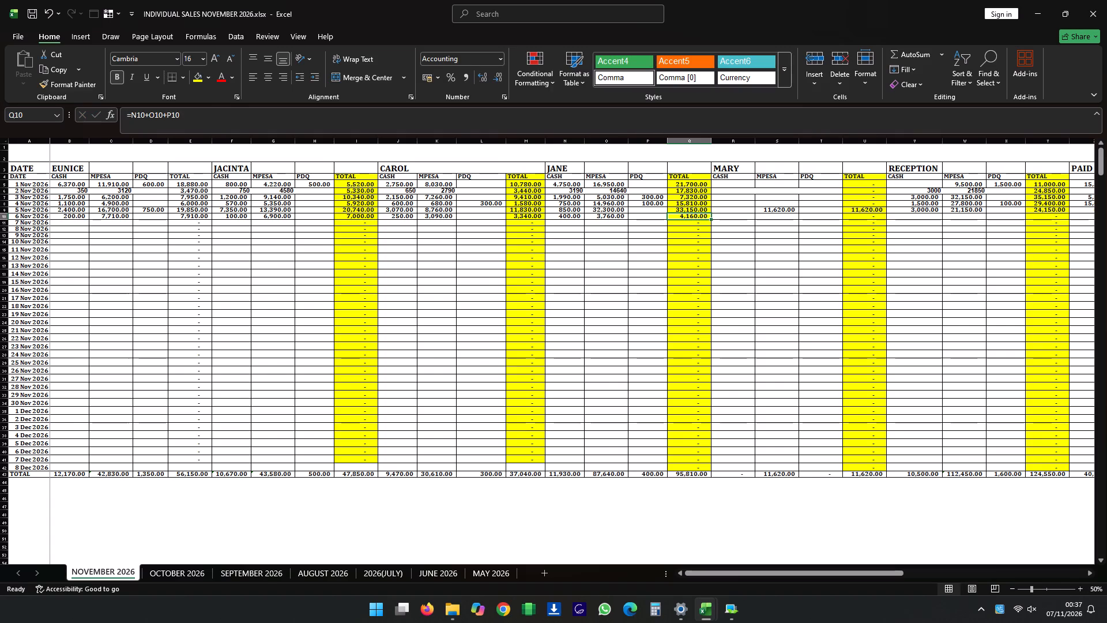
key("Right")
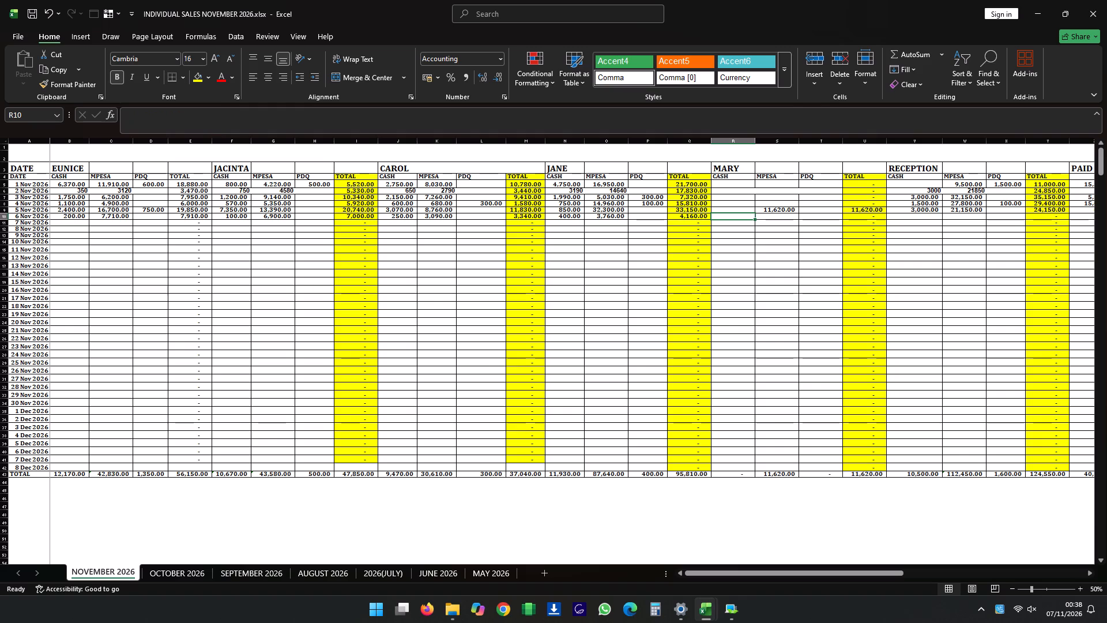
key("3")
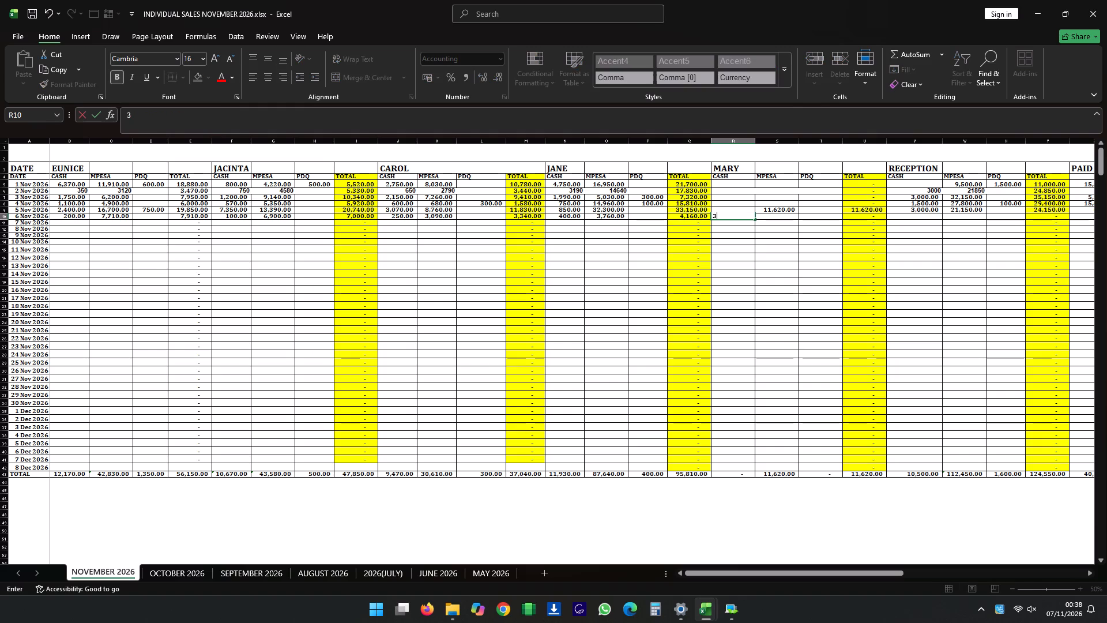
type("700")
key("Right")
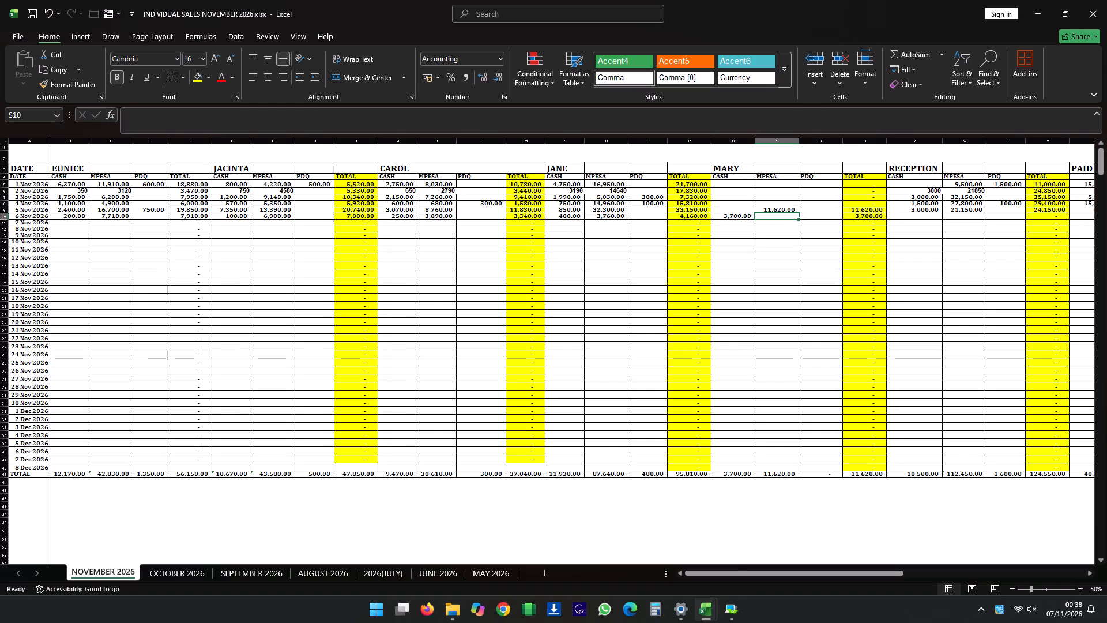
type("7470")
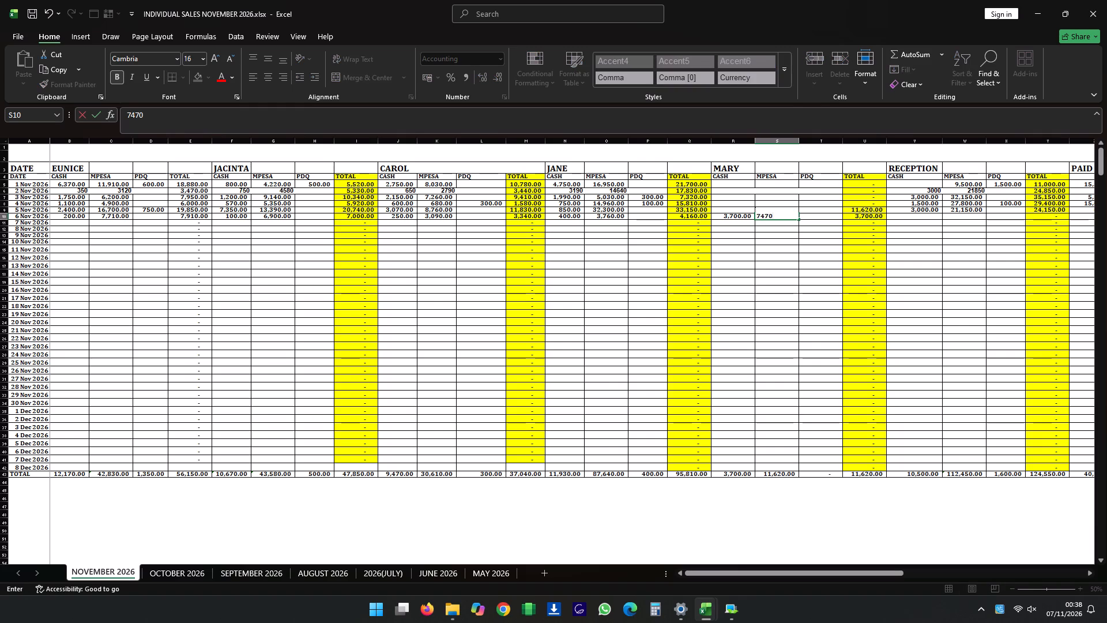
key("Right")
type("3500")
key("Right")
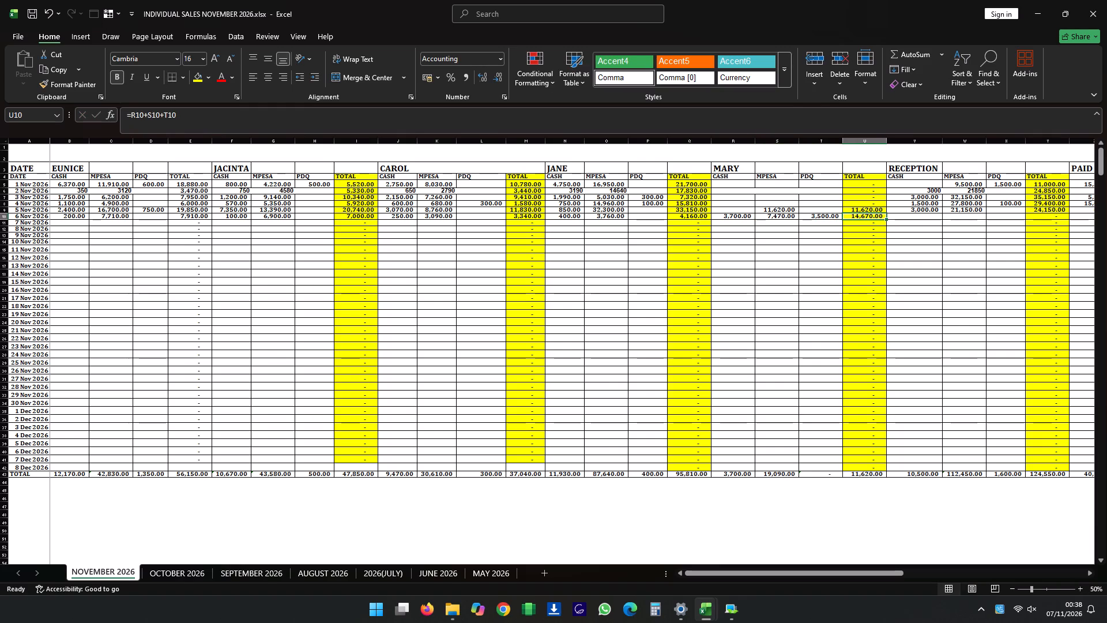
Enter RECEPTION's MPESA sales of 11,800 for 6 Nov 2026, leaving its CASH cell empty.
key("Right")
key("Right")
key("Left")
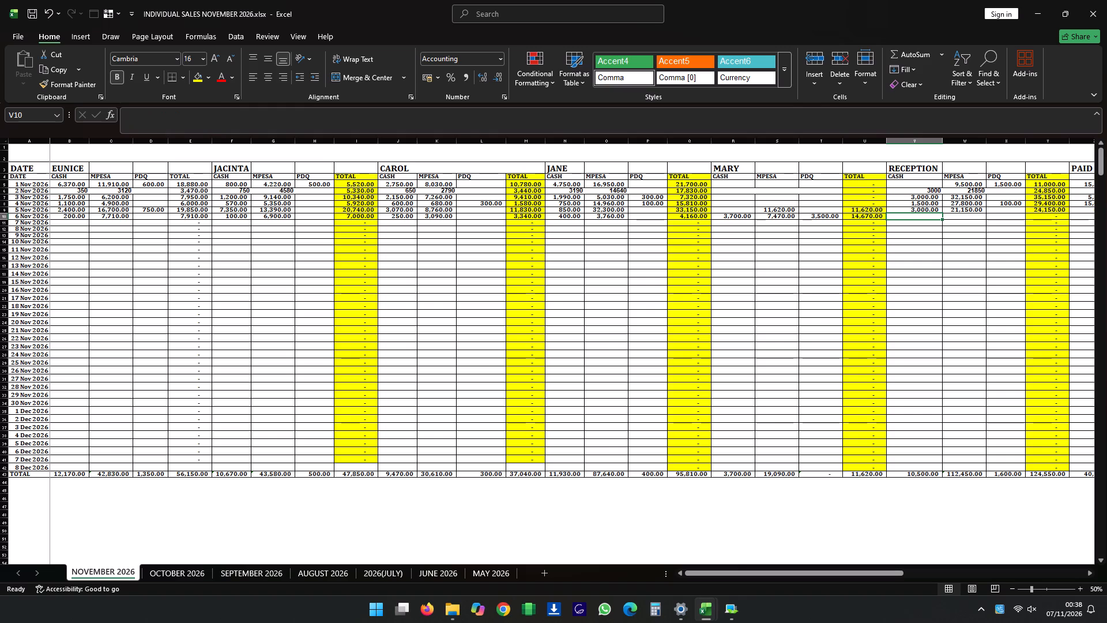
key("Right")
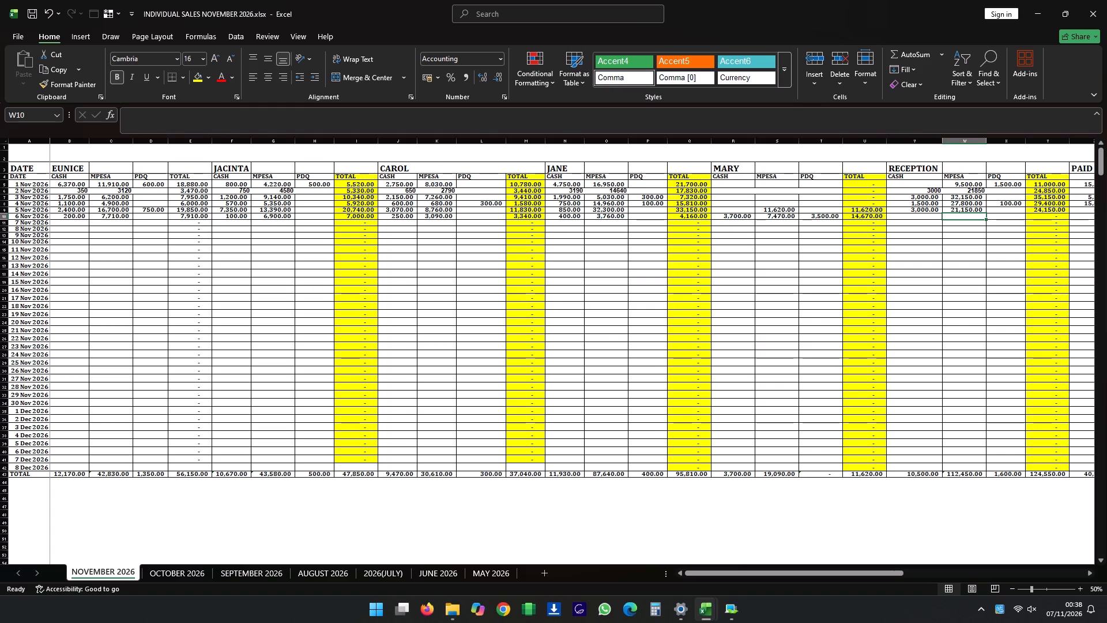
type("11")
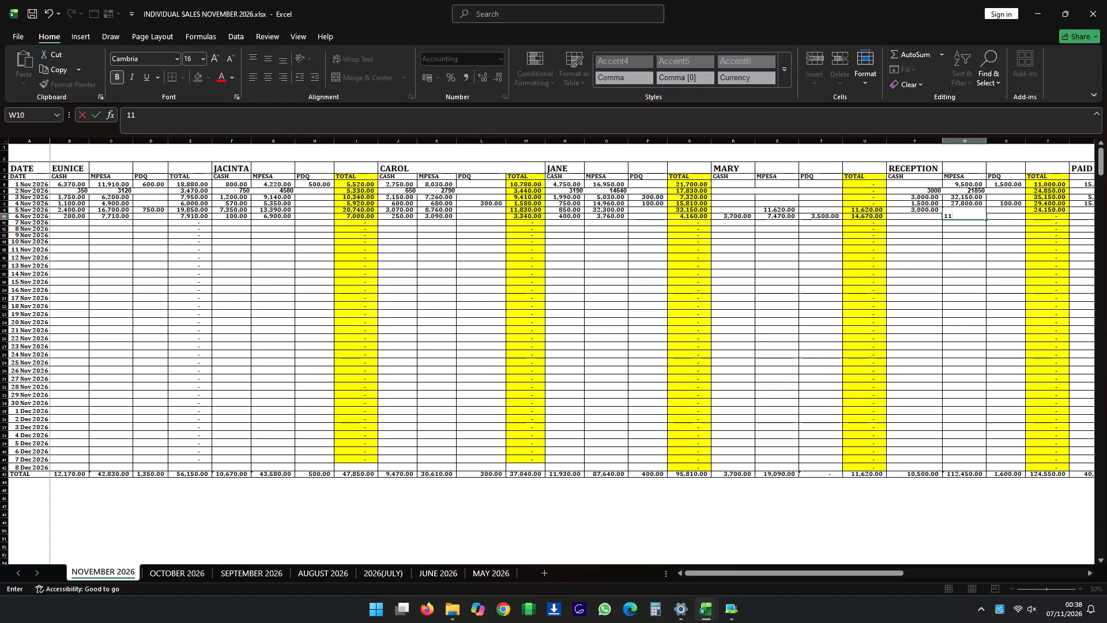
key("8")
type("00")
key("Right")
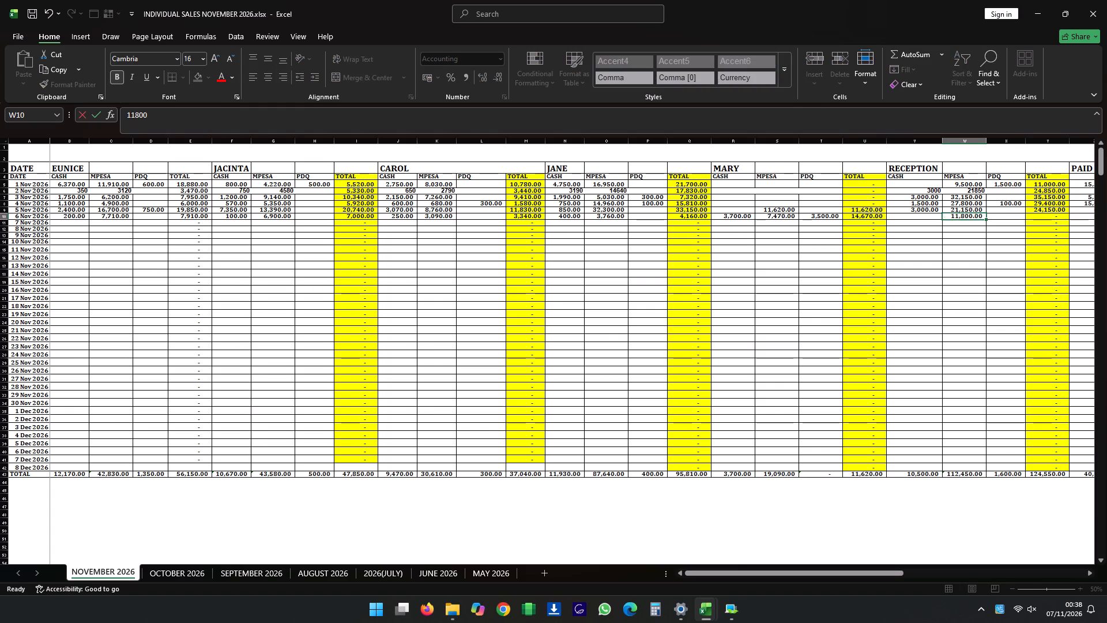
Enter a PAID BILL amount of 400 for 6 Nov 2026.
key("Right")
key("Right")
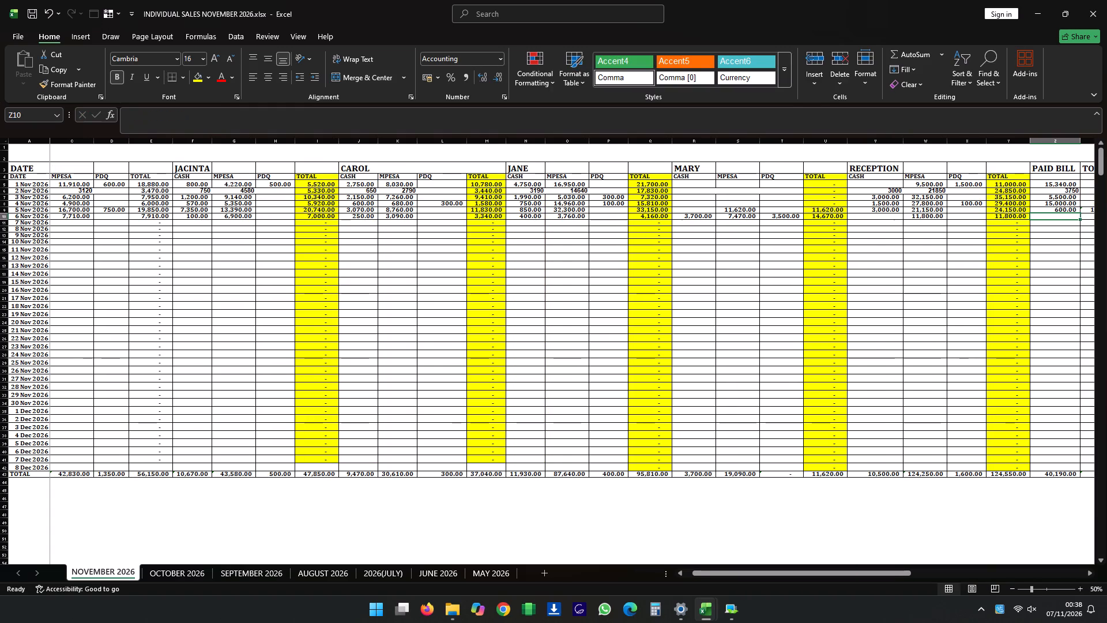
key("4")
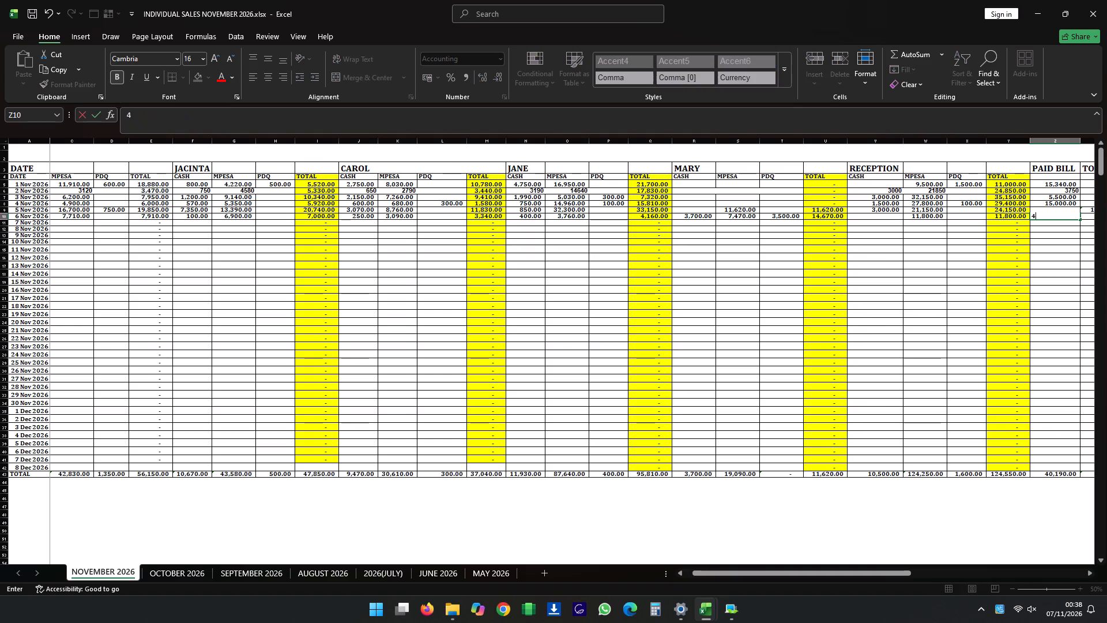
type("00")
key("Right")
For 6 Nov 2026, enter 2,000 under the expense column, 3,500 under the summary PDQ column and 34,380 under TILL/PAY.
key("Right")
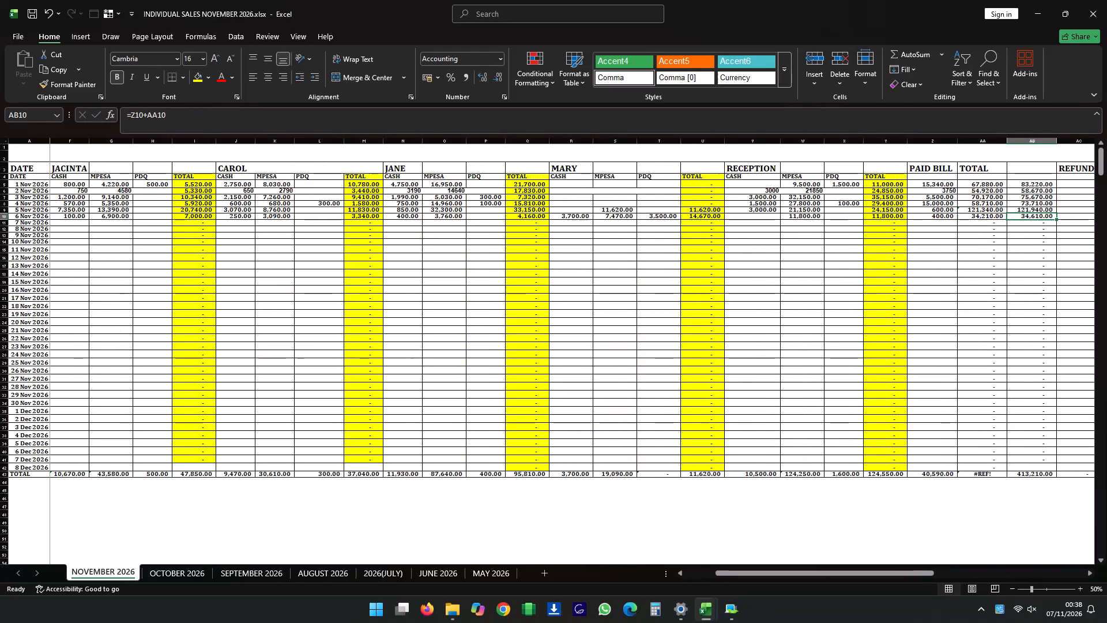
key("Right")
key("Right")
key("Right")
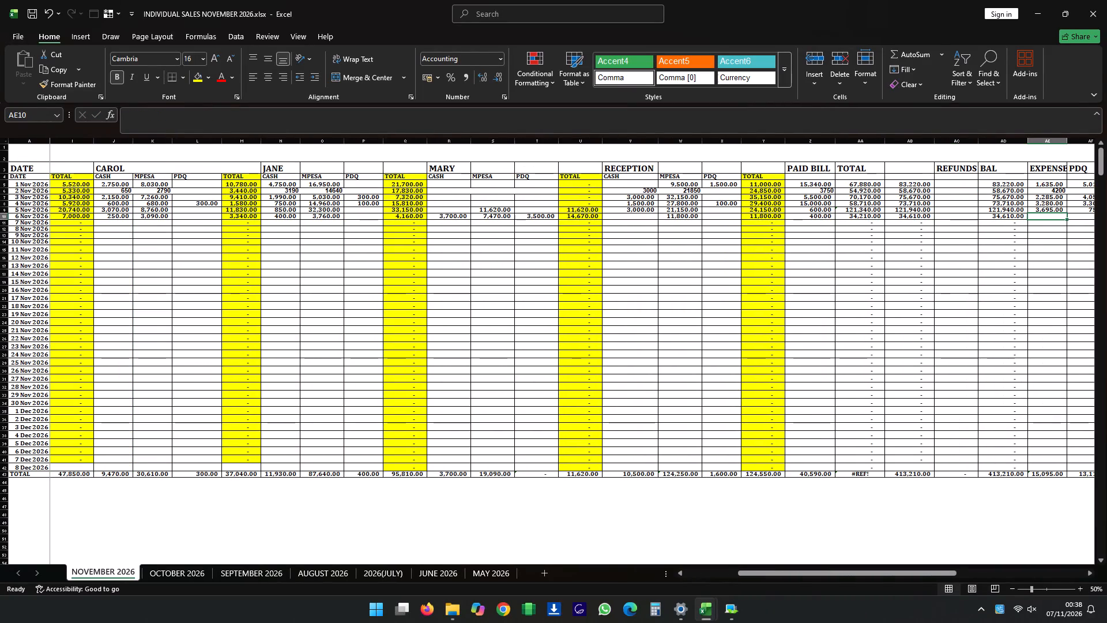
type("2000")
key("Right")
key("Right")
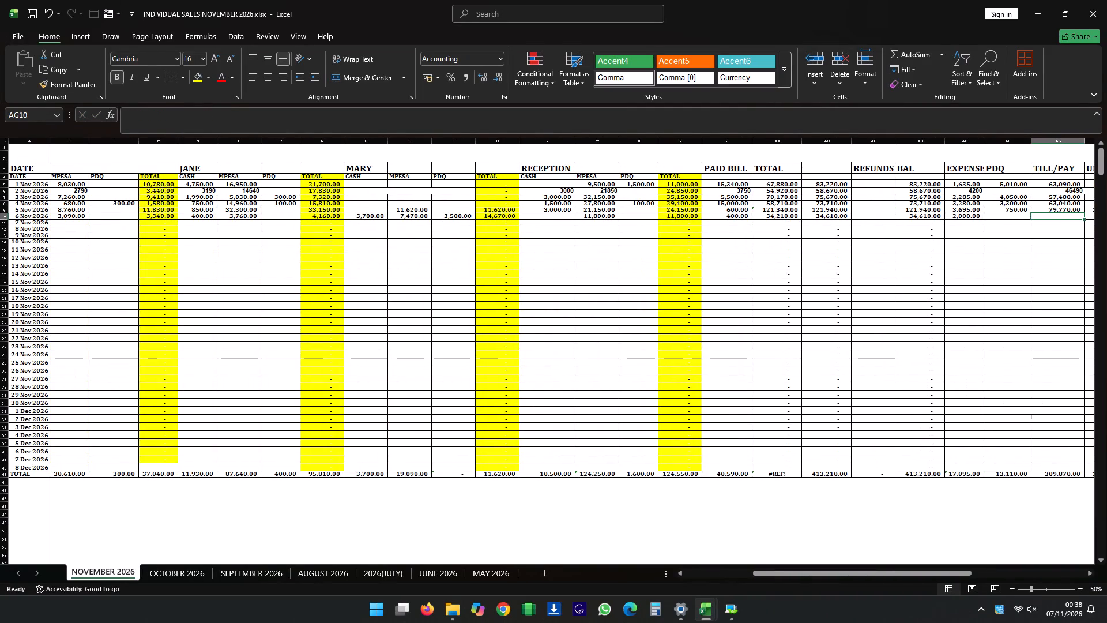
key("Left")
type("3500")
key("Right")
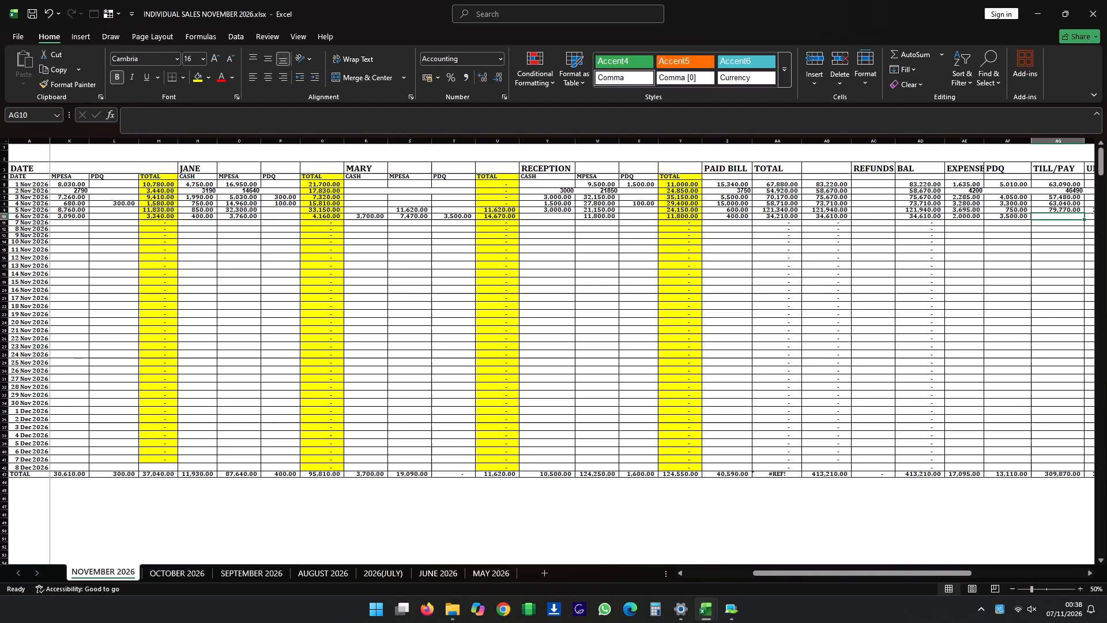
type("34380")
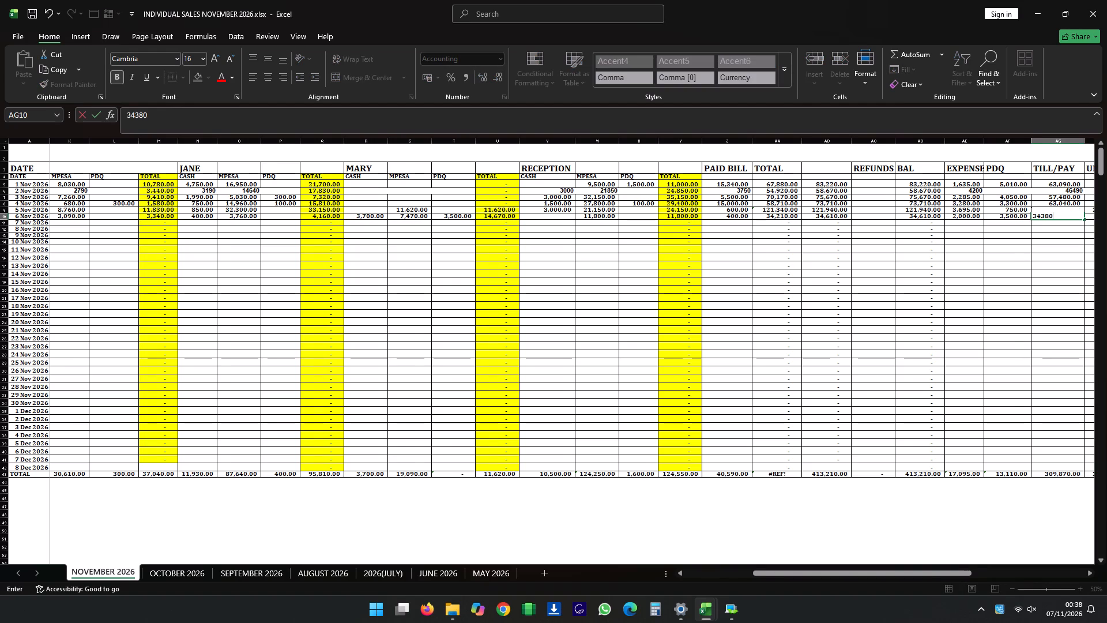
key("Right")
key("Right")
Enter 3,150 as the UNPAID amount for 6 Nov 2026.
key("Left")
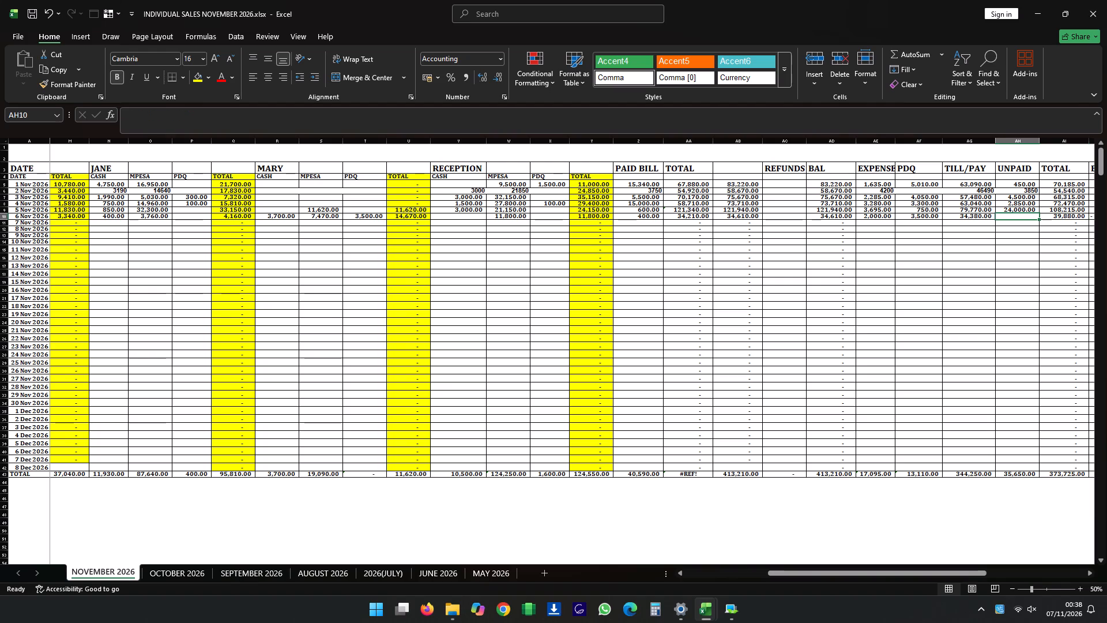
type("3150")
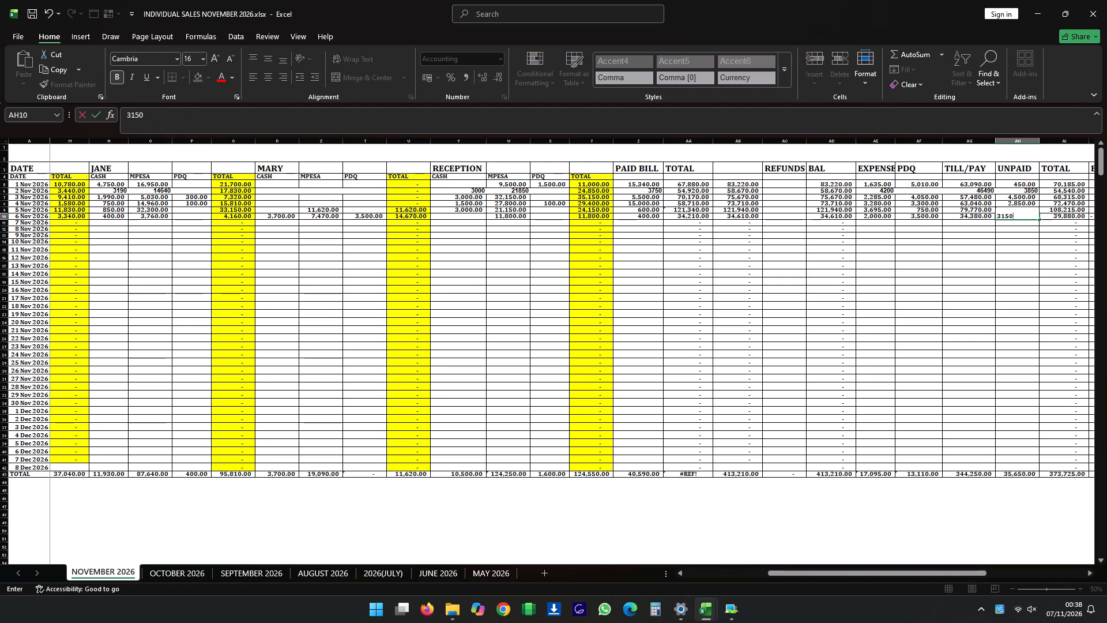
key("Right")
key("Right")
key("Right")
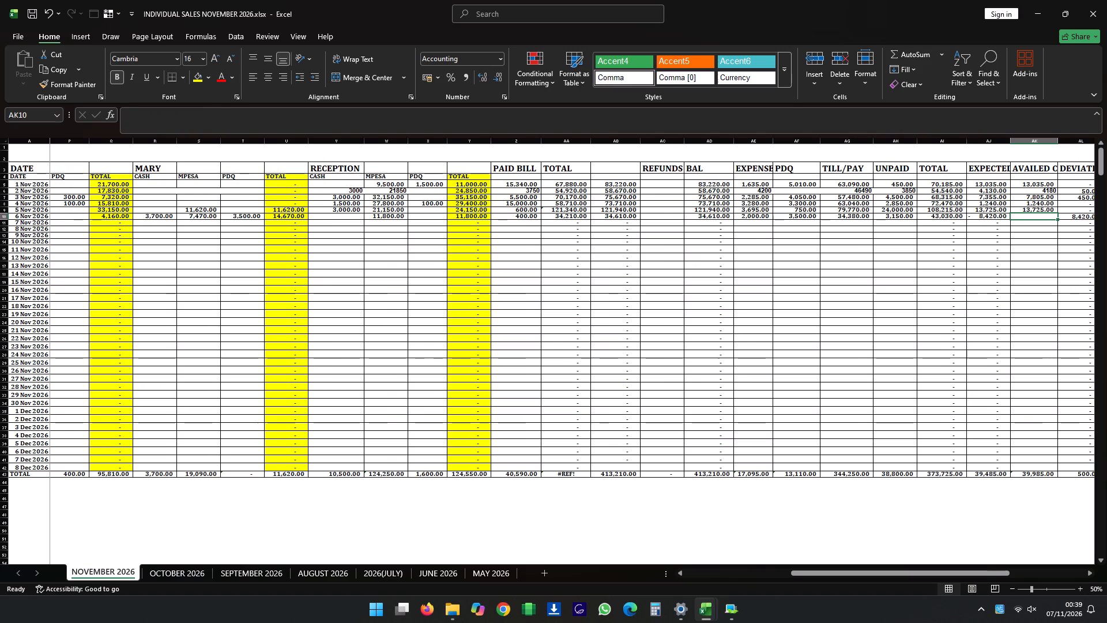
Review the 6 Nov 2026 row across all waiters, checking the entered amounts and total formulas through to TILL/PAY.
key("Left")
key("Left")
key("Left")
key("Left")
key("Left")
key("Left")
key("Left")
key("Left")
key("Left")
key("Left")
key("Left")
key("Left")
key("Left")
key("Left")
key("Left")
key("Left")
key("Left")
key("Left")
key("Left")
key("Left")
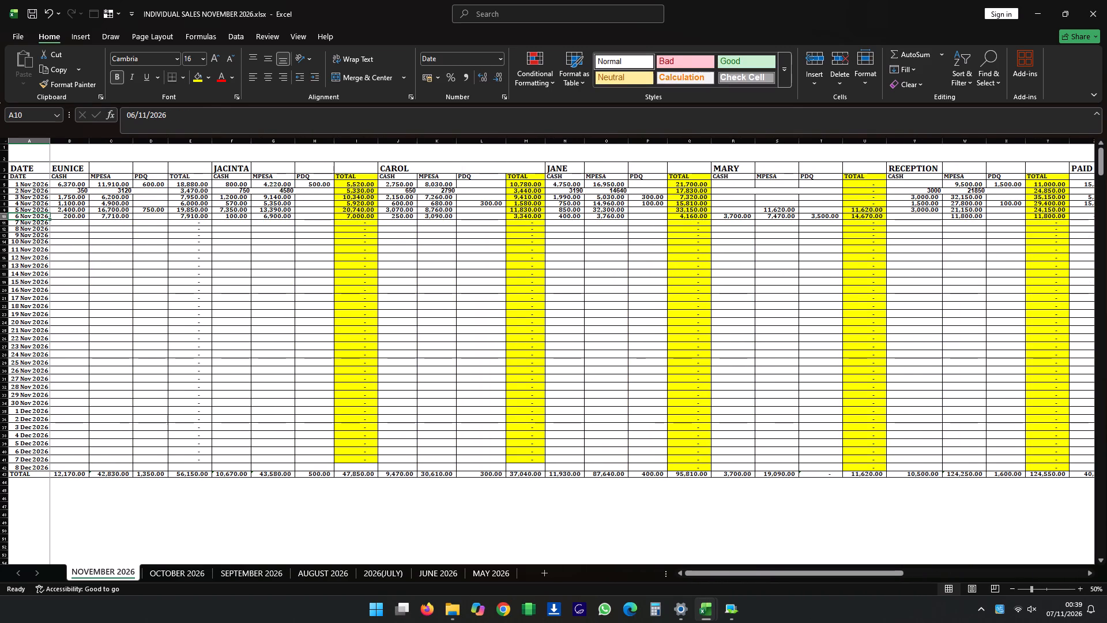
key("Right")
key("Right")
key("Right")
key("Right")
key("Right")
key("Right")
key("Right")
key("Right")
key("Right")
key("Right")
key("Right")
key("Right")
key("Right")
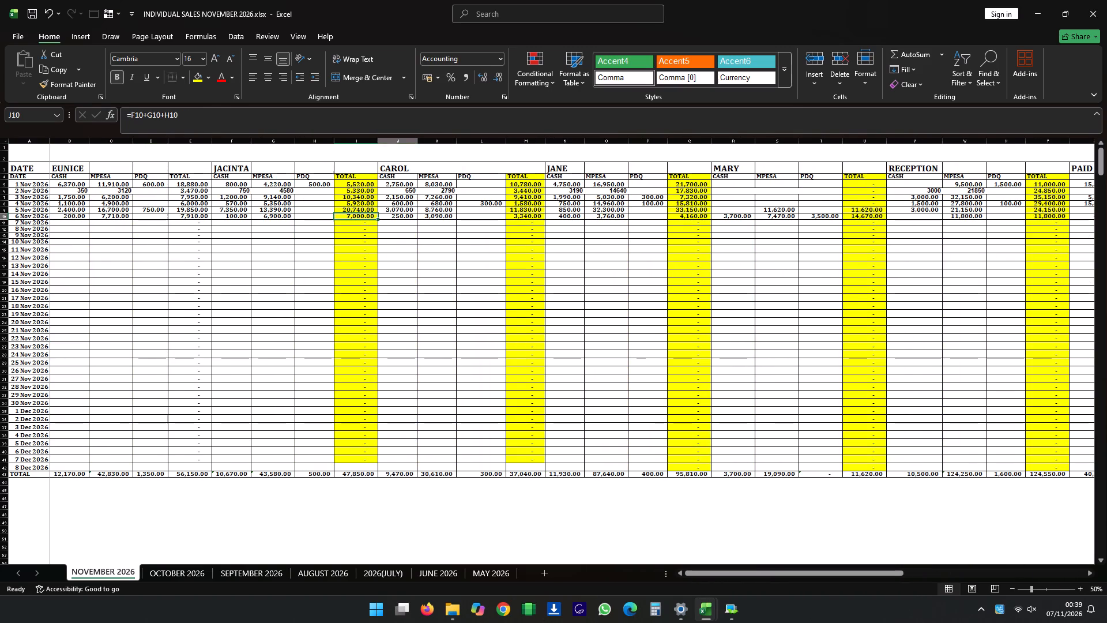
key("Right")
key("Right")
key("Right")
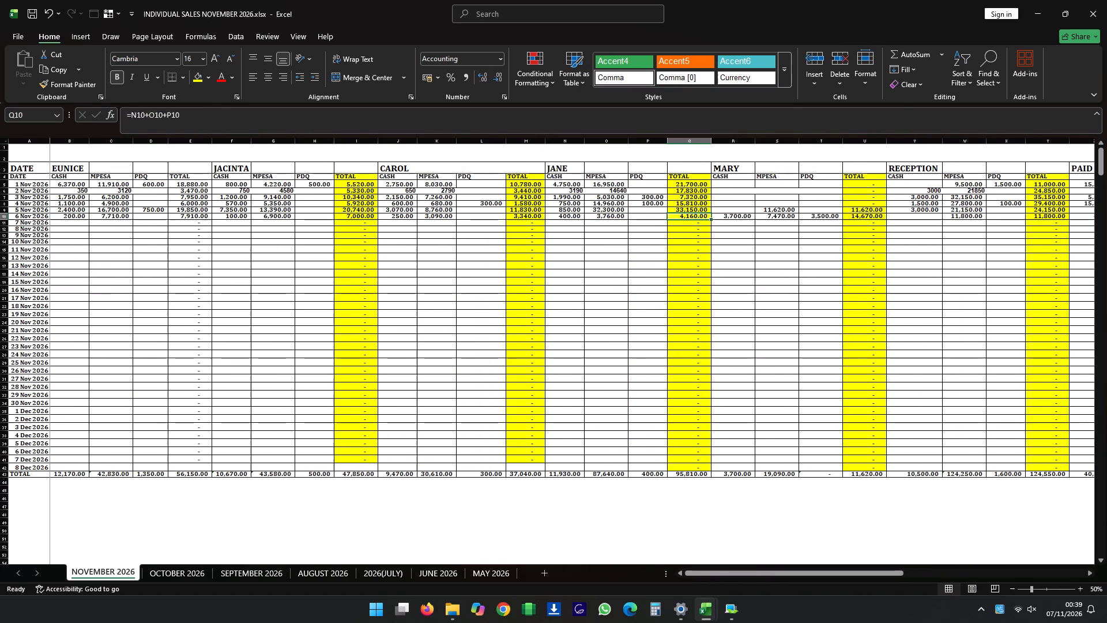
key("Right")
key("Right")
key("Right")
key("Right")
key("Right")
key("Right")
key("Right")
key("Right")
key("Right")
key("Right")
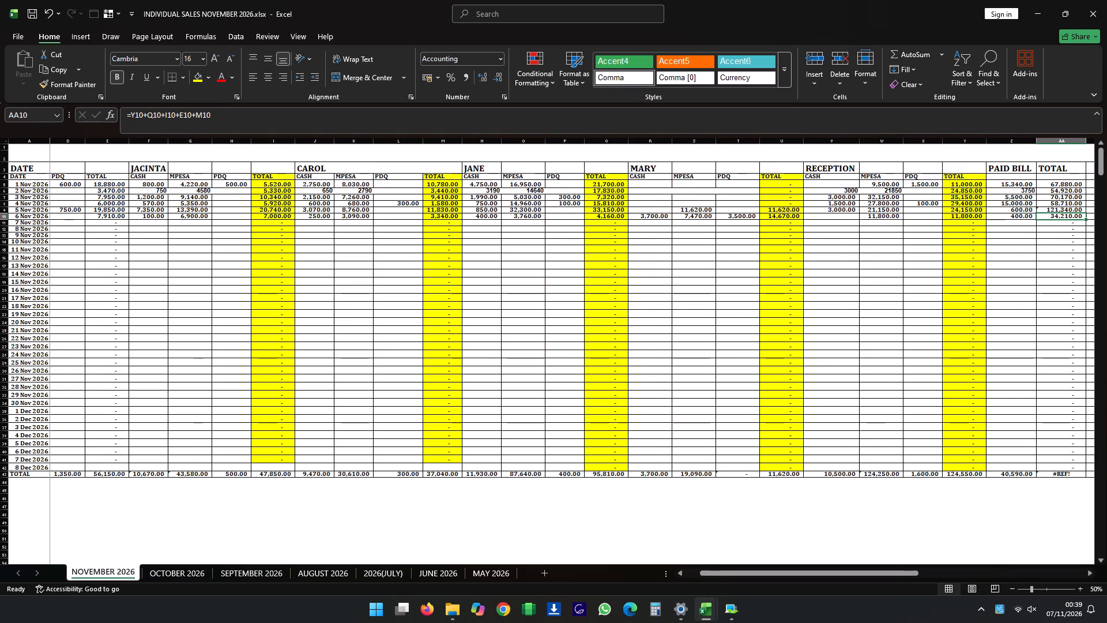
key("Left")
key("Right")
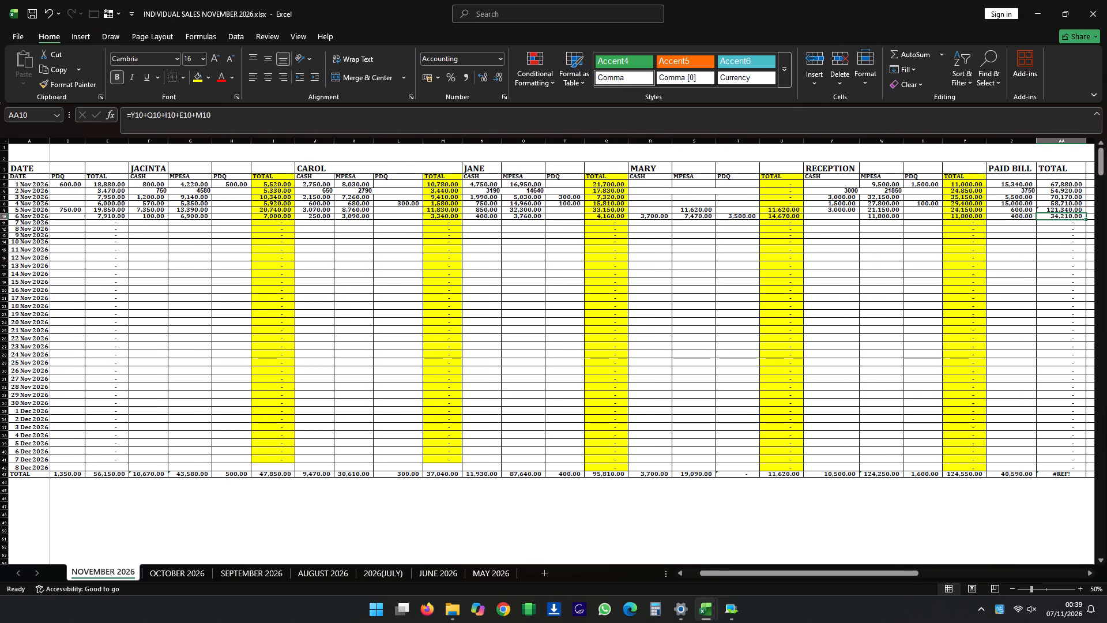
key("Right")
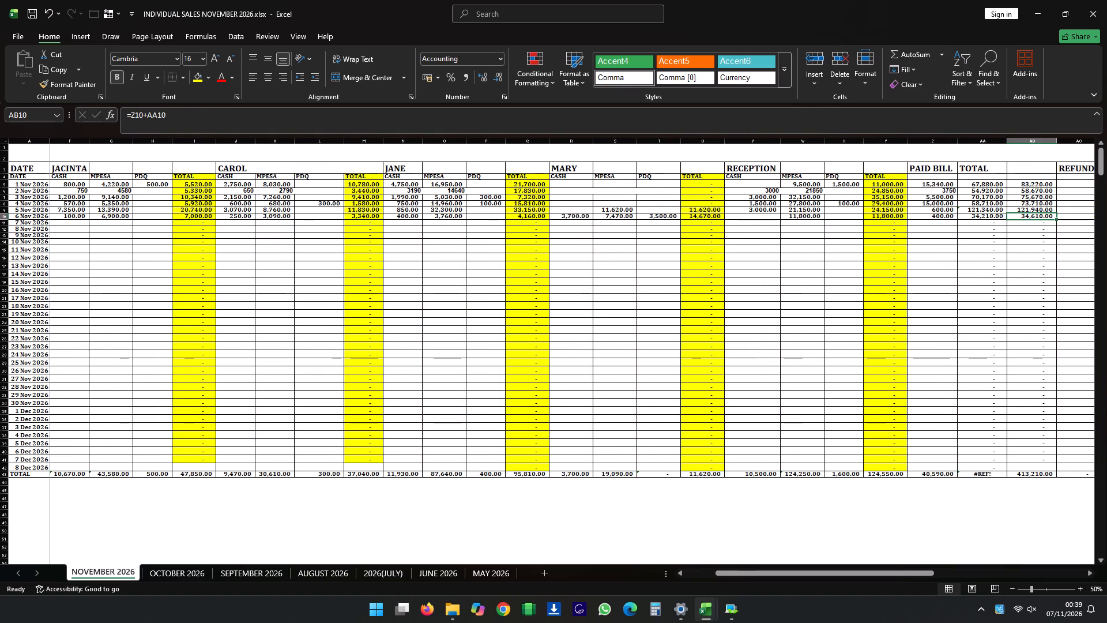
key("Right")
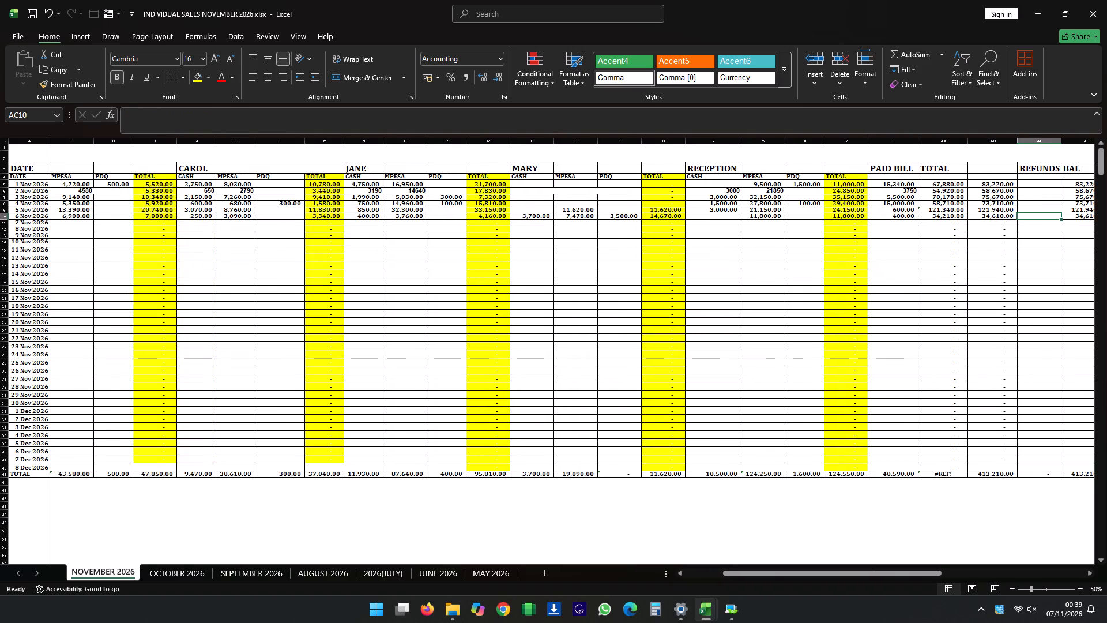
key("Right")
key("Right")
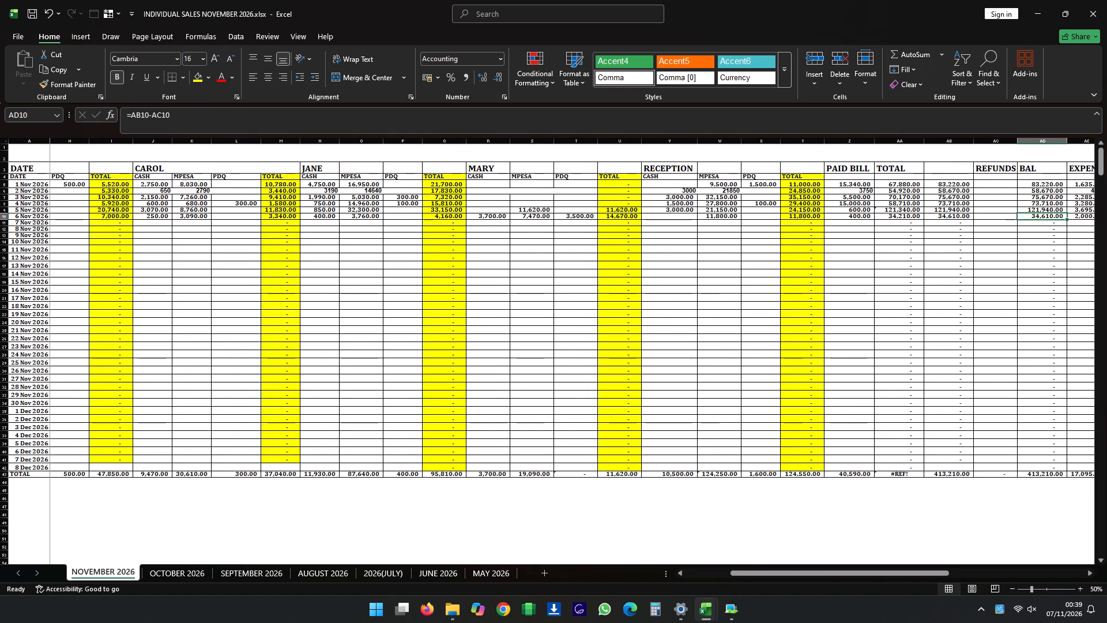
key("Right")
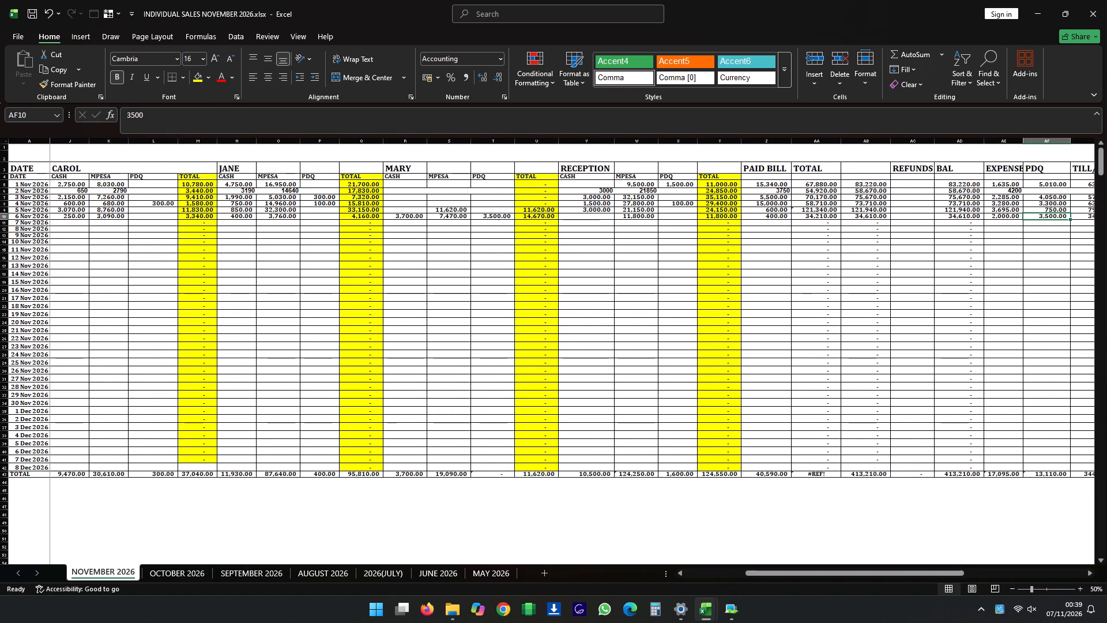
key("Right")
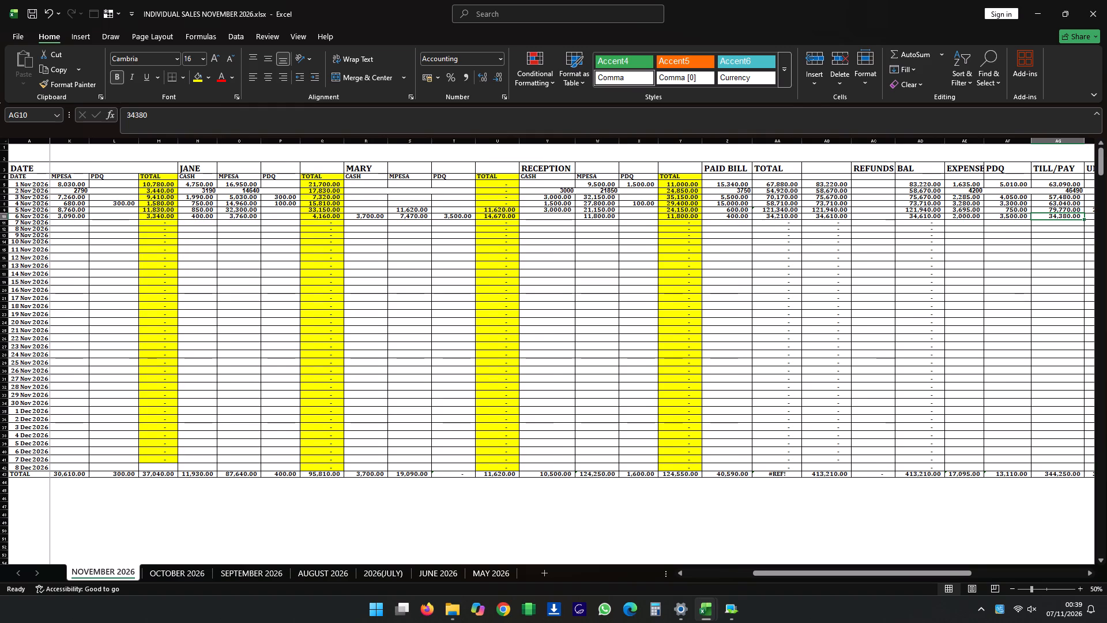
Set the UNPAID amount for 6 Nov 2026 to 3,850.
key("Right")
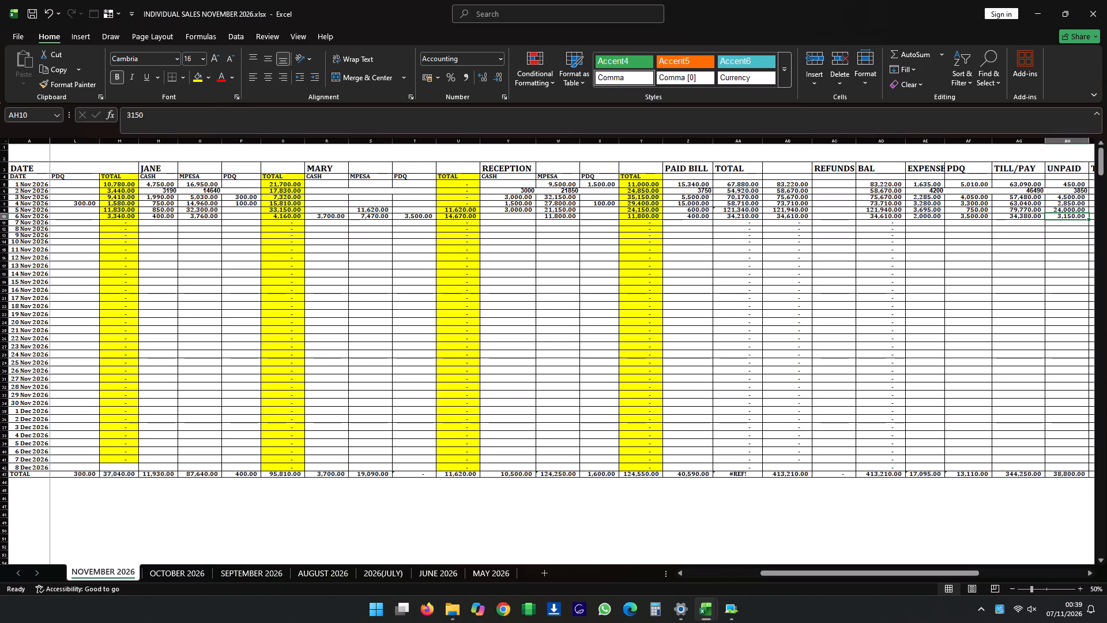
key("3")
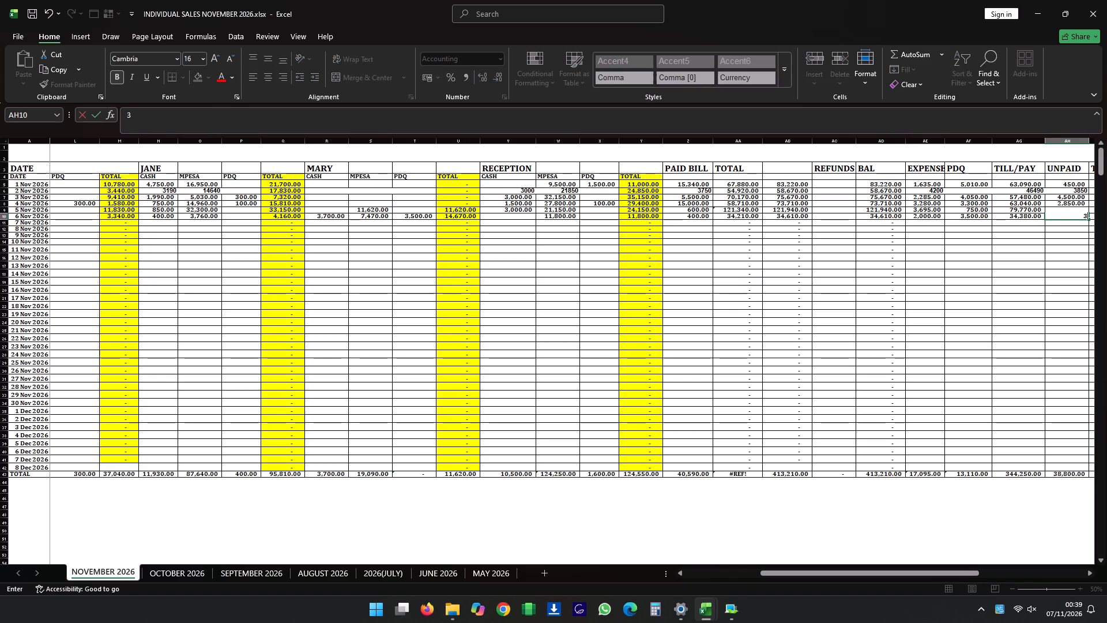
type("850")
key("Right")
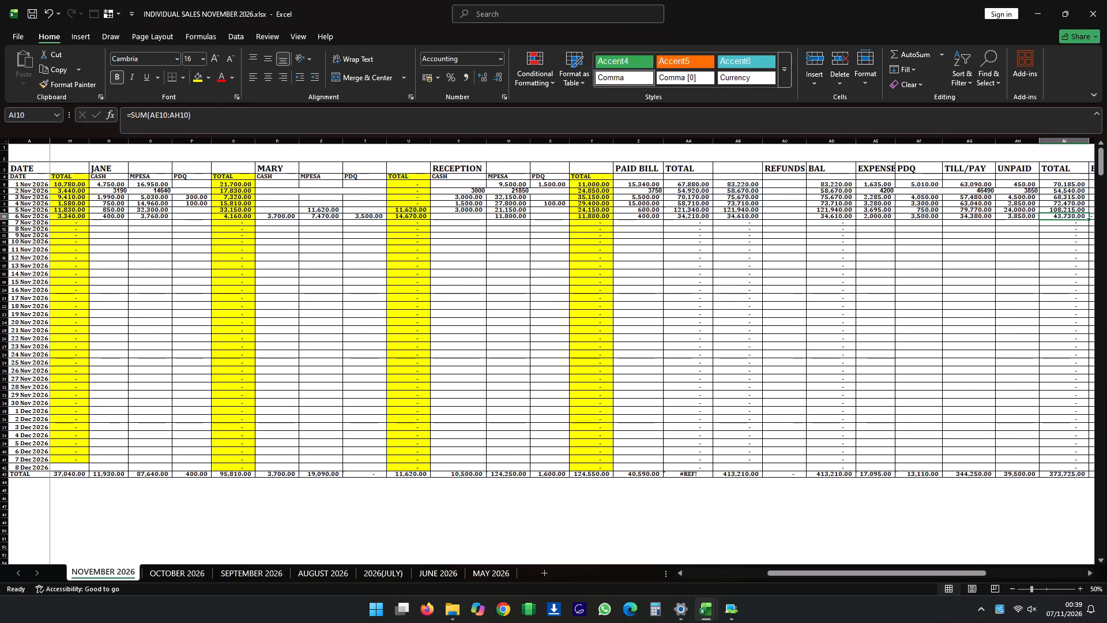
key("Right")
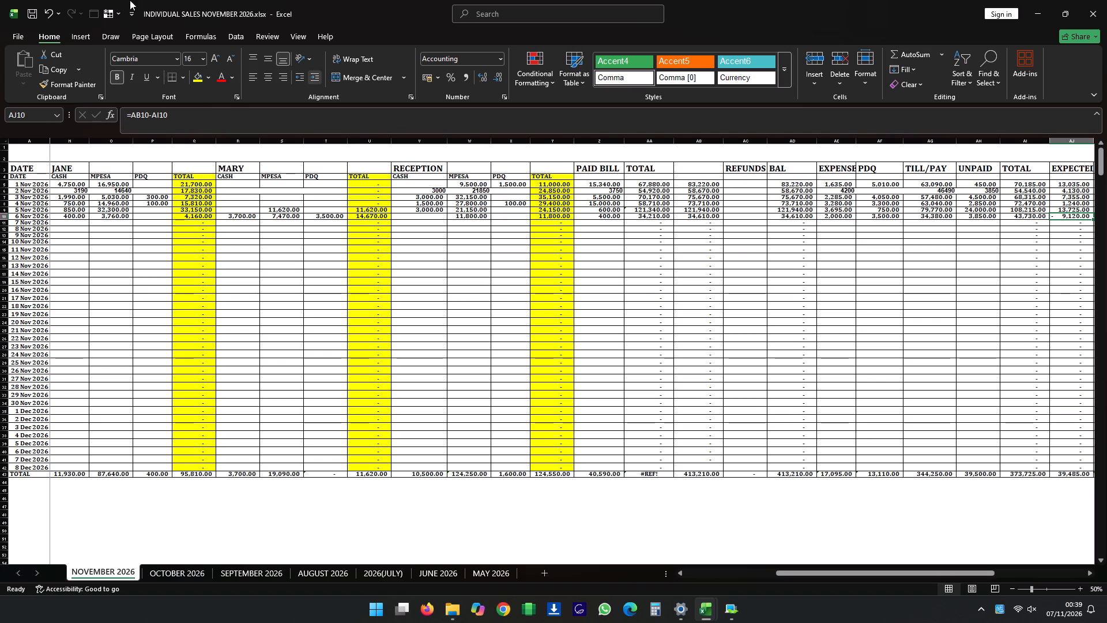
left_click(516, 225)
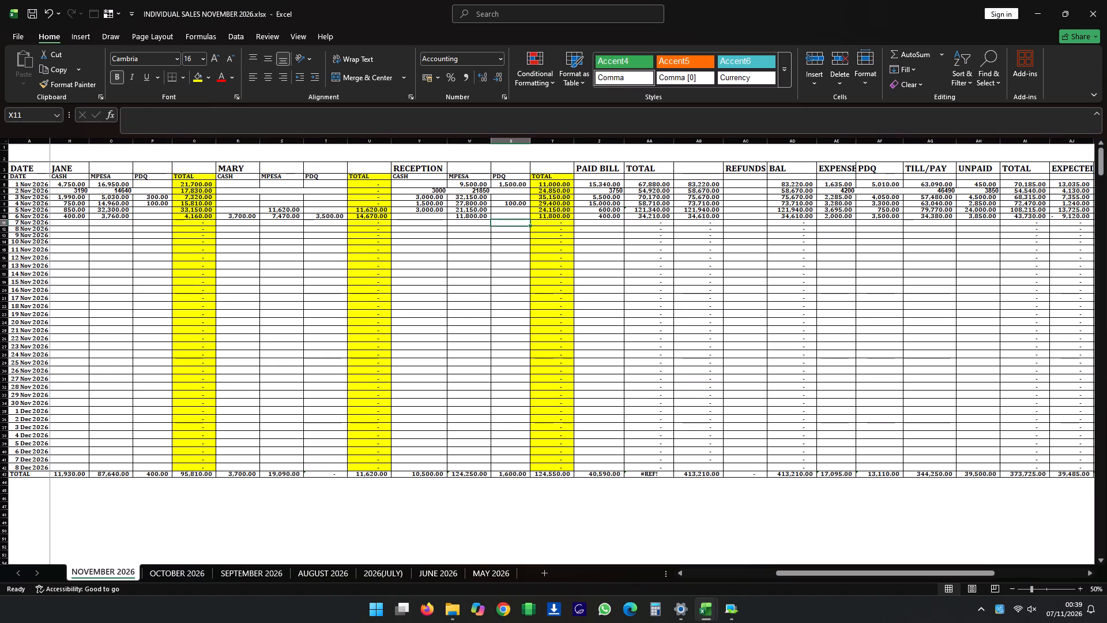
Check the 6 Nov 2026 total formulas for MARY and for the summary TOTAL after UNPAID.
left_click_drag(871, 572, 778, 562)
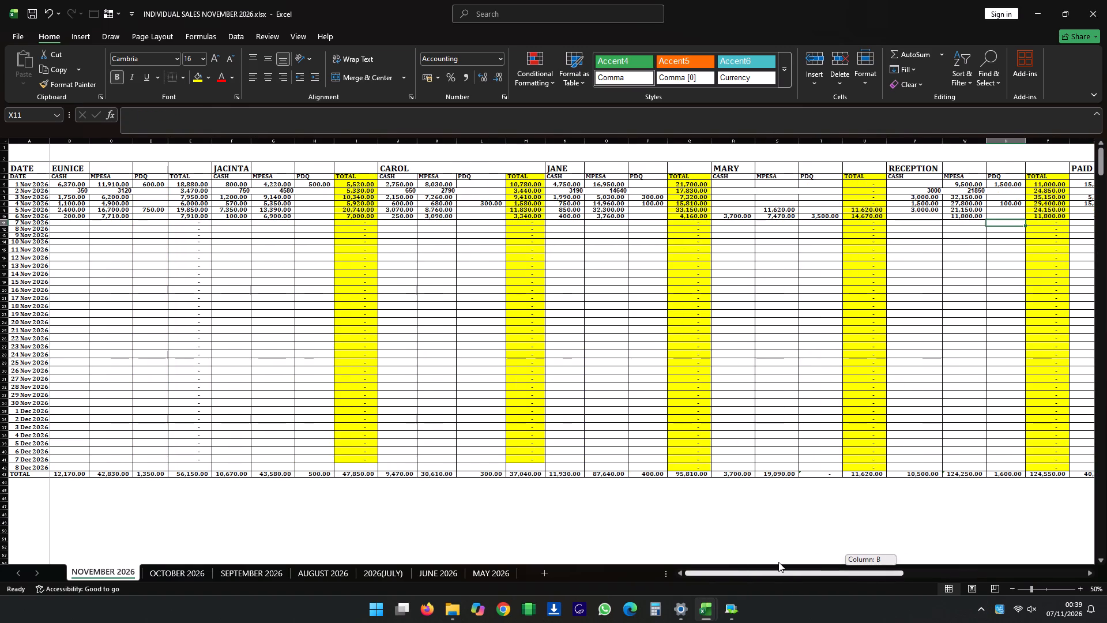
left_click_drag(778, 562, 785, 561)
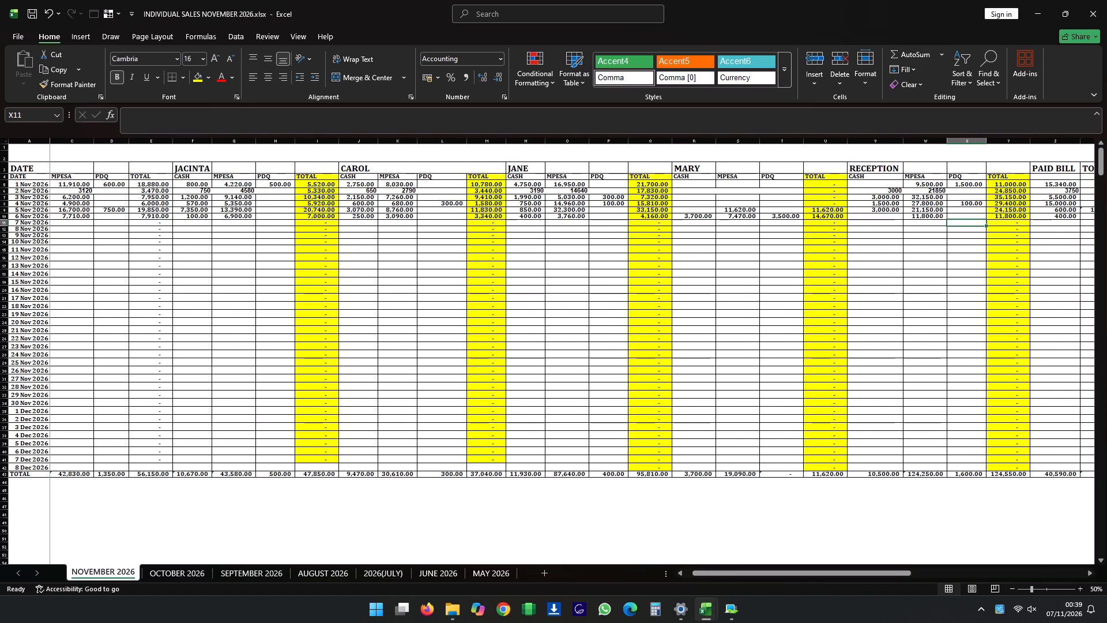
left_click(827, 217)
double_click(827, 217)
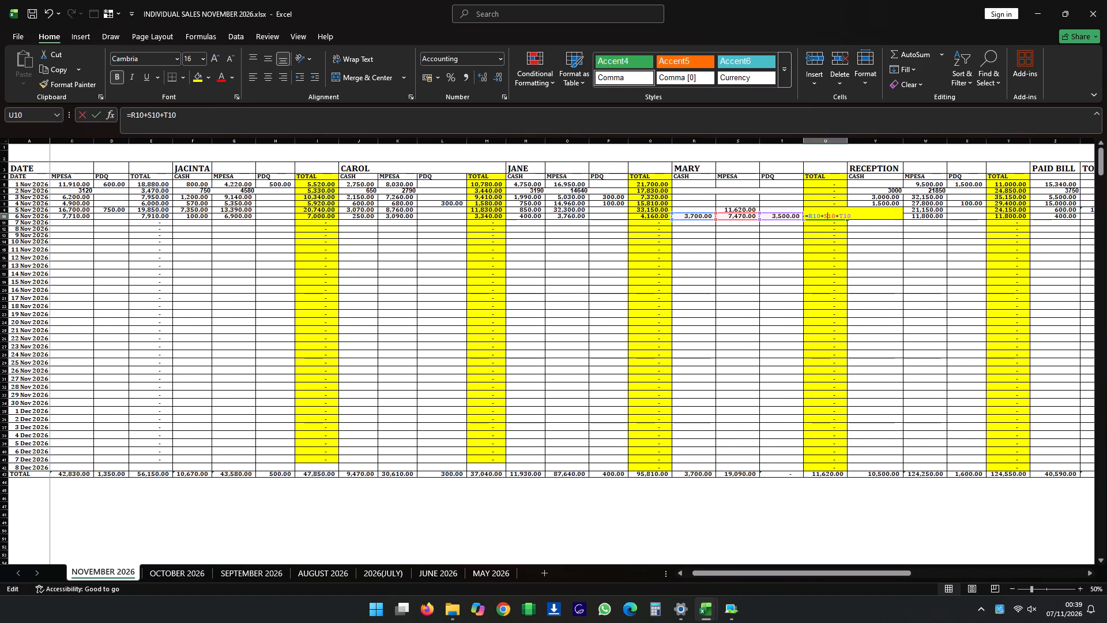
key("Return")
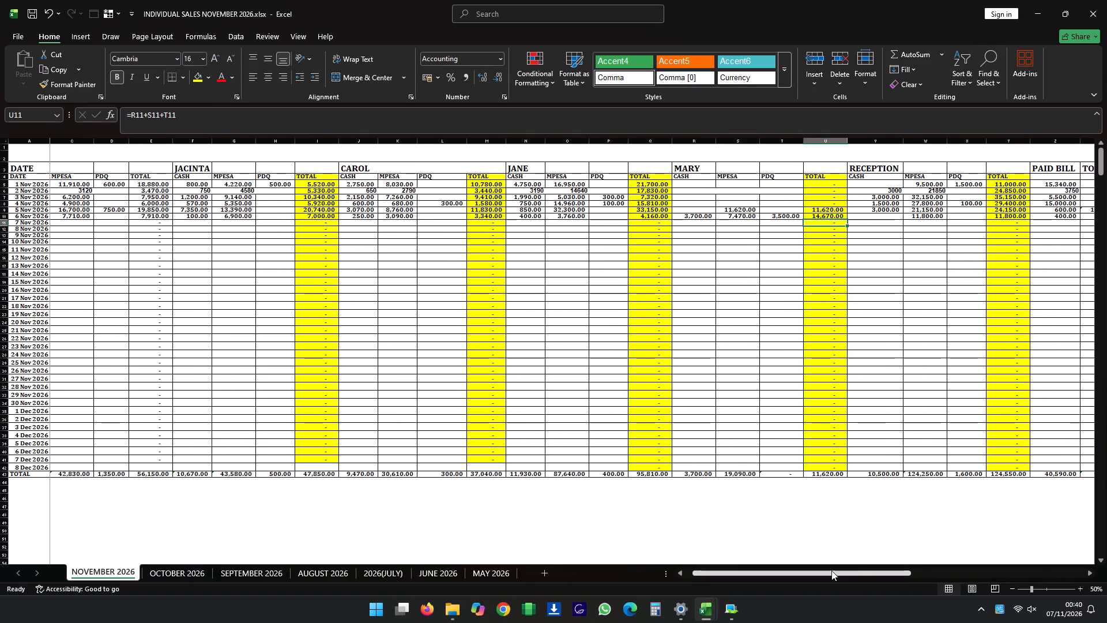
left_click_drag(831, 571, 915, 592)
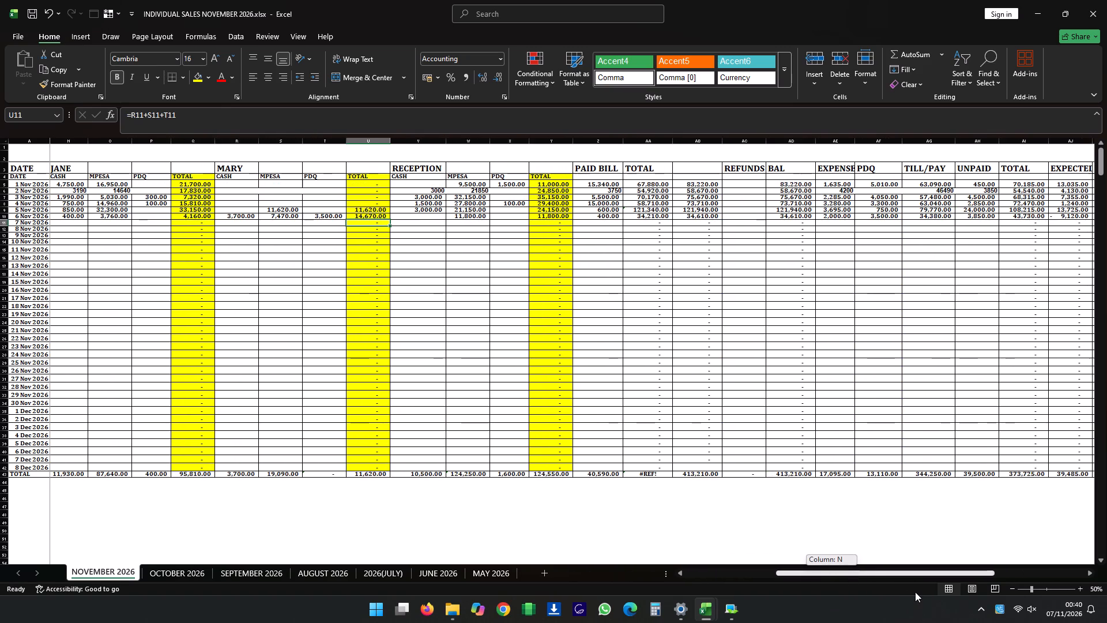
left_click_drag(915, 592, 912, 592)
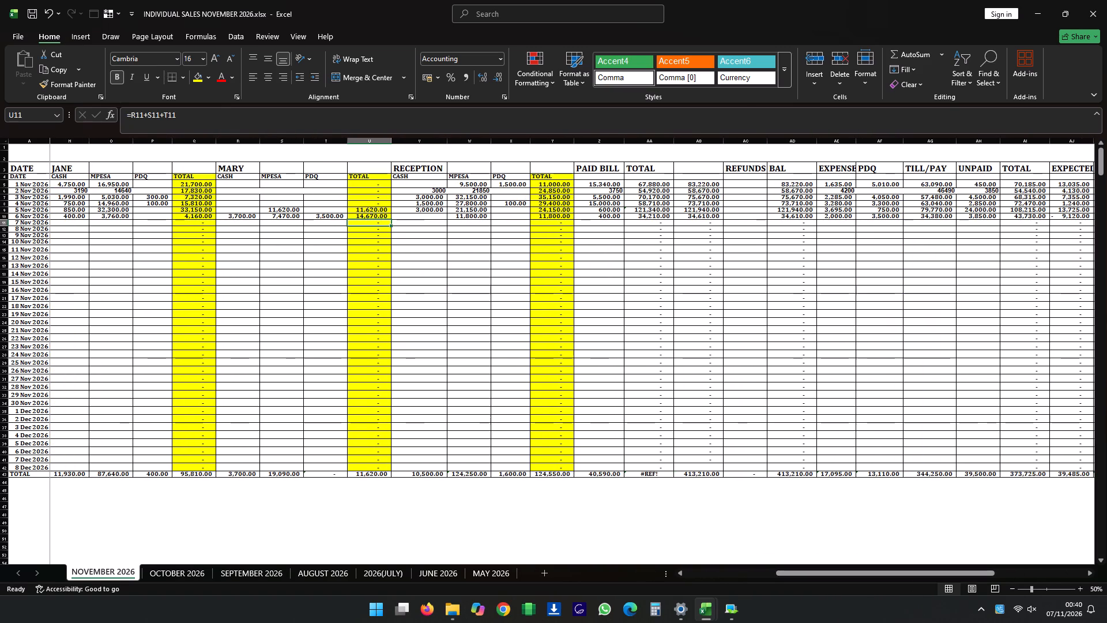
double_click(1026, 217)
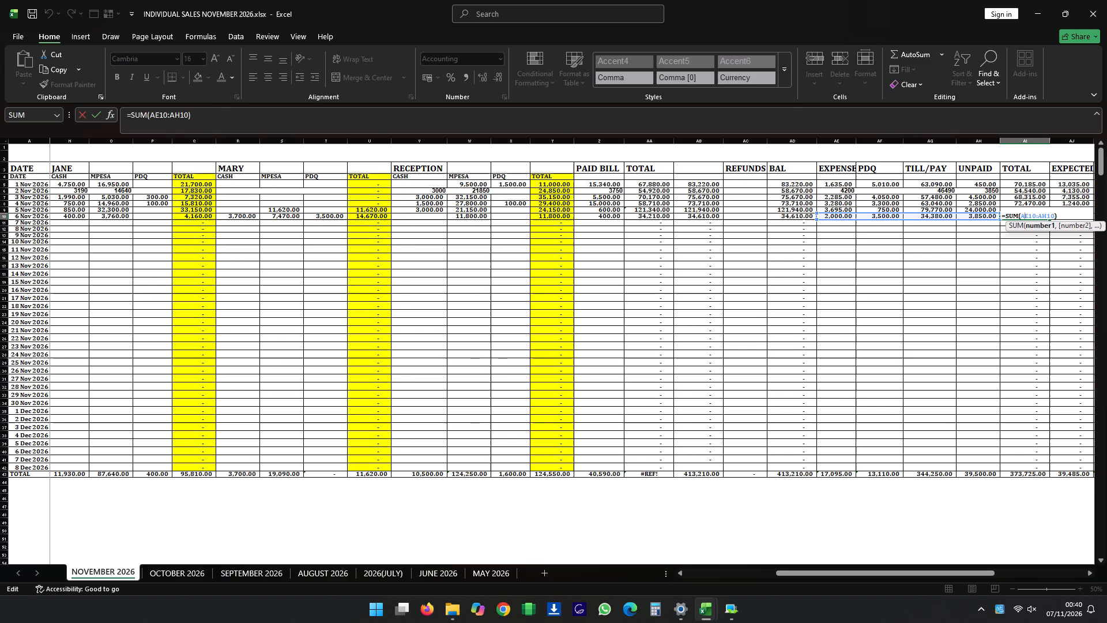
key("Return")
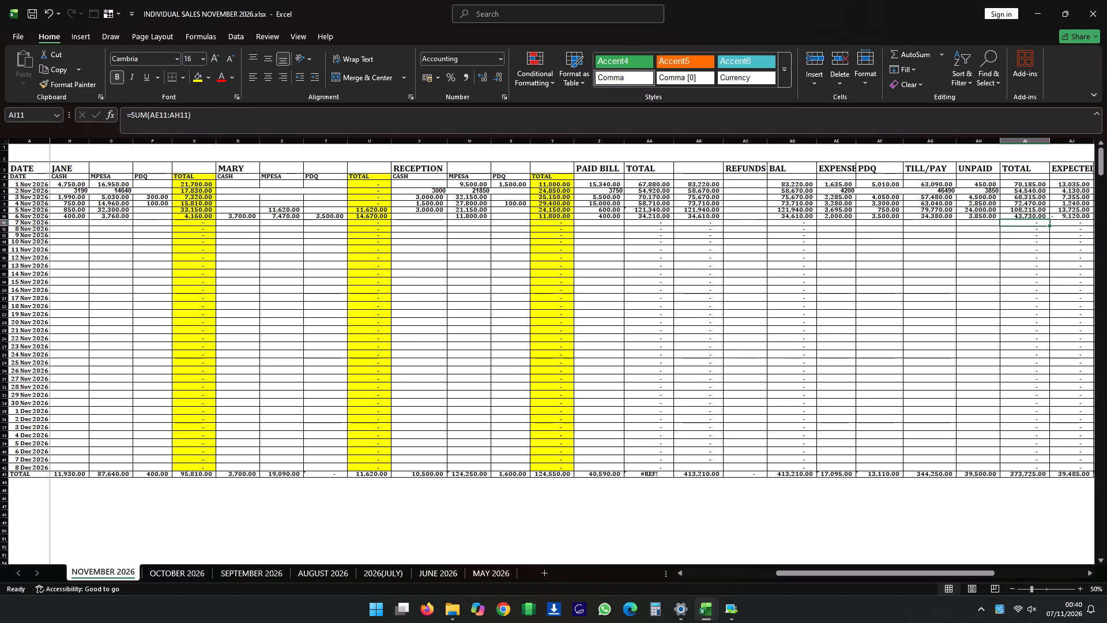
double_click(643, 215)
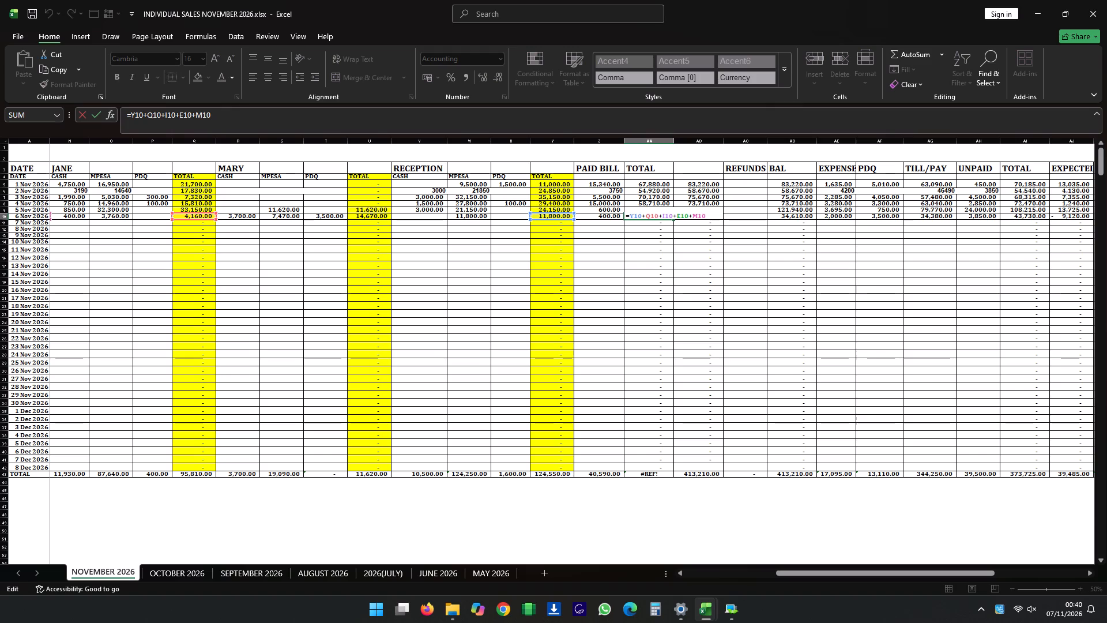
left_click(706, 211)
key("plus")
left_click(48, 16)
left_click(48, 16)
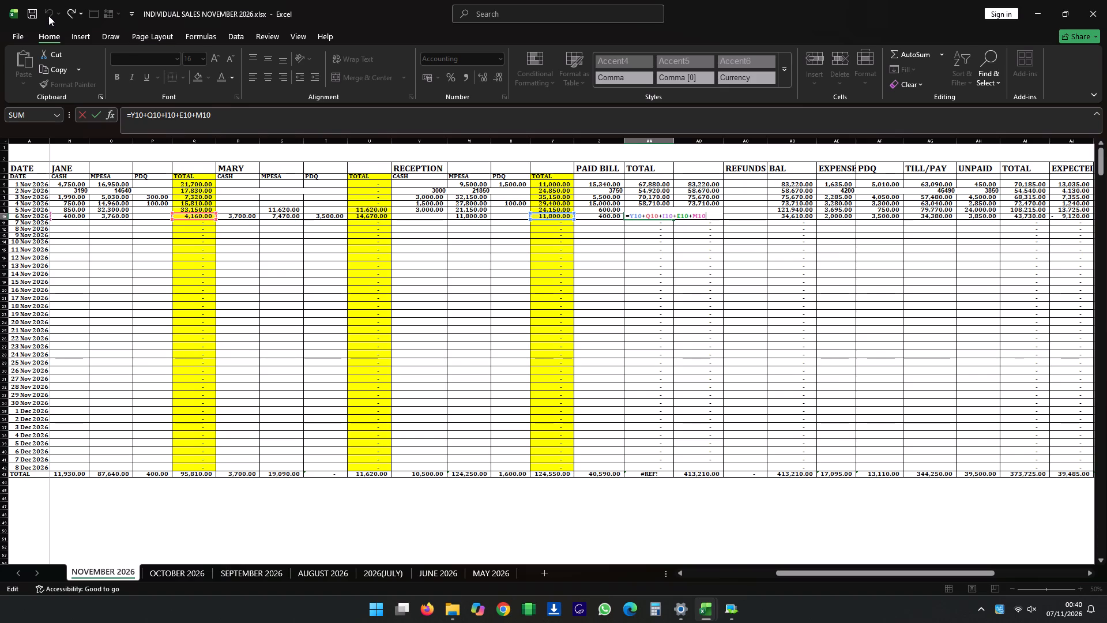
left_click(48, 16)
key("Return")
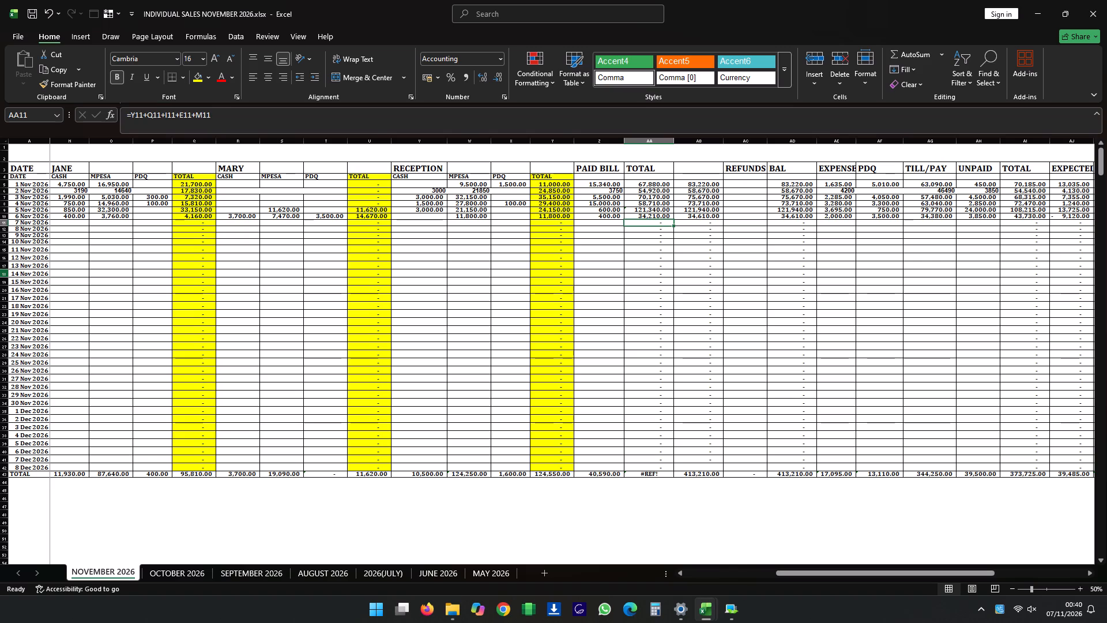
Copy the 5 Nov 2026 TOTAL formula after PAID BILL down to 6 Nov 2026, so it includes MARY's total.
left_click(650, 211)
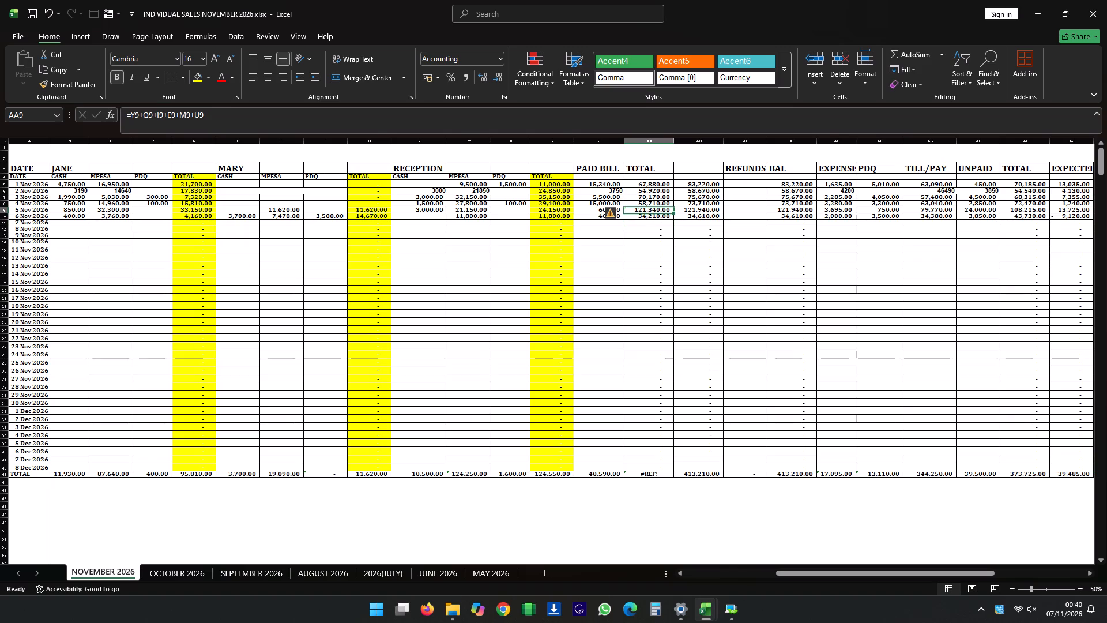
left_click_drag(675, 212, 674, 219)
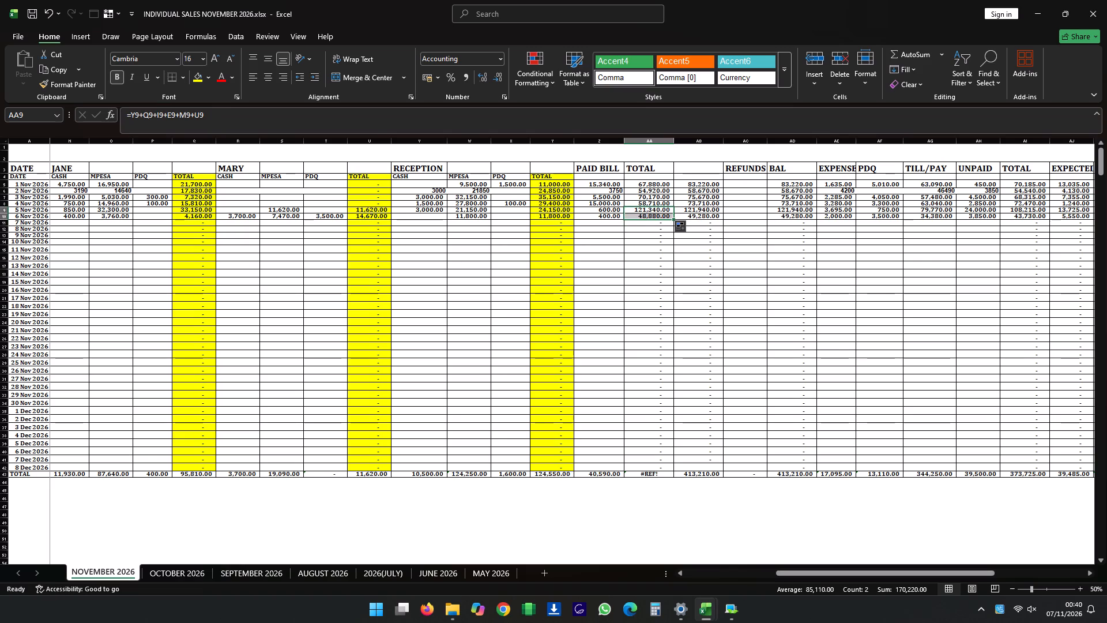
left_click(650, 217)
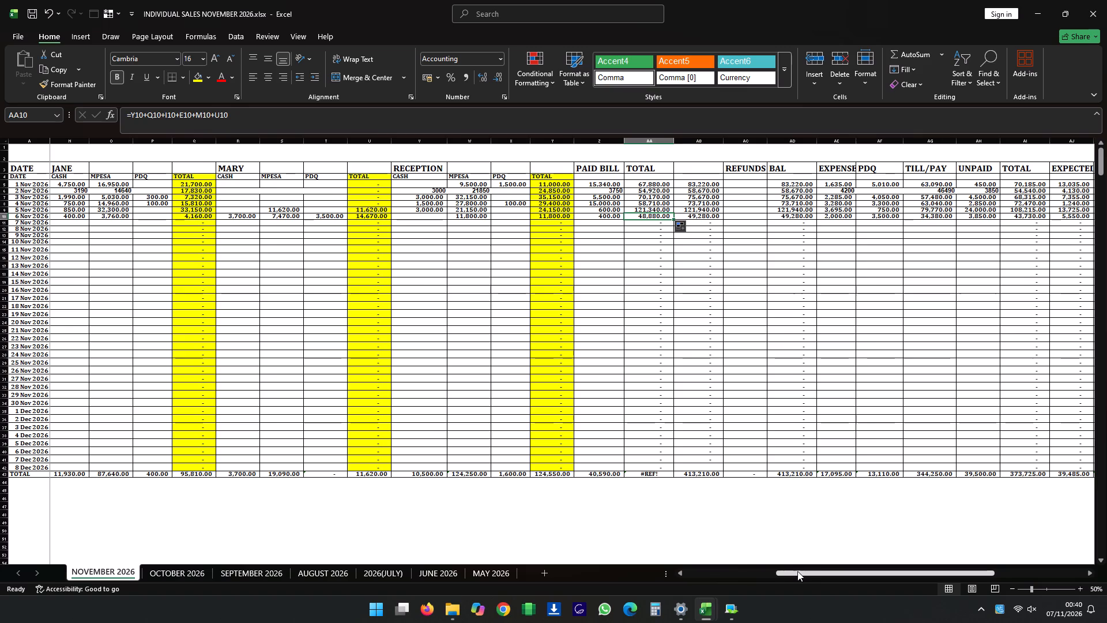
Consult NOVEMBER(6) in the bar sales workbook and enter its cash availed, 5,450, for 6 Nov 2026 in the individual sales workbook.
left_click_drag(797, 571, 863, 577)
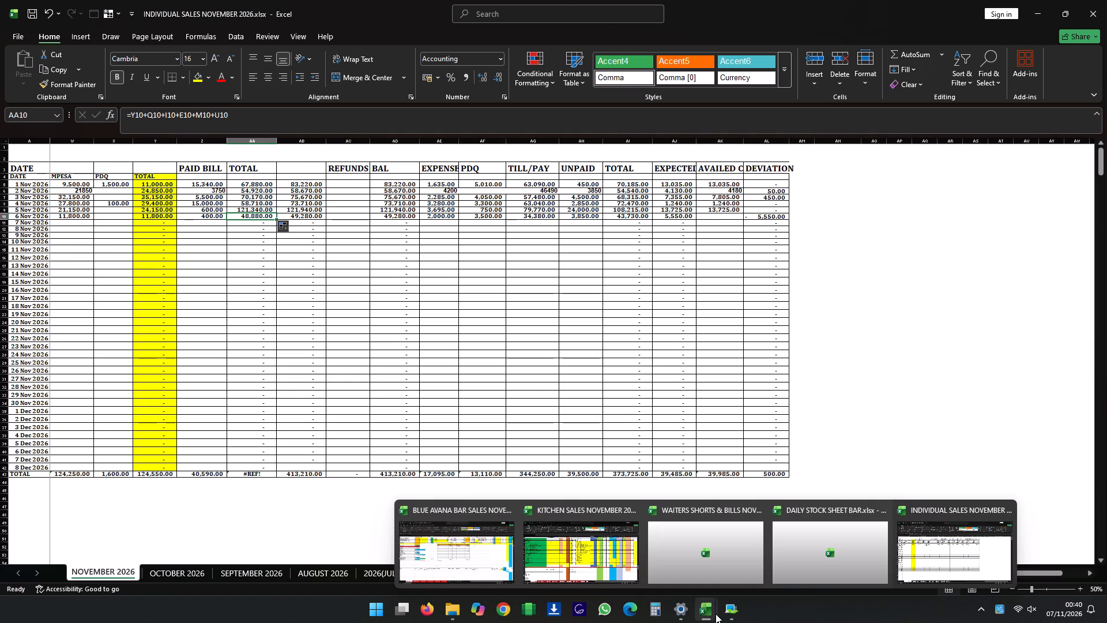
left_click(504, 560)
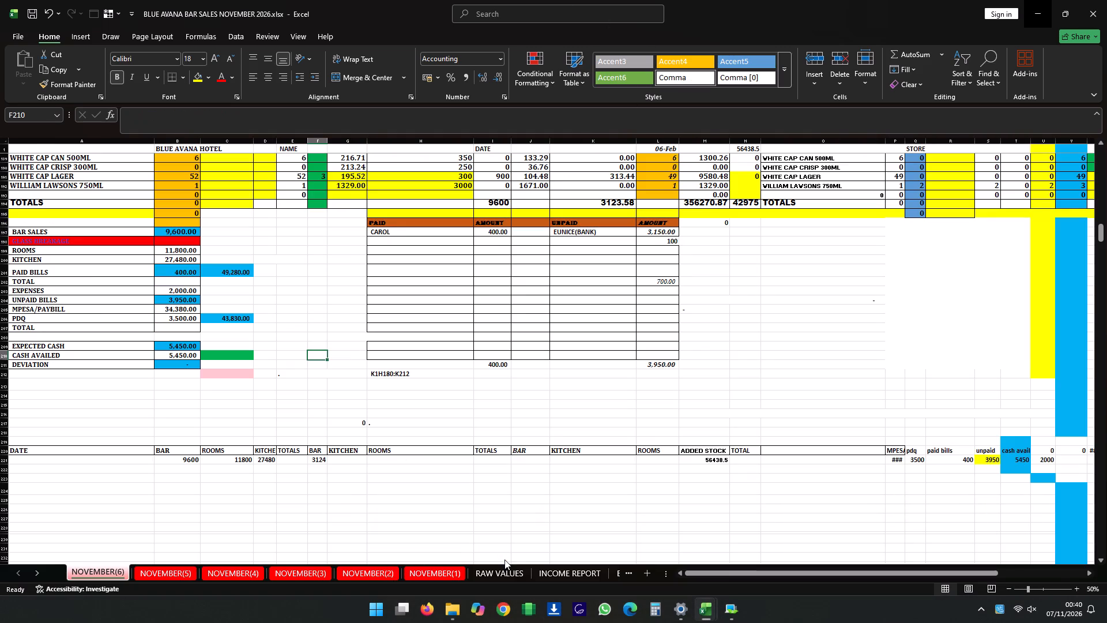
left_click(652, 253)
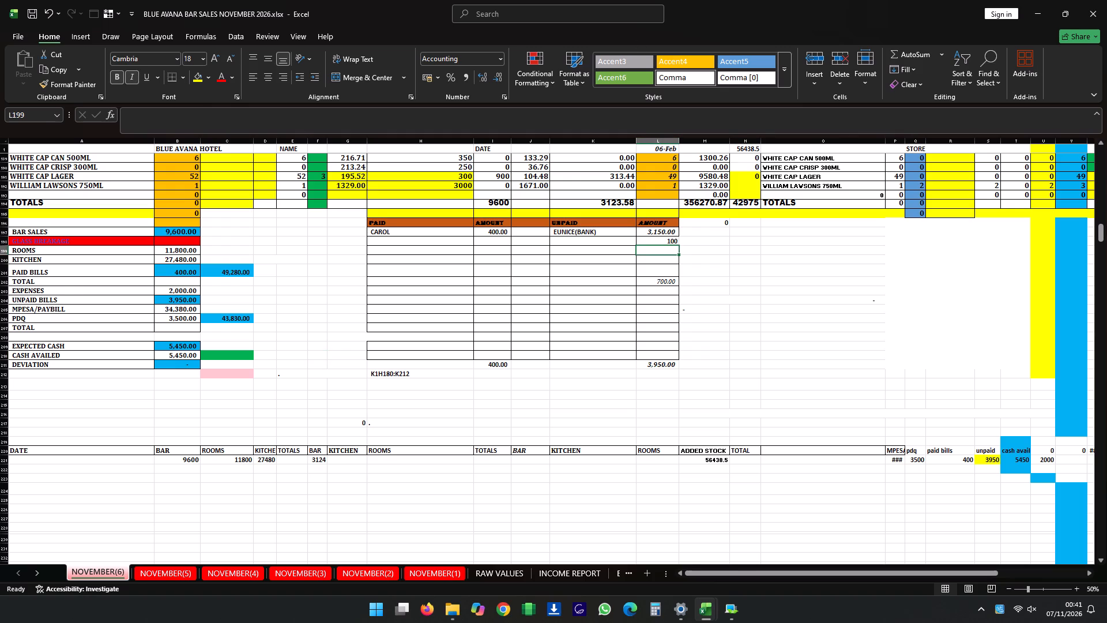
left_click(147, 580)
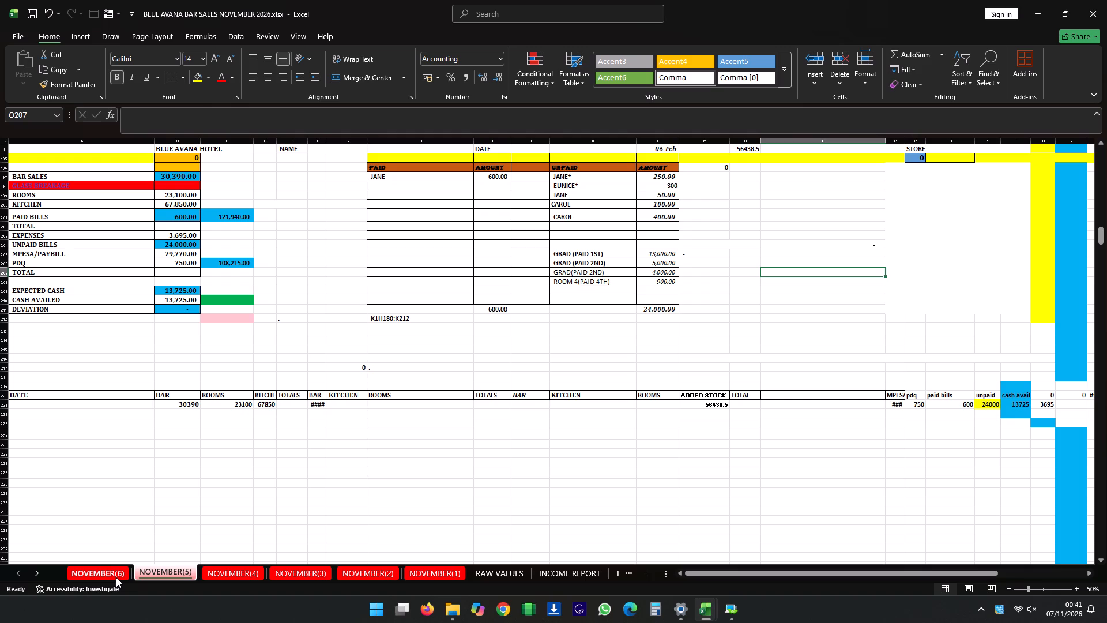
left_click(116, 577)
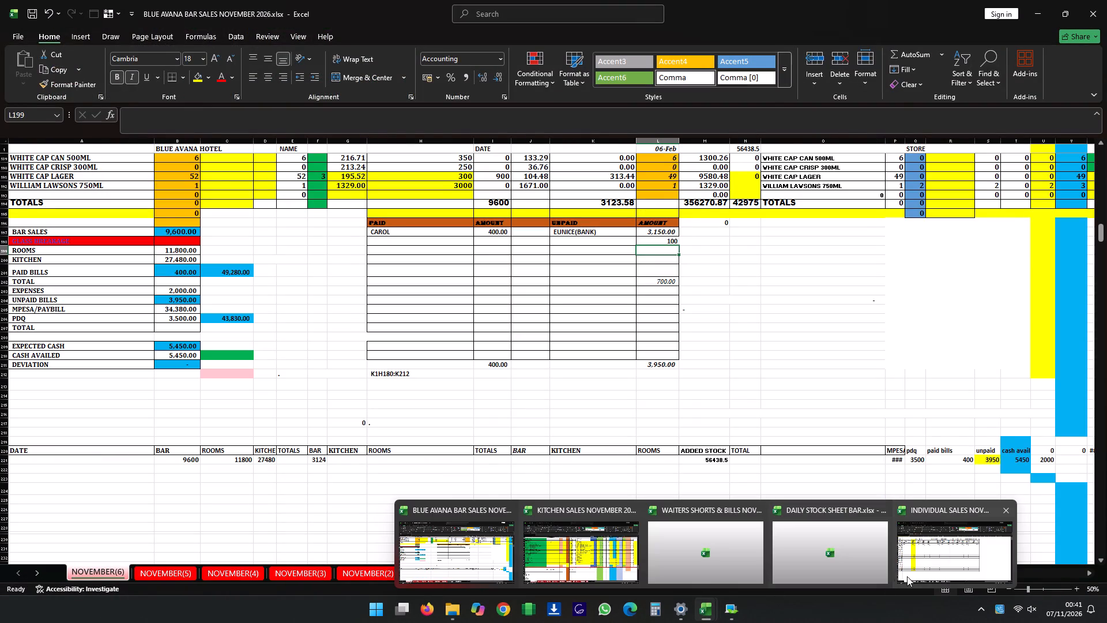
left_click(914, 557)
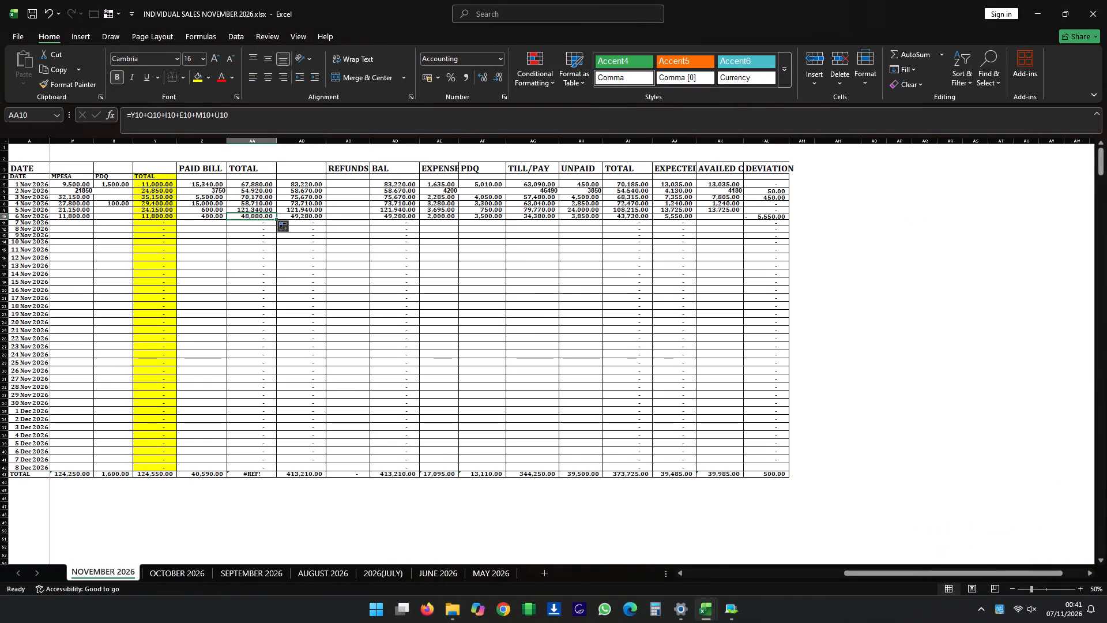
left_click(714, 215)
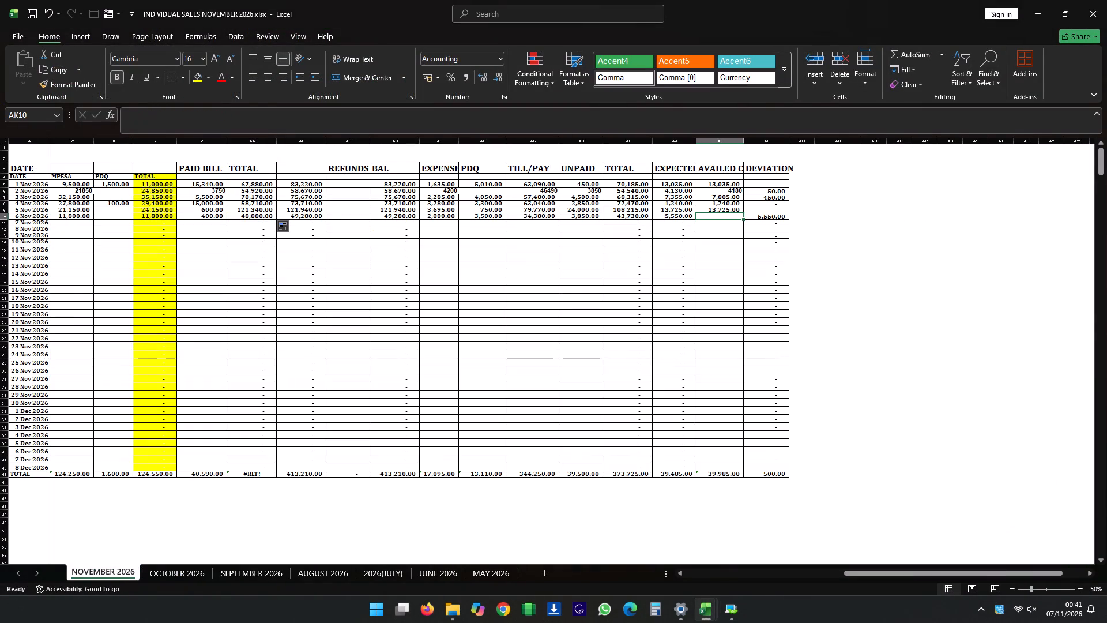
type("5450")
key("Left")
Check the 6 Nov 2026 summary cells from TILL/PAY through UNPAID, TOTAL and EXPECTED to the availed cash.
key("Left")
key("Left")
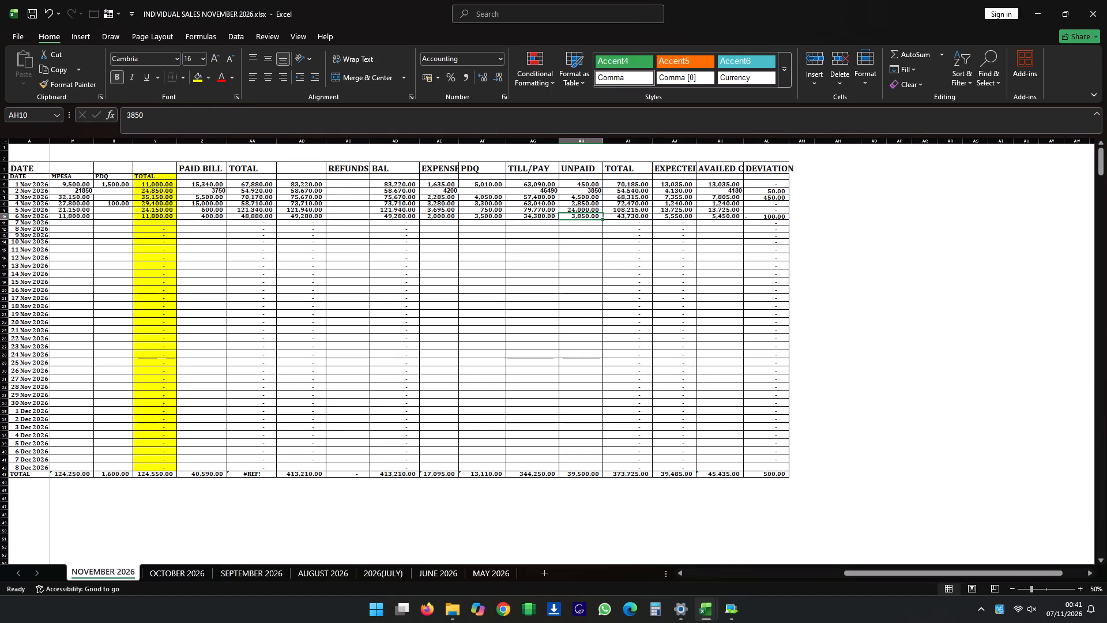
key("Left")
key("Right")
key("Right")
key("Right")
key("Right")
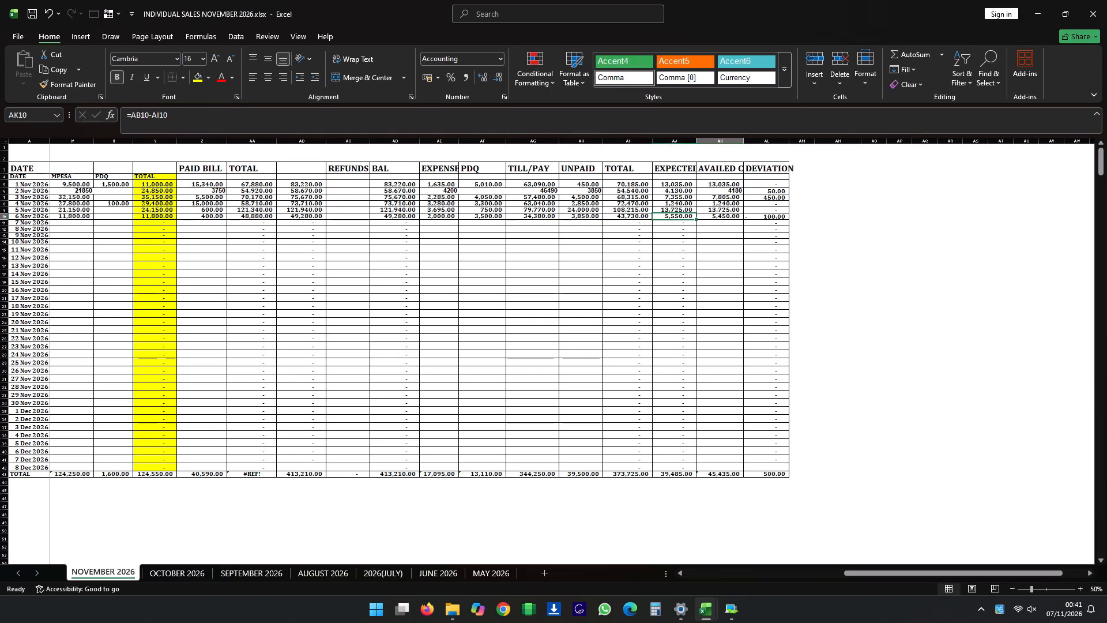
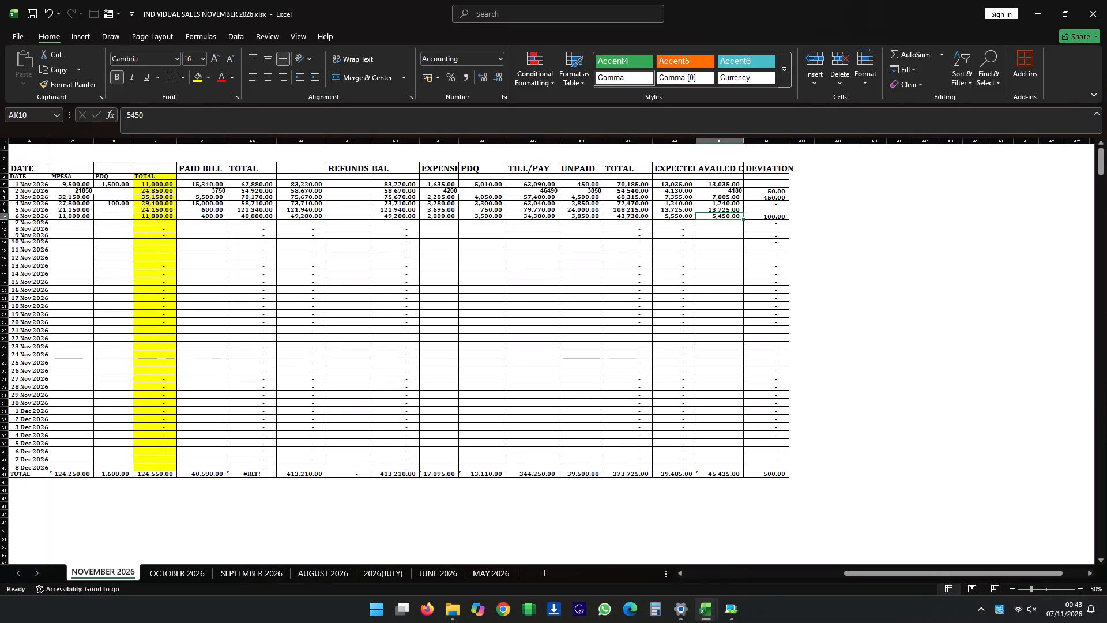
Open the Windows quick settings for network, night light, brightness and volume.
left_click(1012, 620)
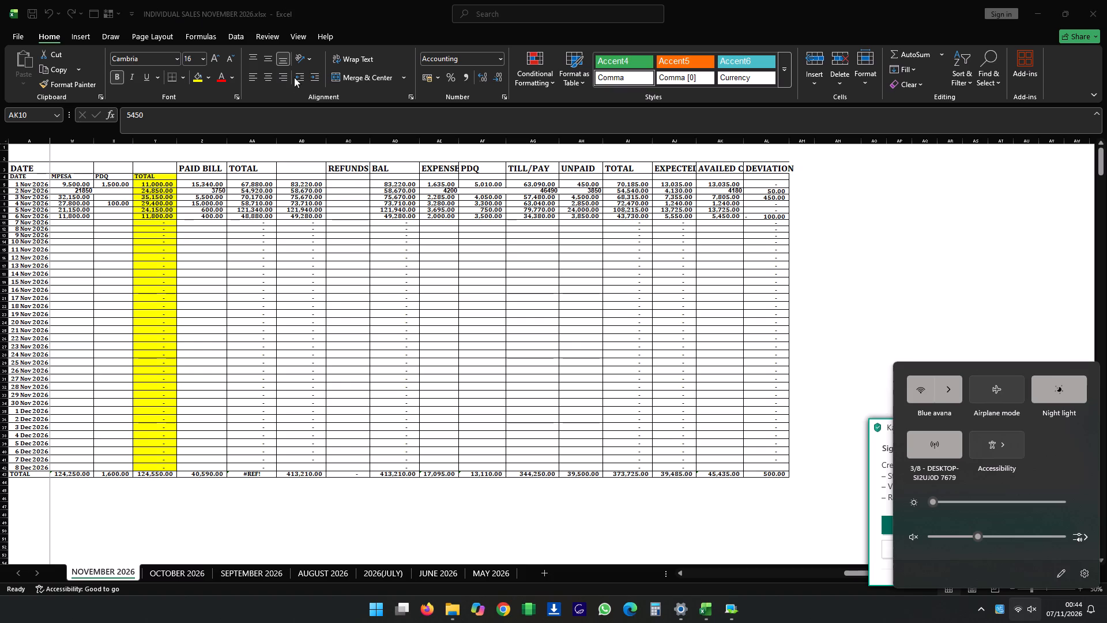
Close the quick settings and postpone the Kaspersky account sign-in reminder.
left_click(314, 216)
left_click(391, 258)
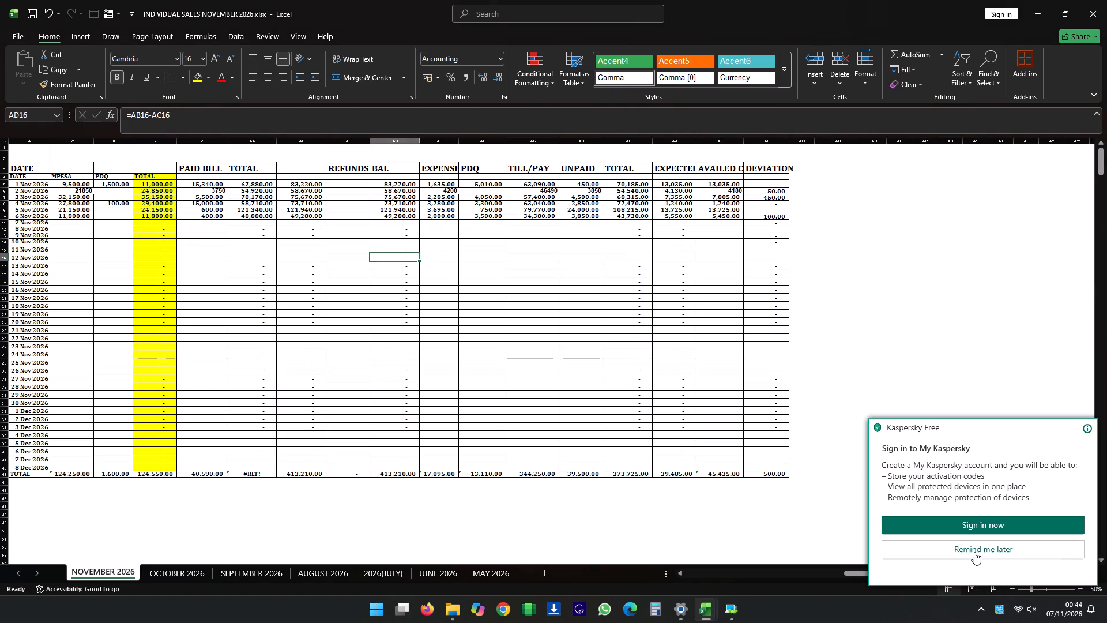
left_click(980, 551)
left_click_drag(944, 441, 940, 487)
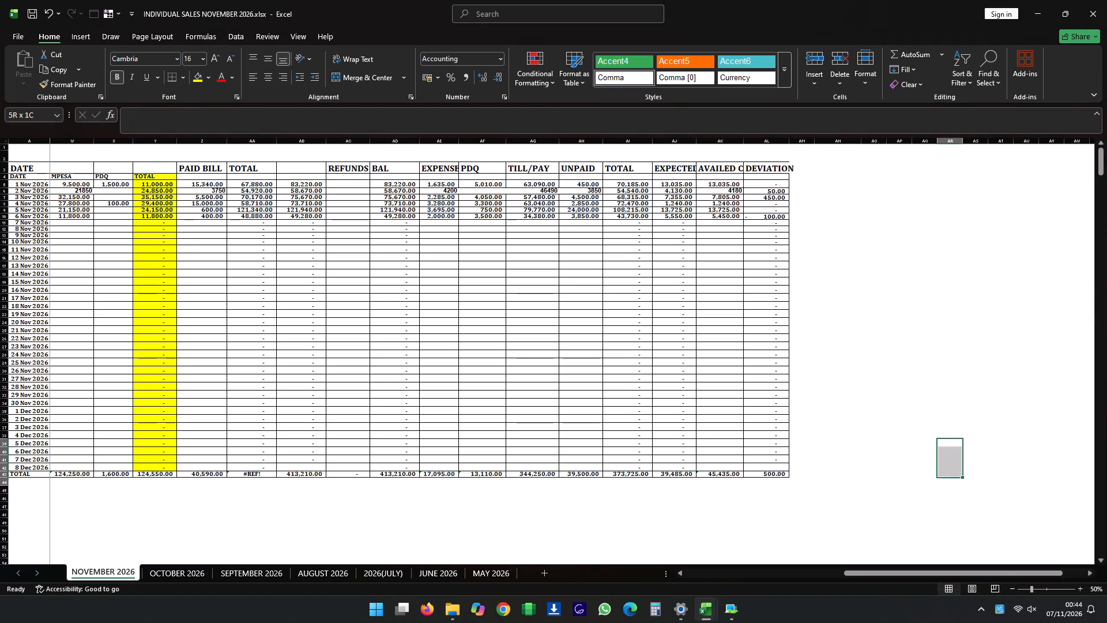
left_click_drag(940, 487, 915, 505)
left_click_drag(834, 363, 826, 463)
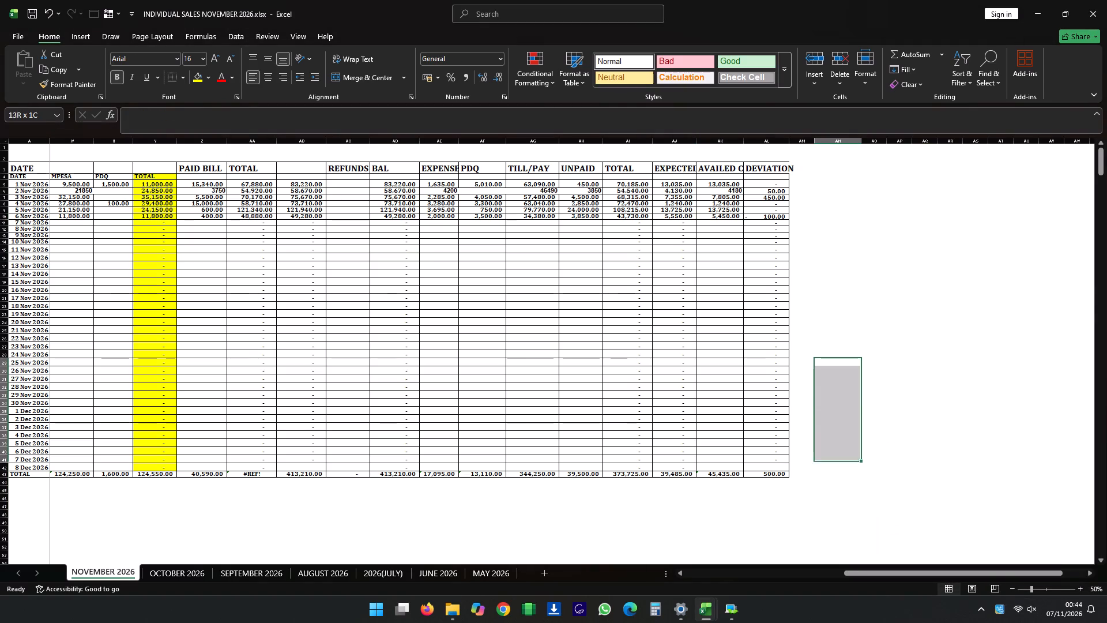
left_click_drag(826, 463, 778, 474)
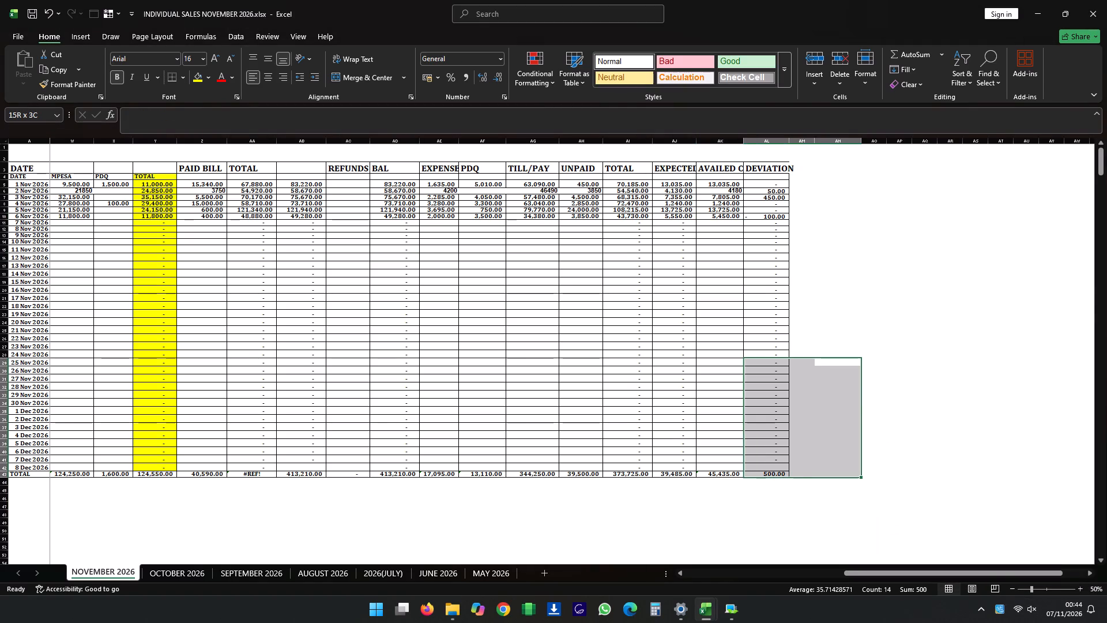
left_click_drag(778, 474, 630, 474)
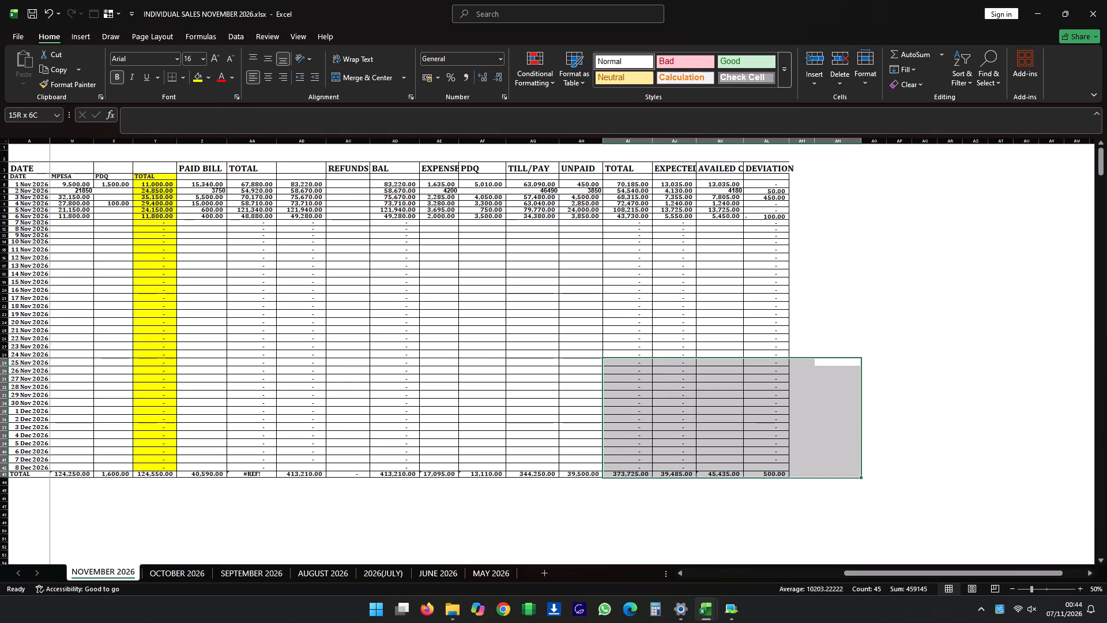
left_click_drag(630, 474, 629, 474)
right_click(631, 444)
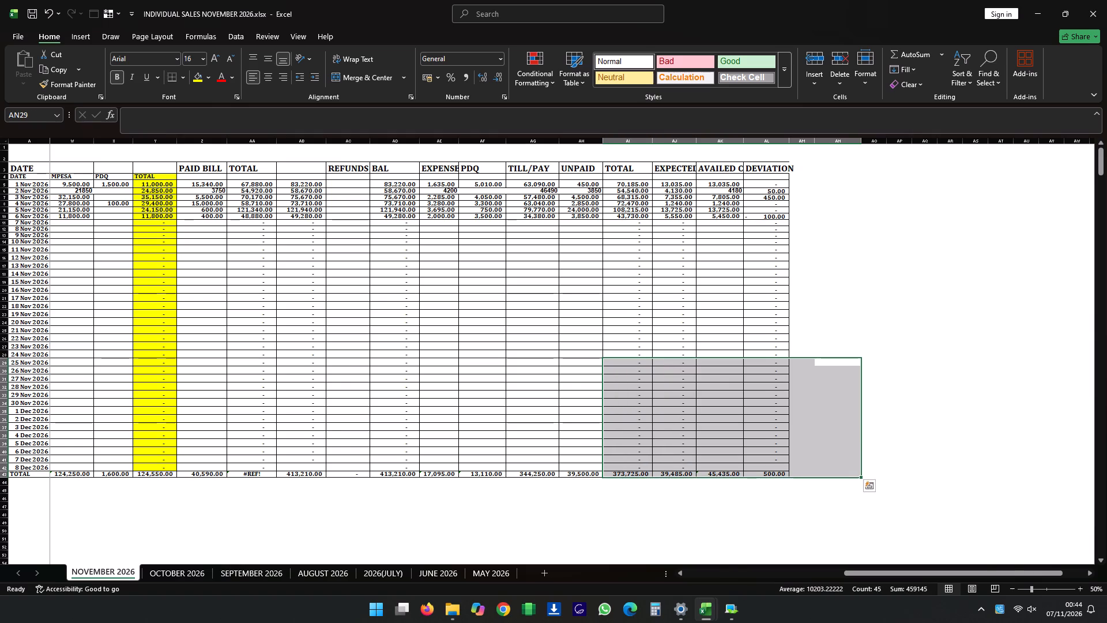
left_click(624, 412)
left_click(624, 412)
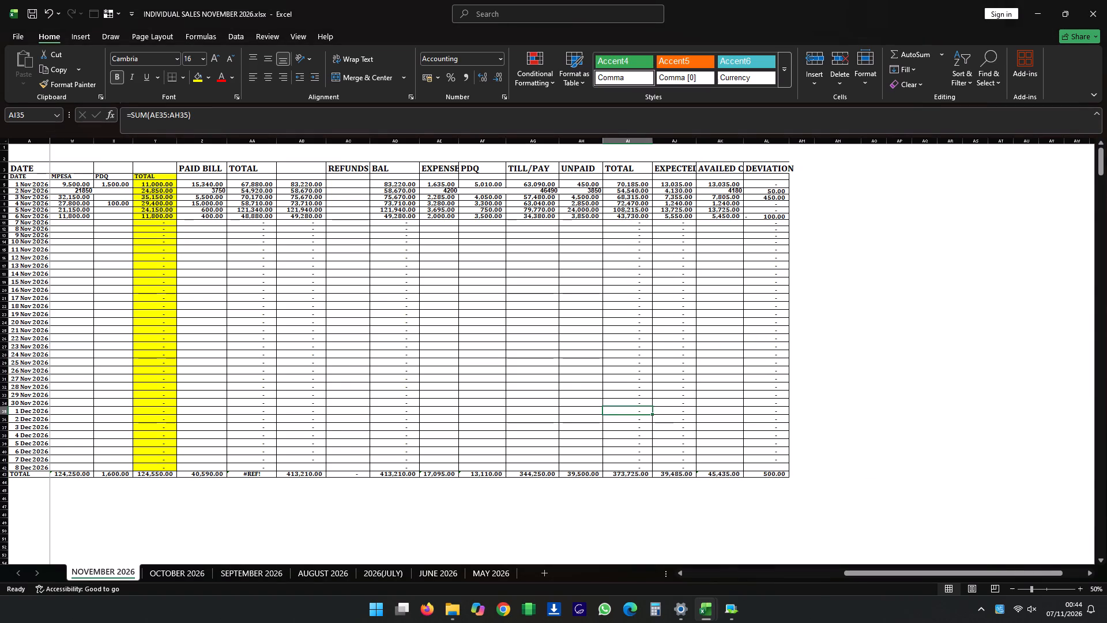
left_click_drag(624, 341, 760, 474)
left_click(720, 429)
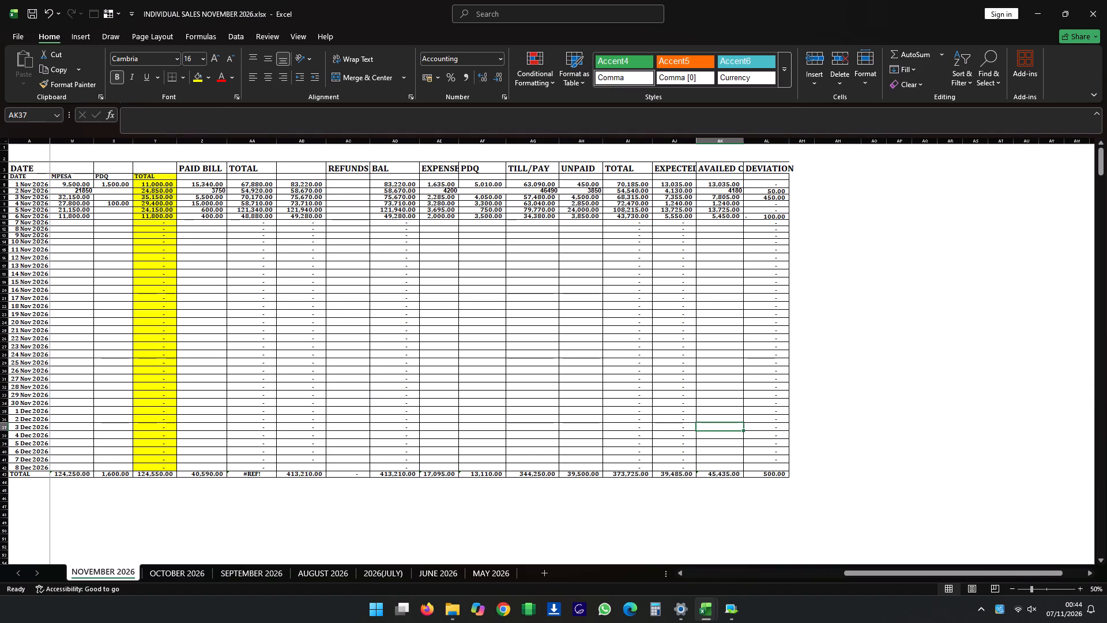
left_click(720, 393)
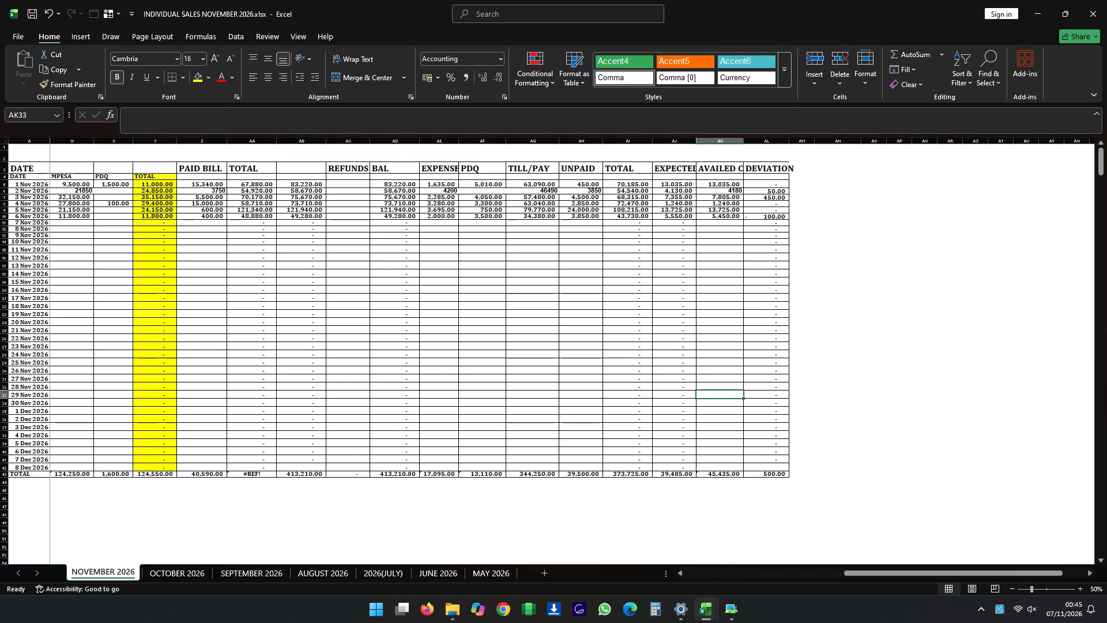
Check the 6 Nov 2026 DEVIATION formula and review that day's row across the individual sales, JANE's total and the summary columns.
left_click(753, 216)
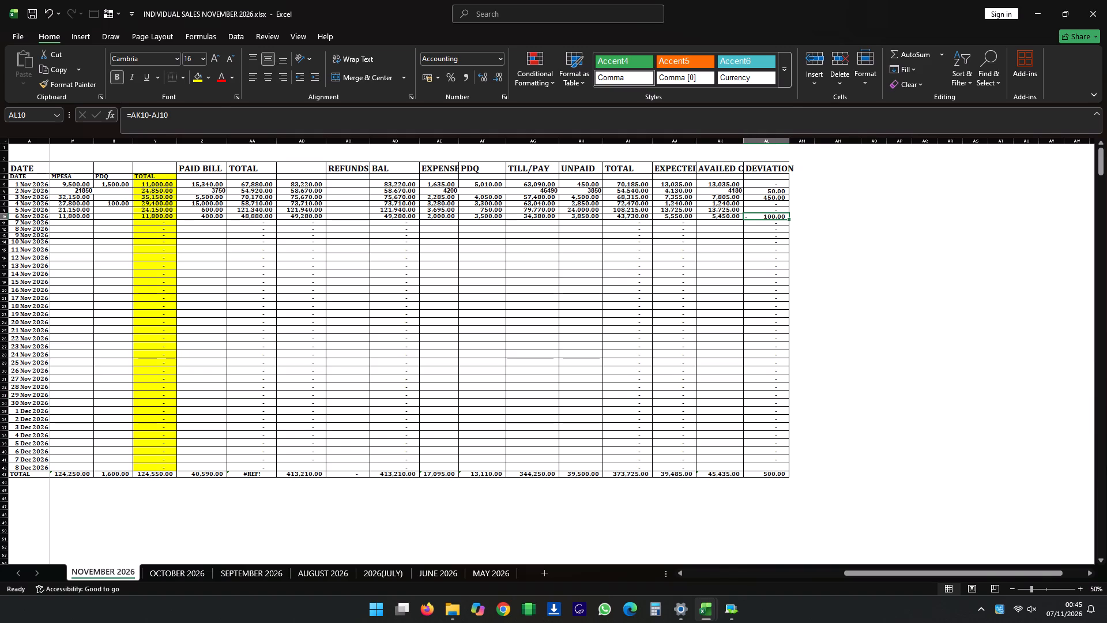
left_click(1015, 616)
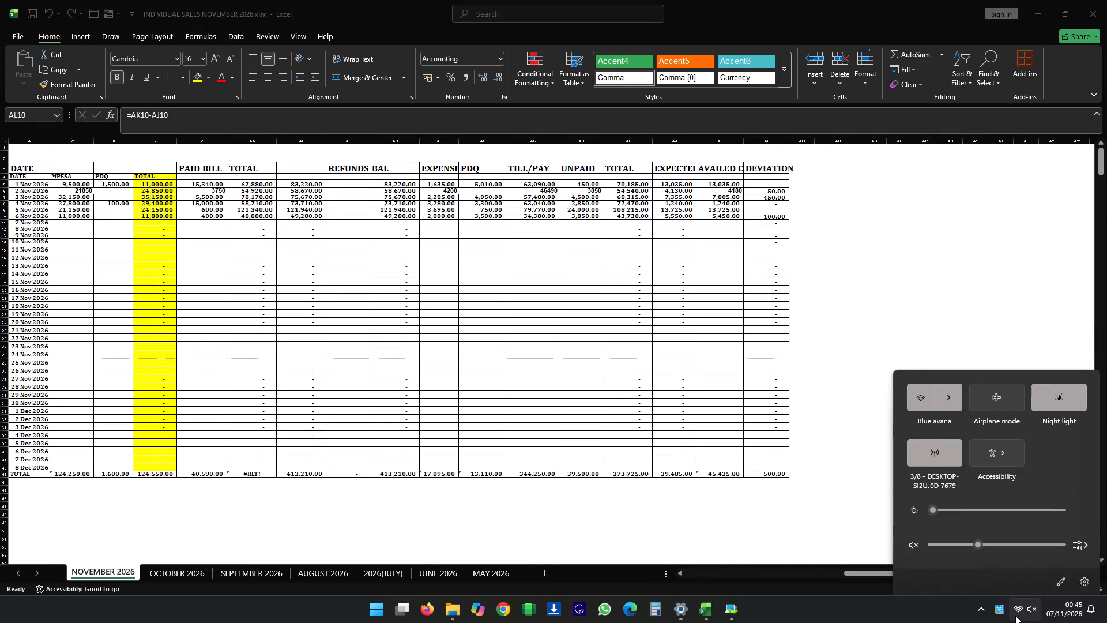
left_click(714, 389)
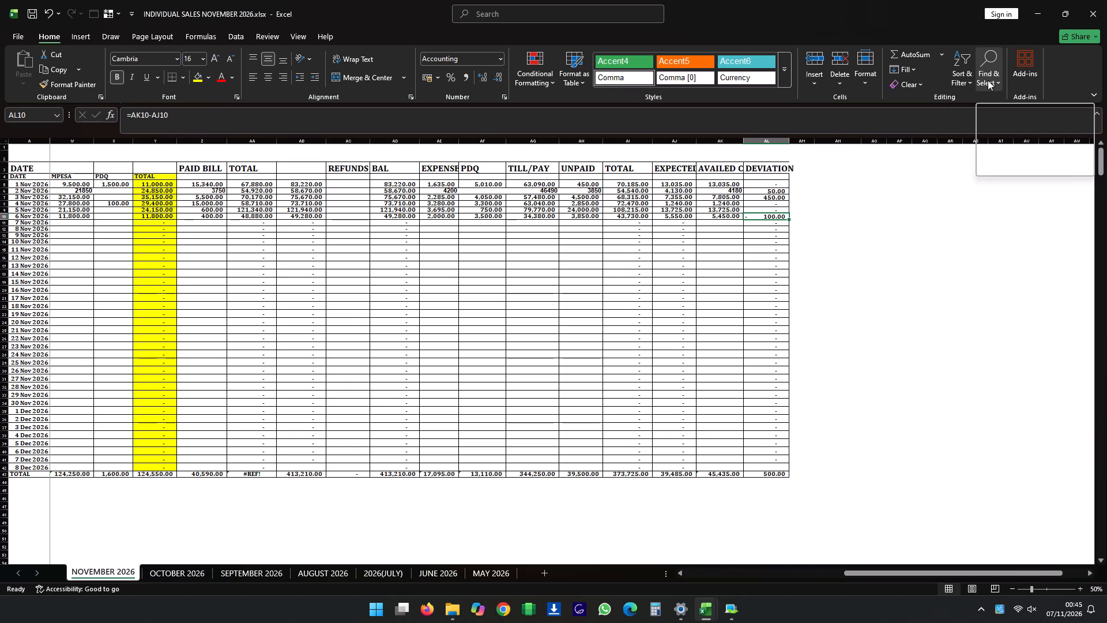
left_click(1, 216)
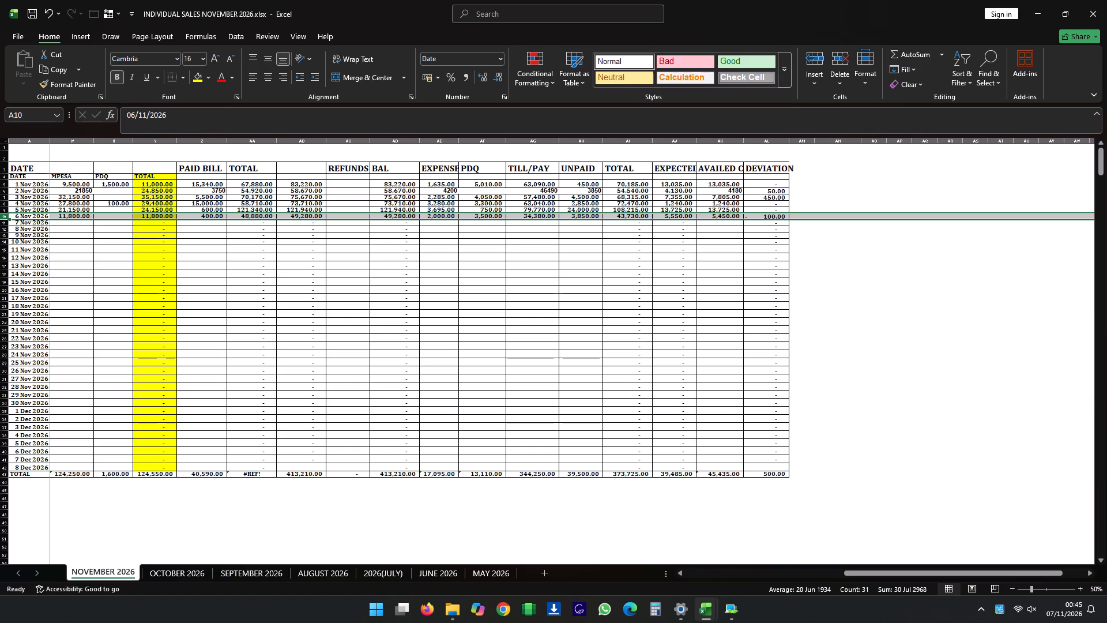
left_click_drag(852, 577, 735, 584)
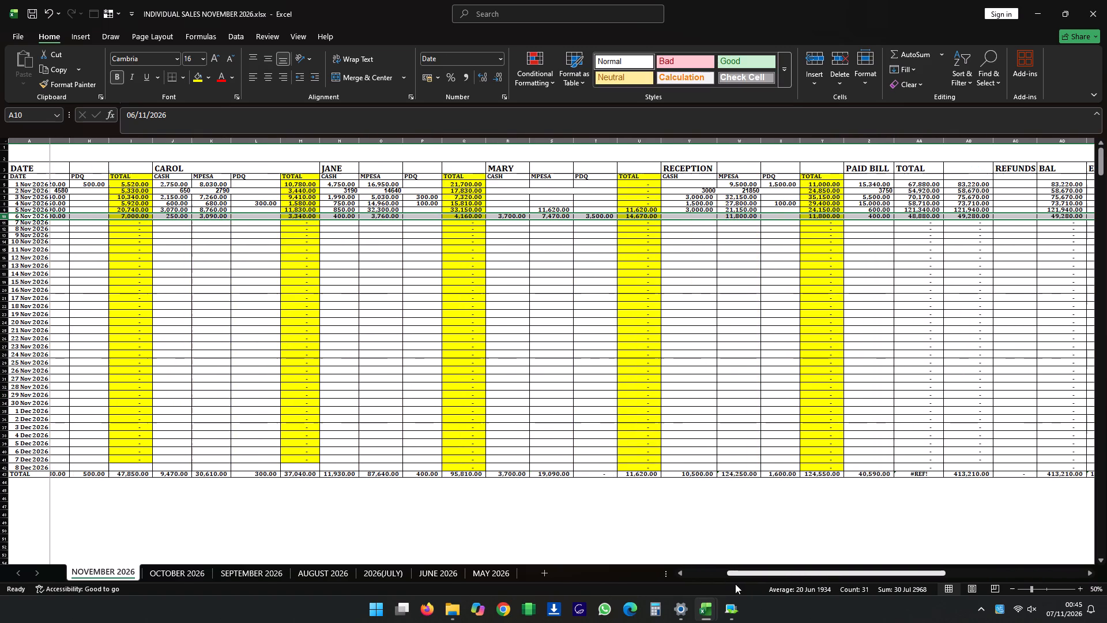
left_click_drag(735, 584, 691, 585)
left_click(686, 253)
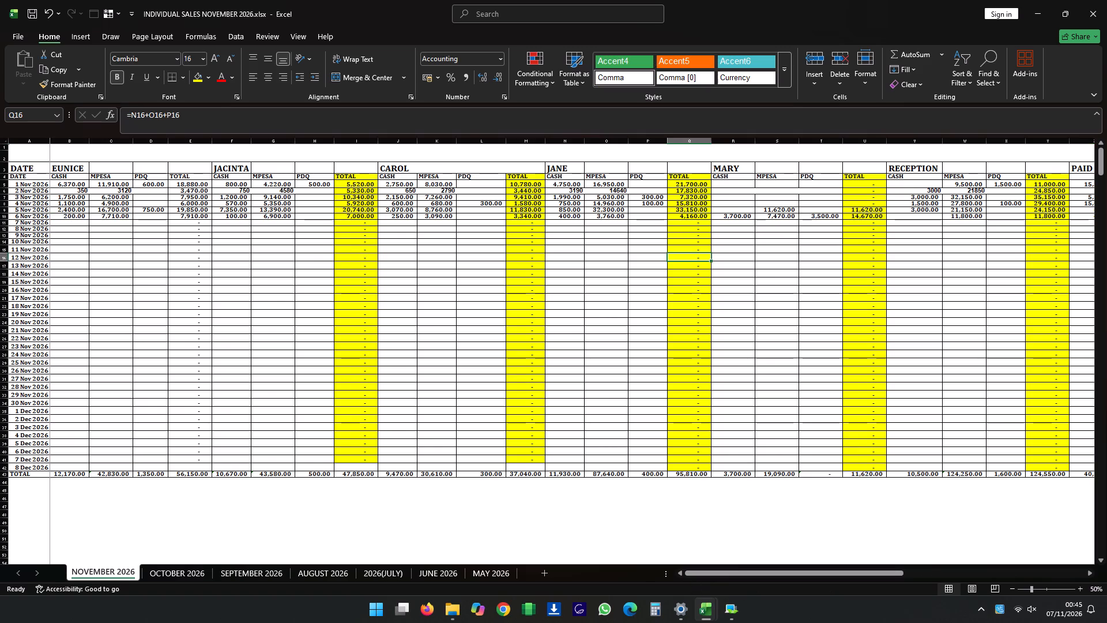
left_click(691, 214)
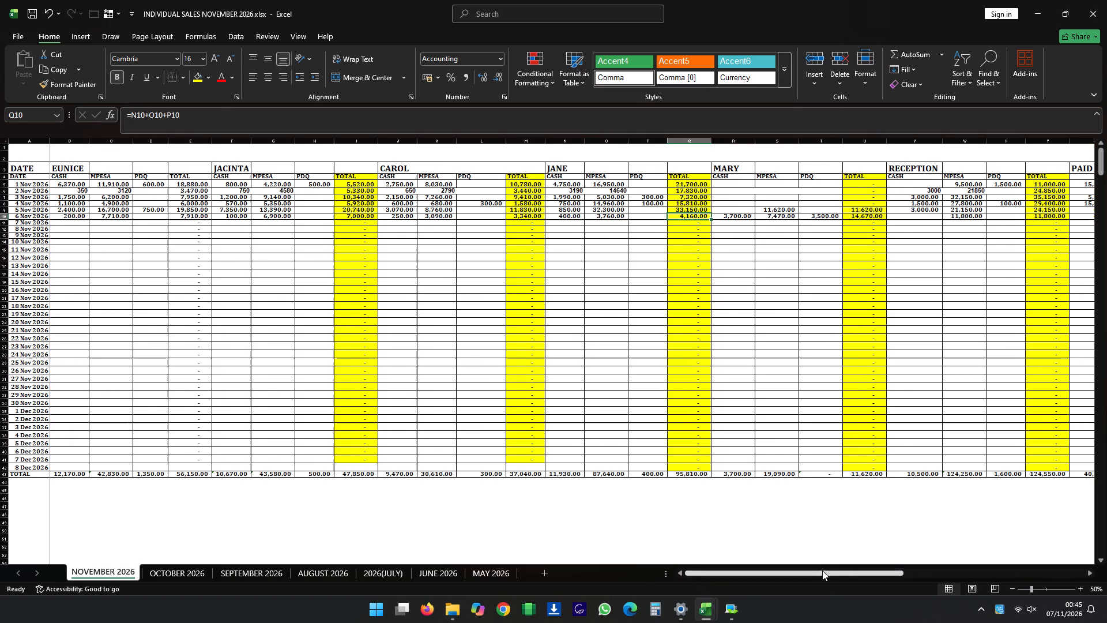
left_click_drag(824, 571, 961, 534)
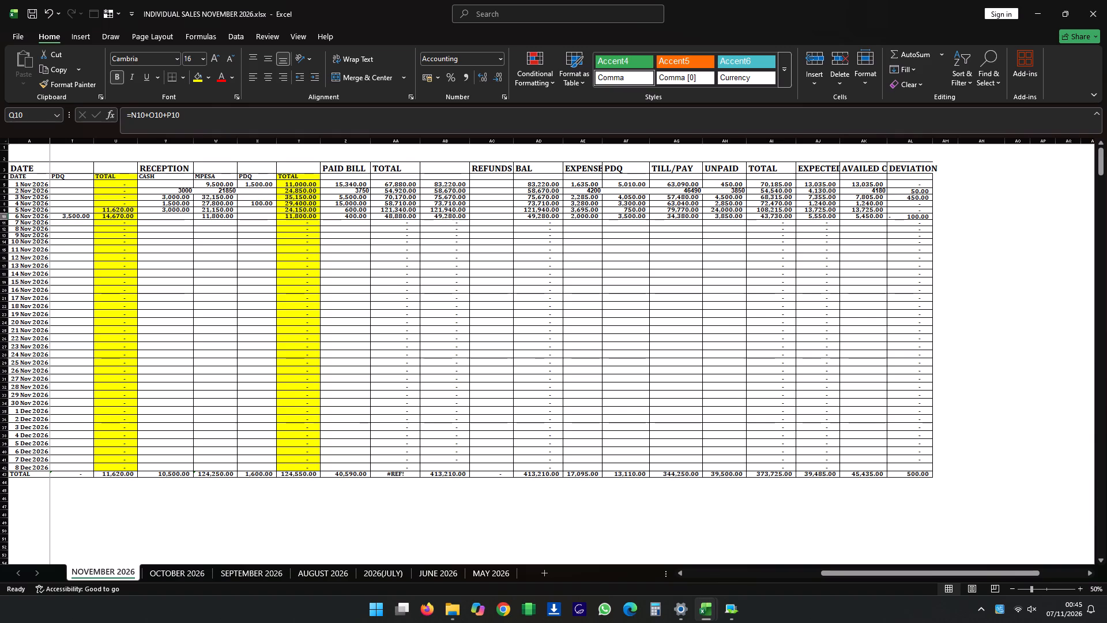
left_click(1, 218)
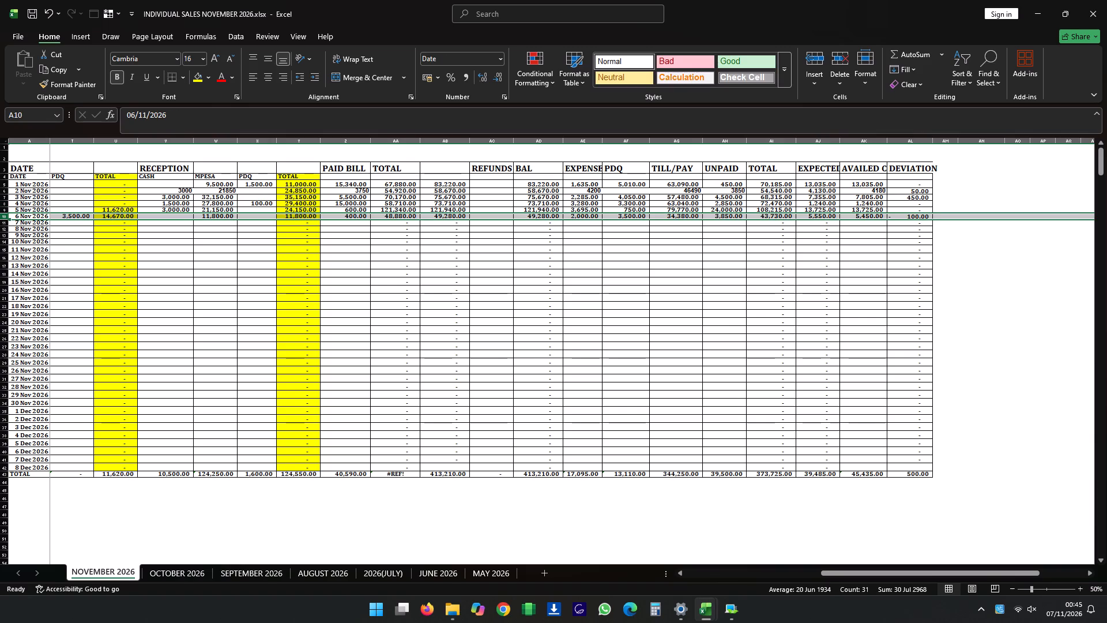
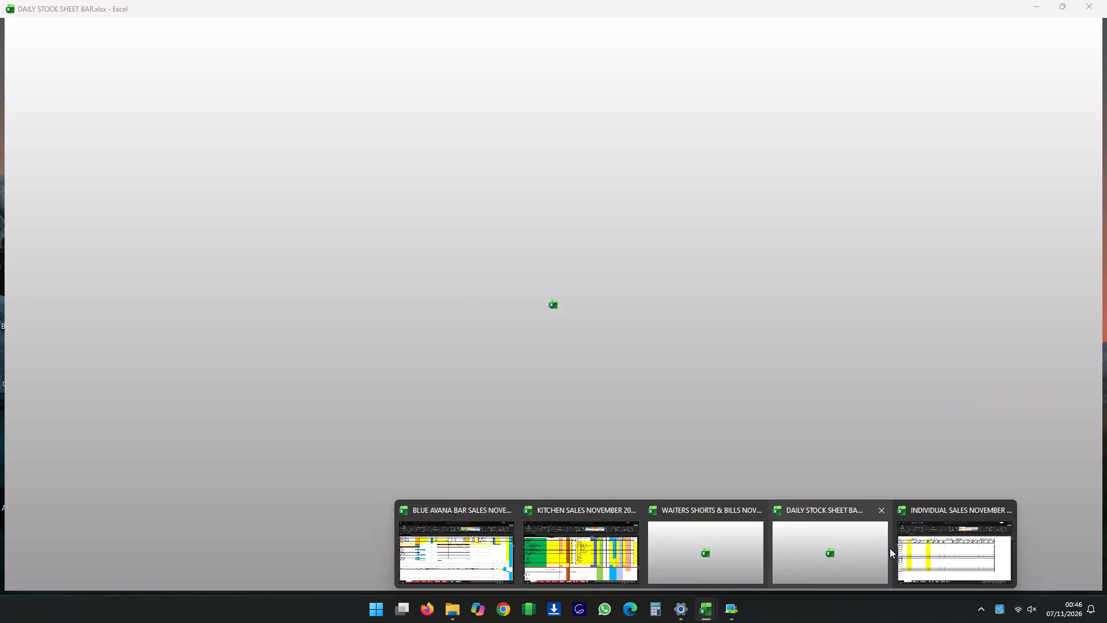
In the INDIVIDUAL SALES NOVEMBER 2026 workbook, set the 6 Nov 2026 UNPAID amount to 3950 and save the workbook.
left_click(929, 547)
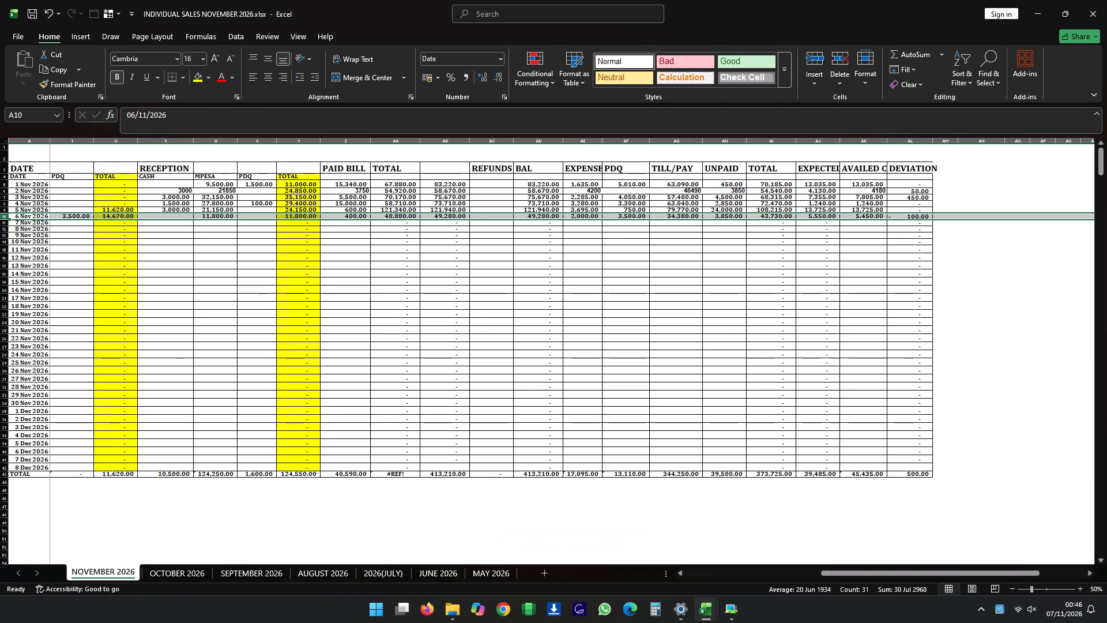
left_click(717, 217)
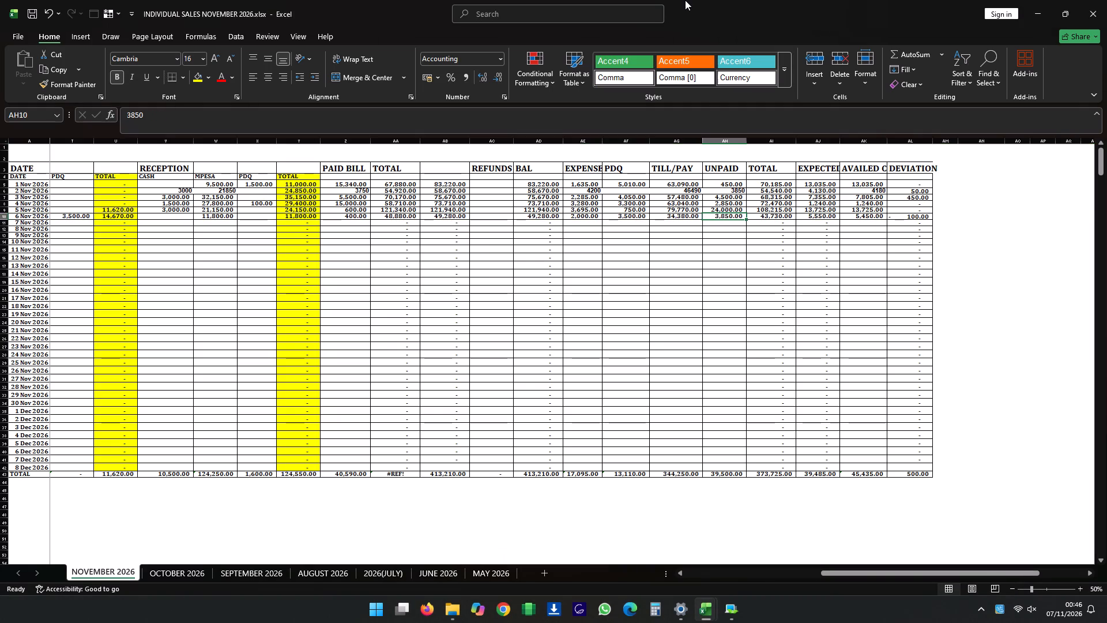
key("3")
type("950")
key("Down")
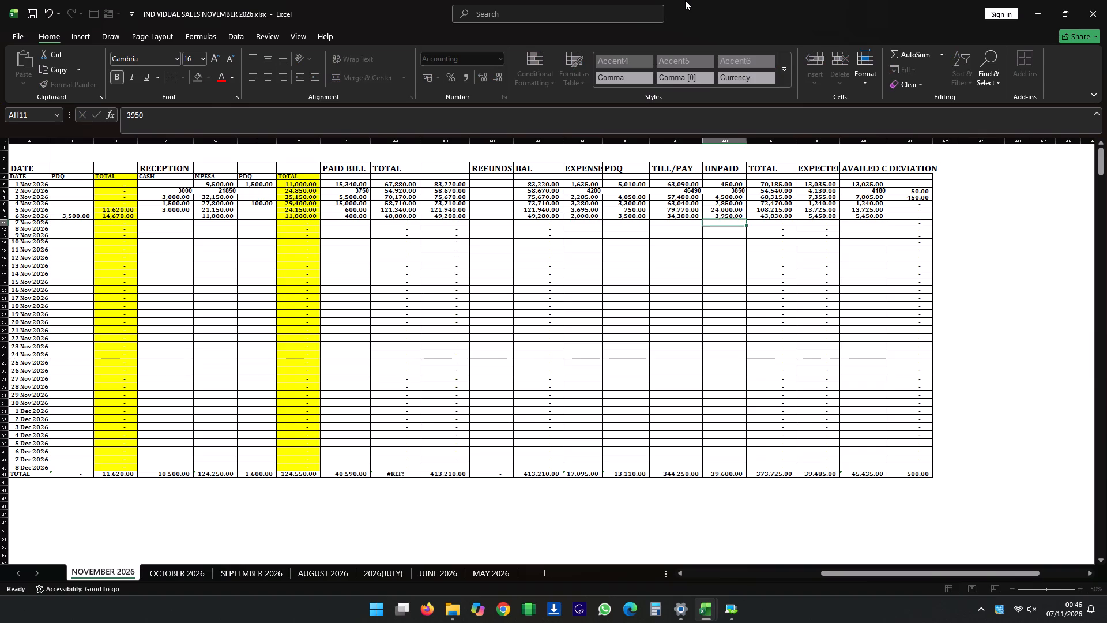
left_click(26, 14)
left_click(26, 14)
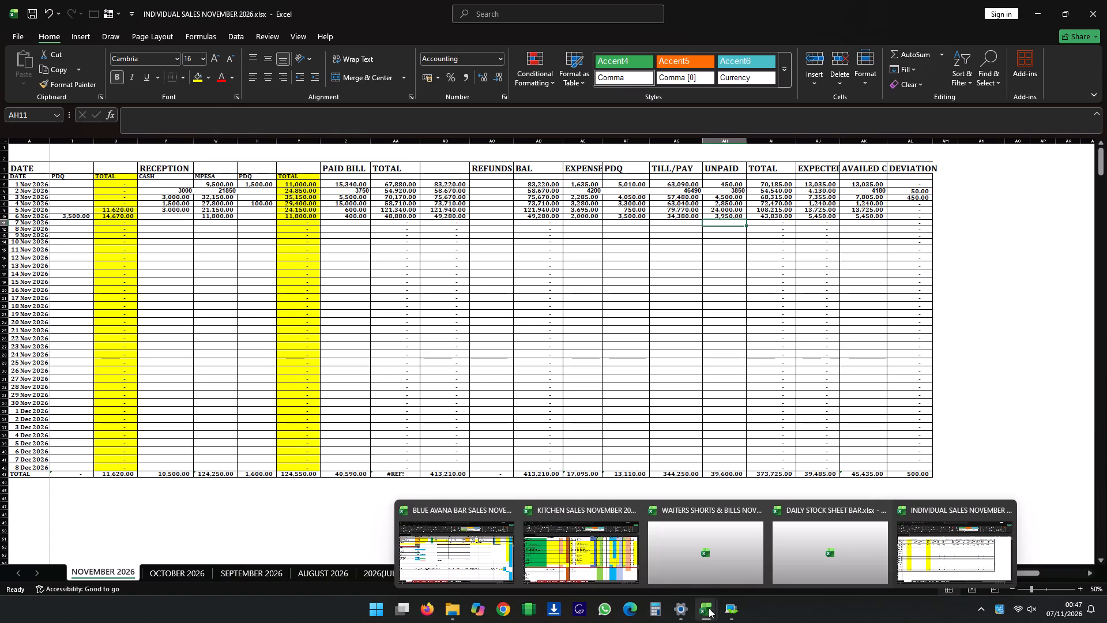
In the bar sales workbook's NOVEMBER(6) sheet, label the 700.00 entry in the UNPAID list "ROOM 4(PAID 3RD".
left_click(462, 539)
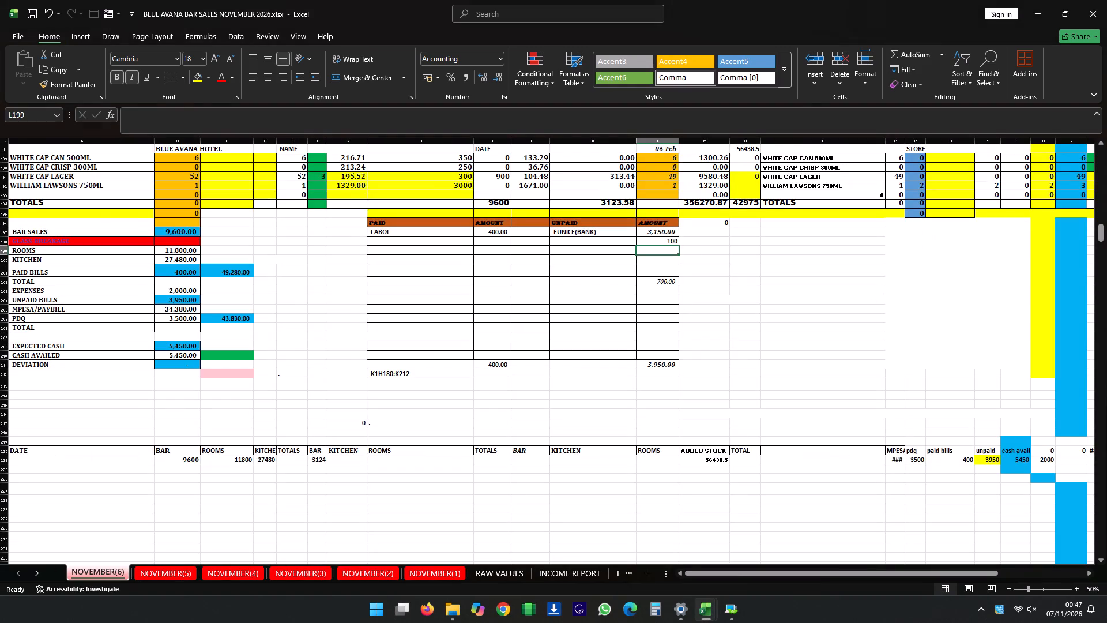
double_click(581, 283)
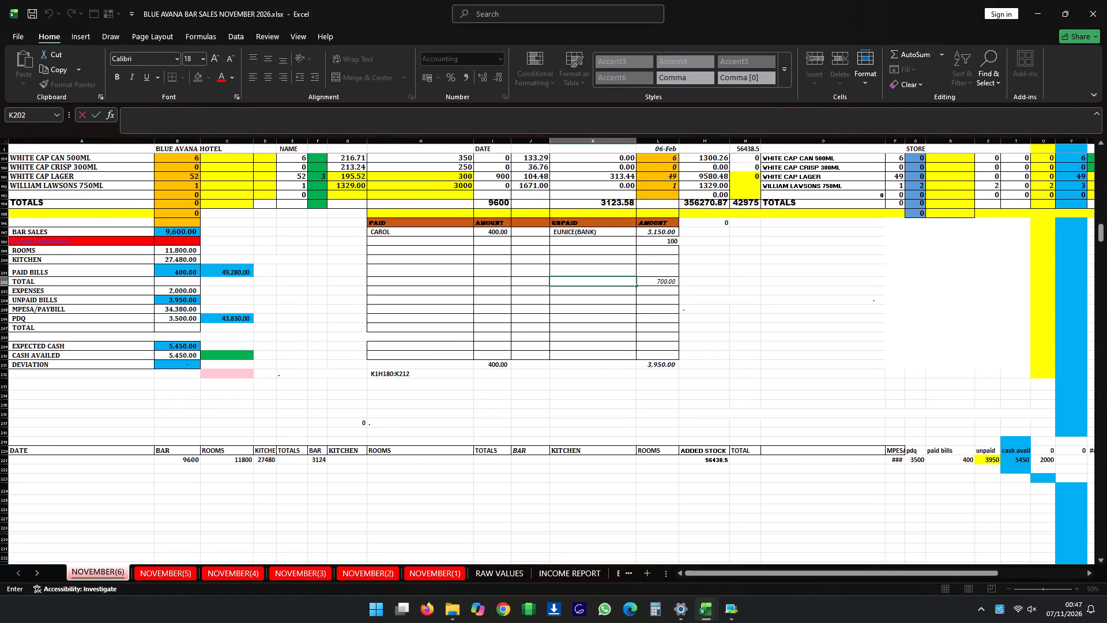
key("r")
type("OM")
key("space")
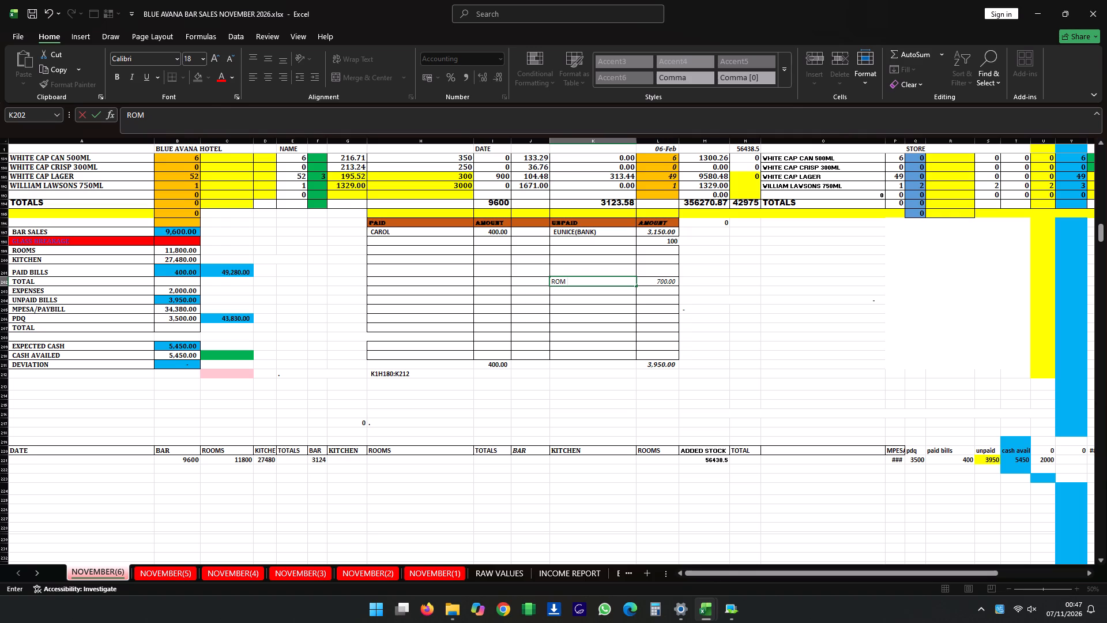
key("BackSpace")
key("BackSpace")
type("OM")
key("space")
key("4")
key("shift+parenleft")
type("PAID")
key("space")
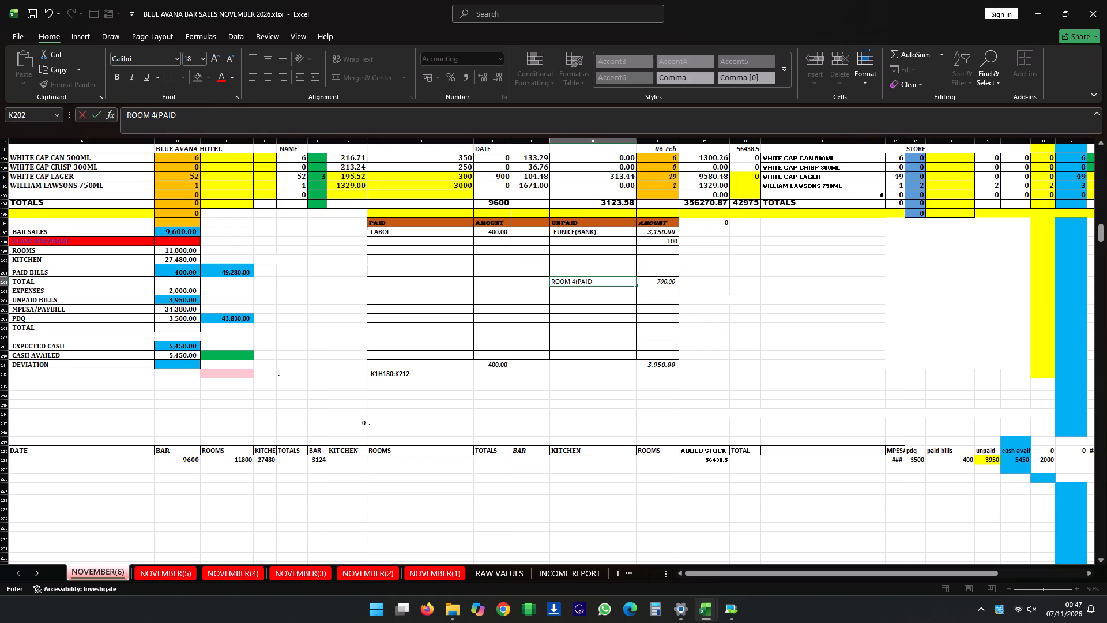
key("3")
type("RD")
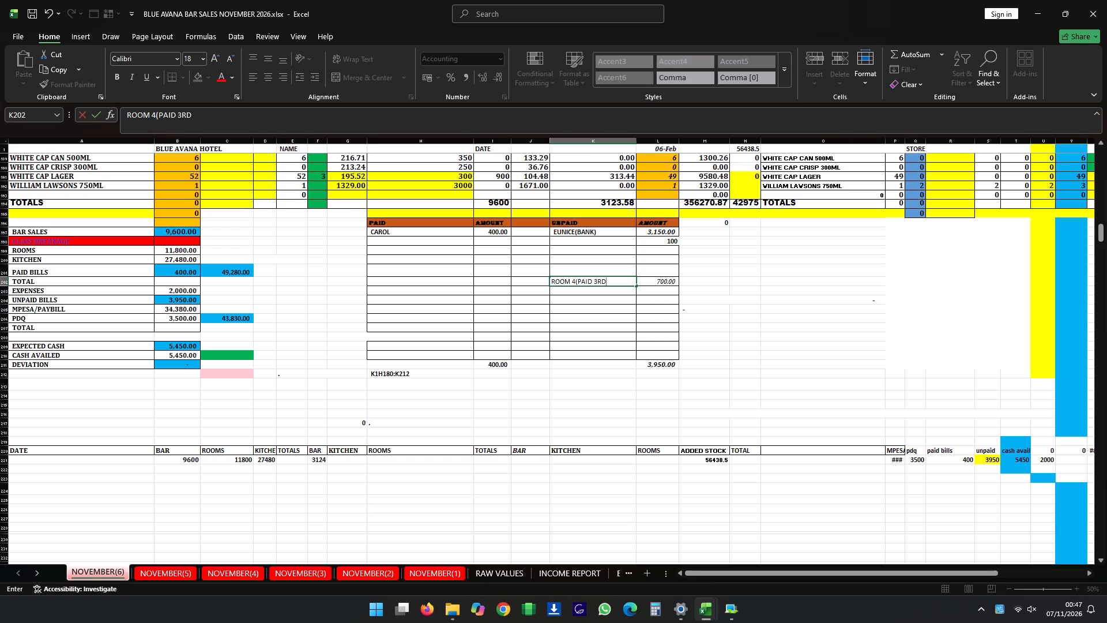
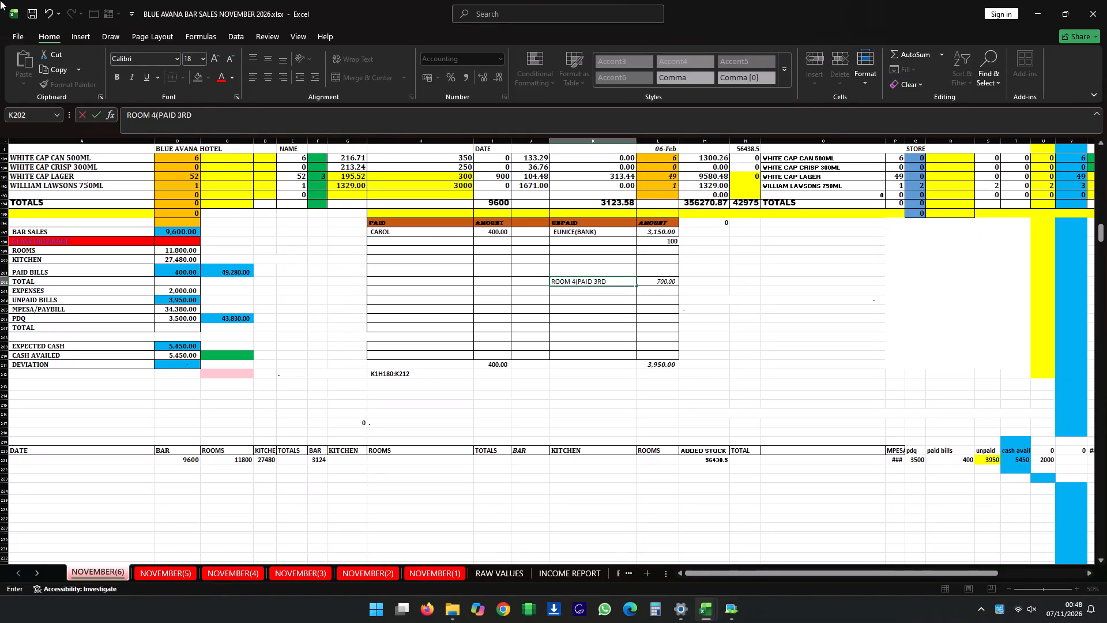
Complete the 700.00 unpaid entry's label as "ROOM 4(PAID 3RD)" with the closing bracket and save the bar sales workbook.
left_click(37, 6)
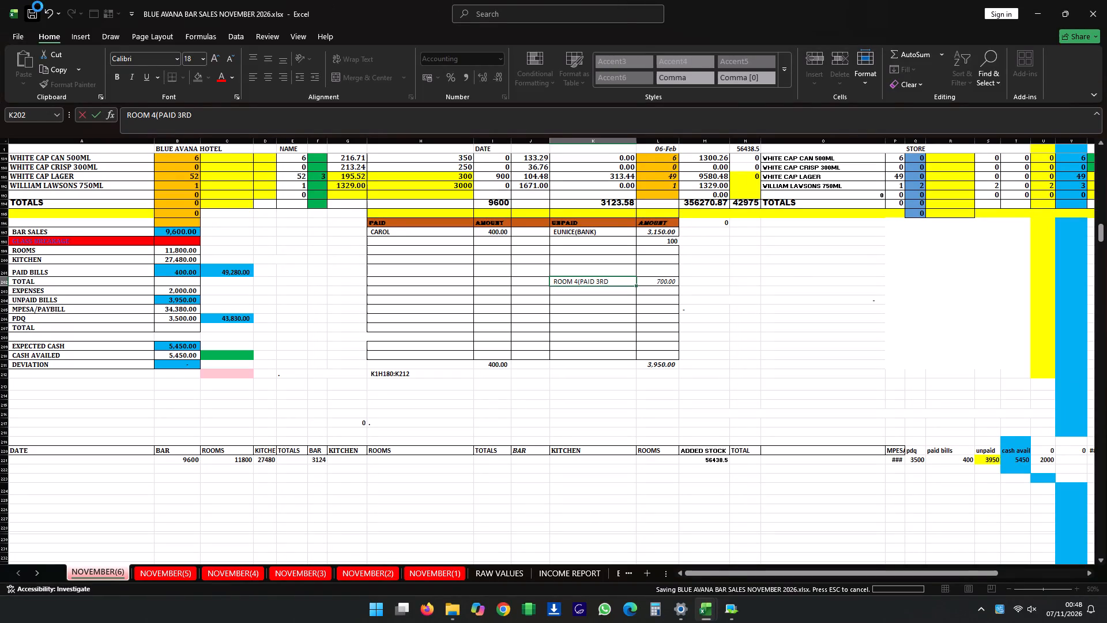
left_click(611, 283)
double_click(612, 283)
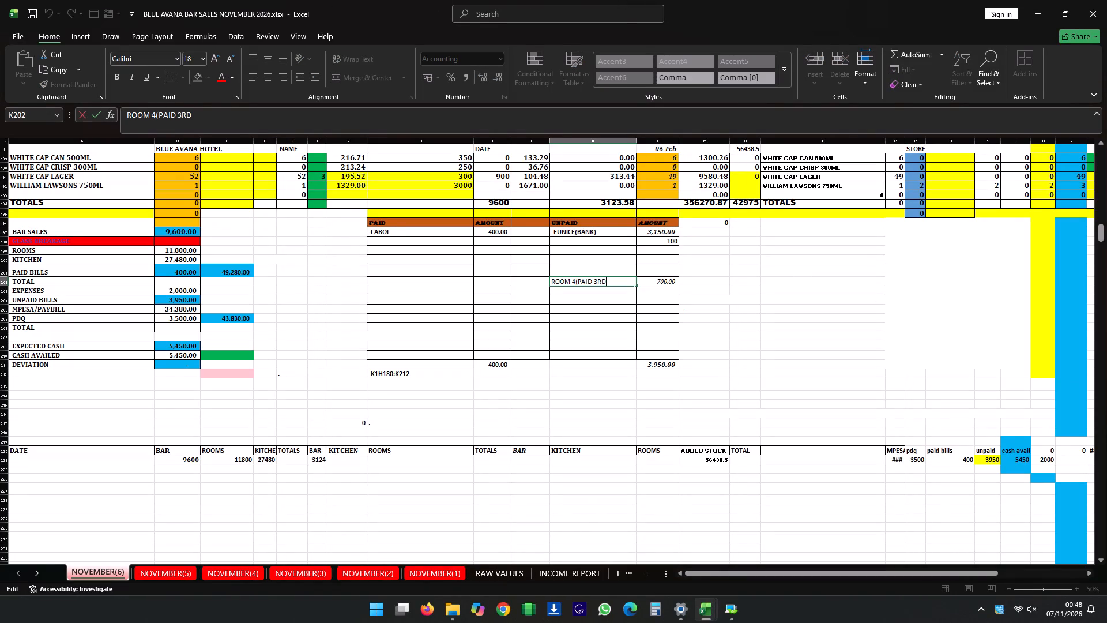
key("shift+parenright")
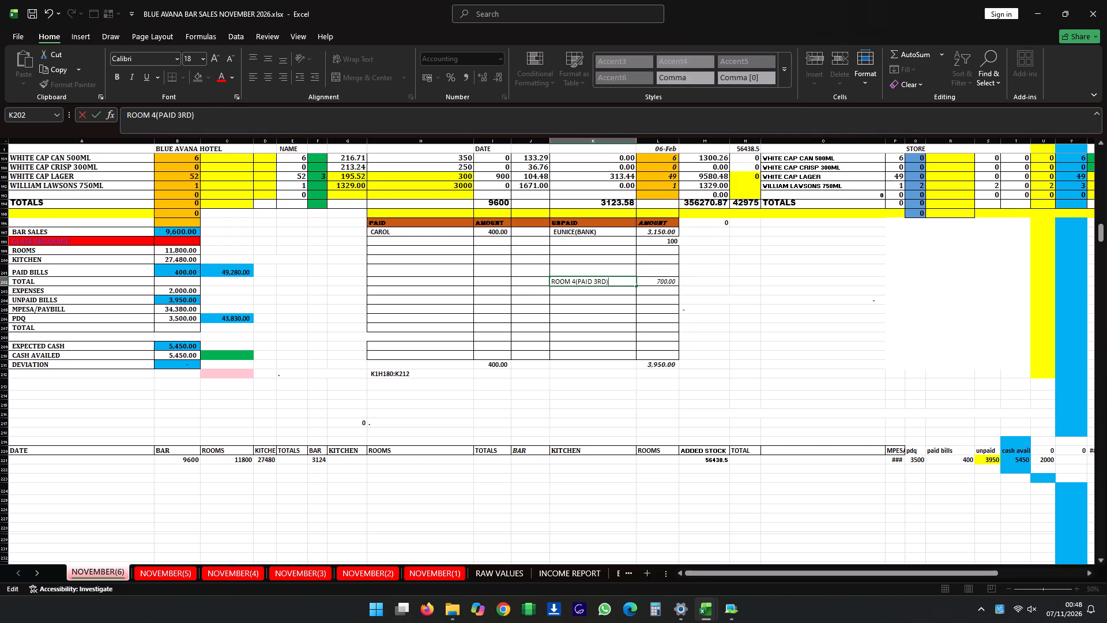
left_click(555, 311)
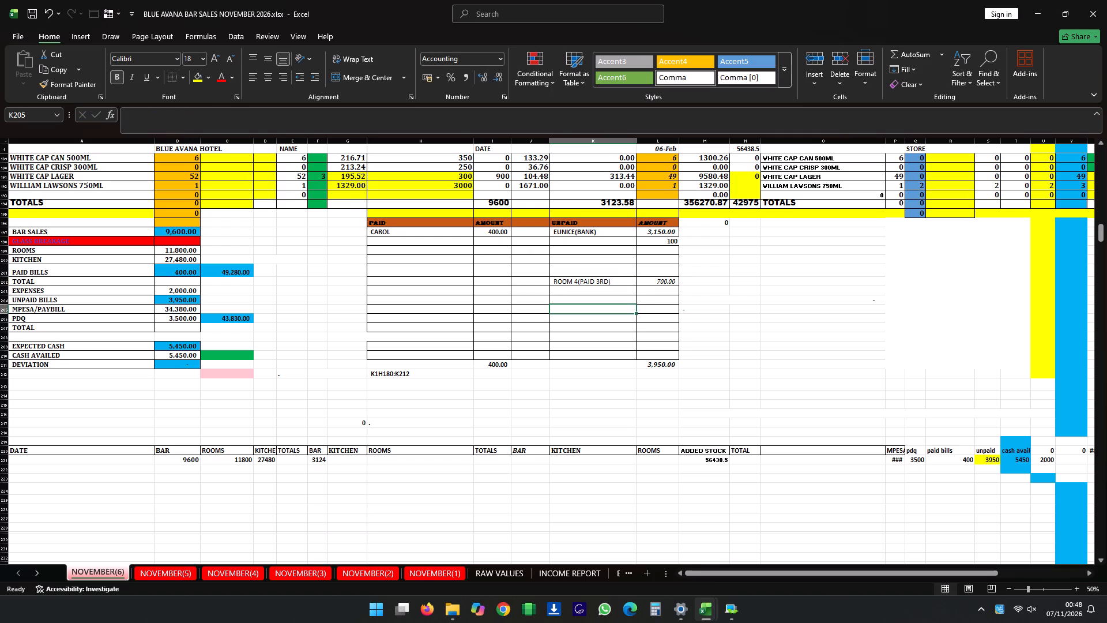
left_click(32, 21)
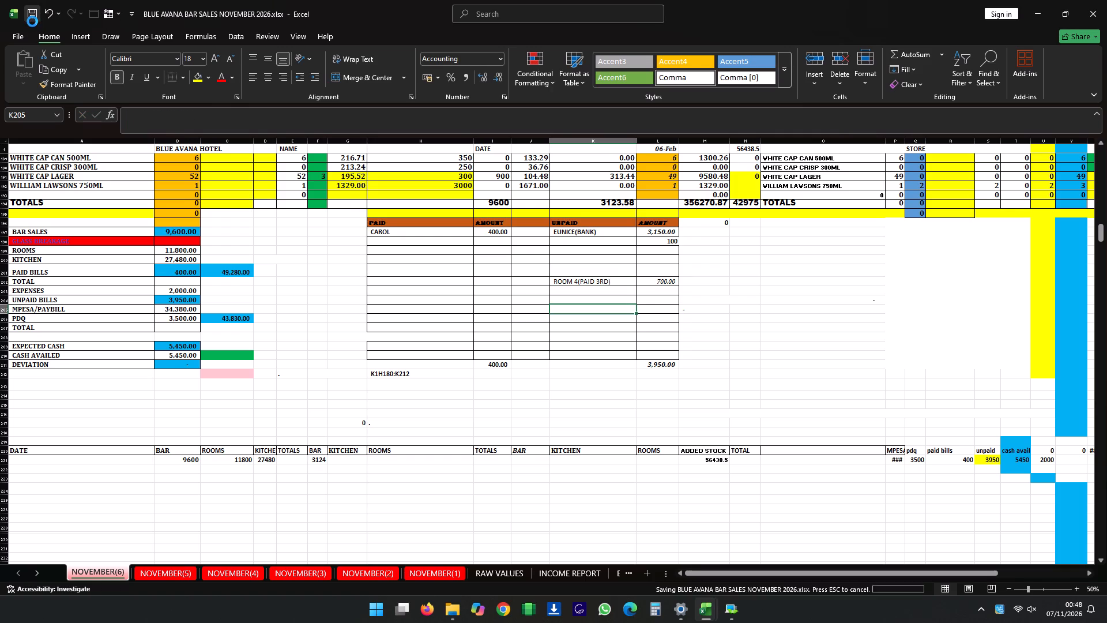
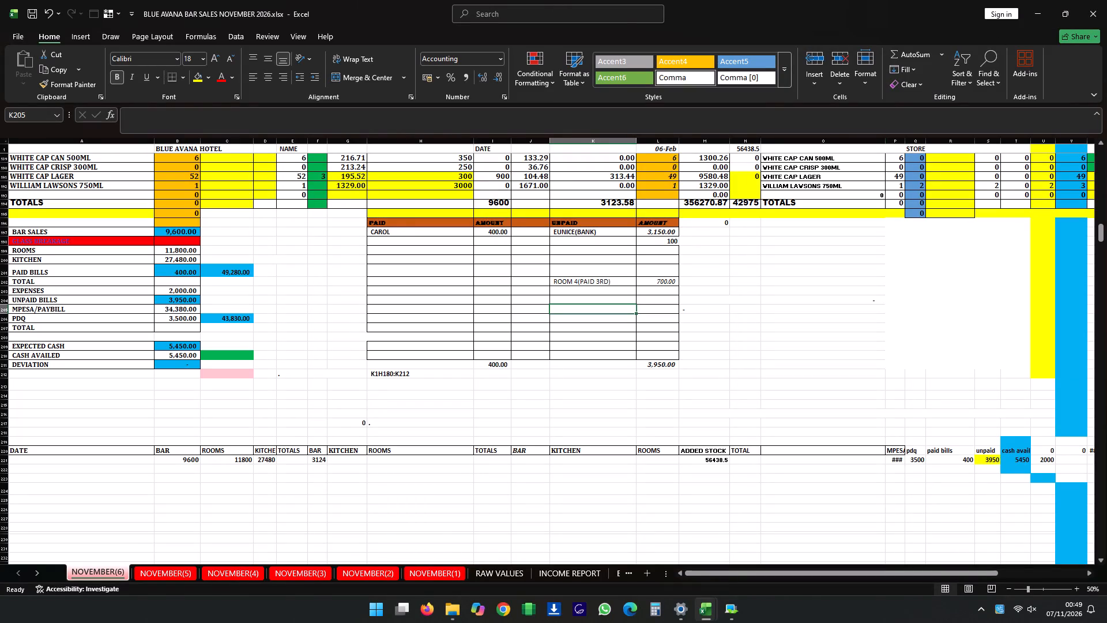
Label the 100 unpaid entry below EUNICE(BANK) as "JANE" and save the bar sales workbook.
left_click(604, 241)
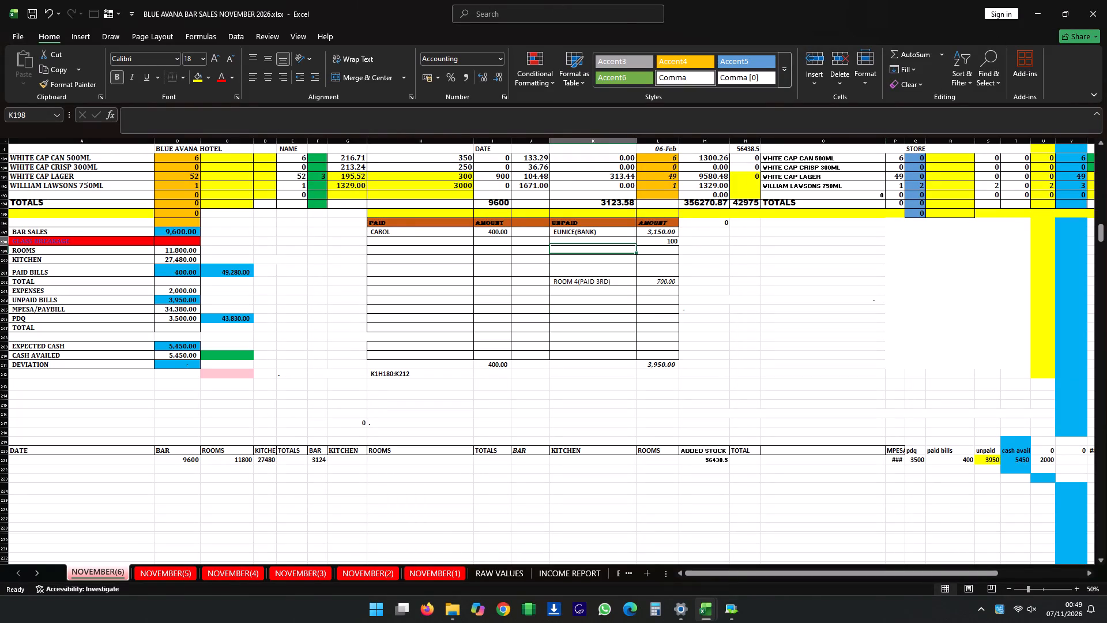
type("JA")
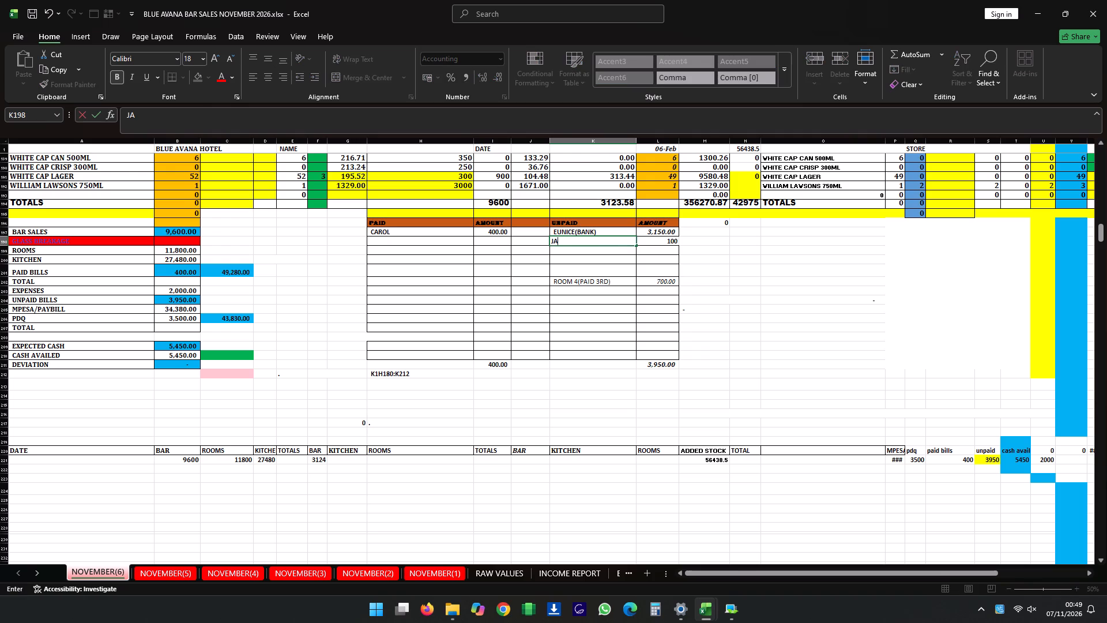
key("b")
key("BackSpace")
key("n")
type("ED")
key("BackSpace")
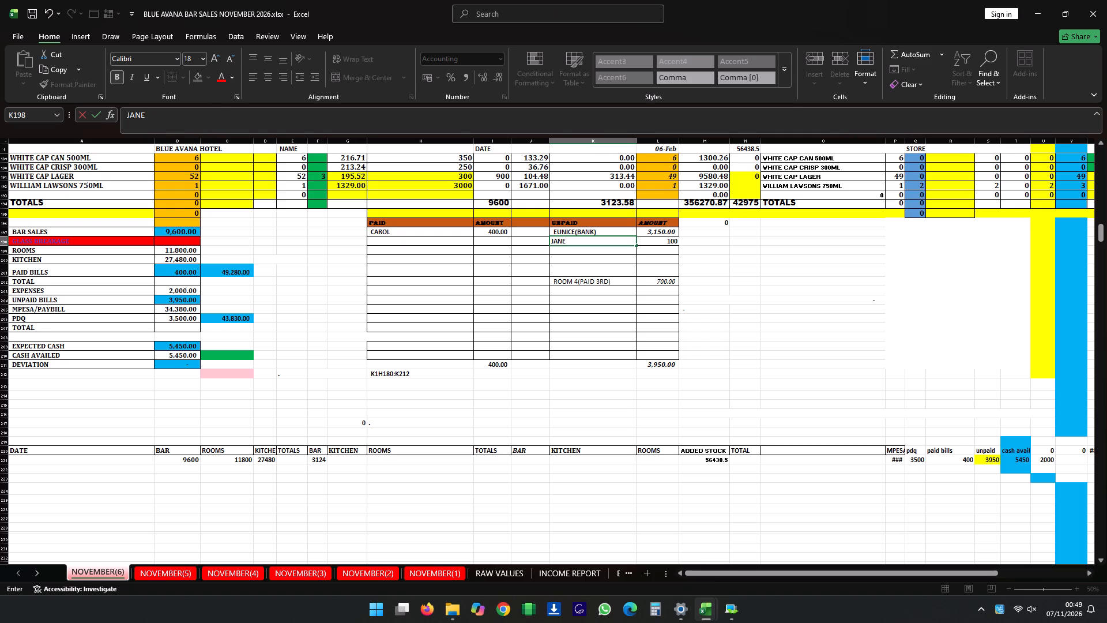
left_click(583, 269)
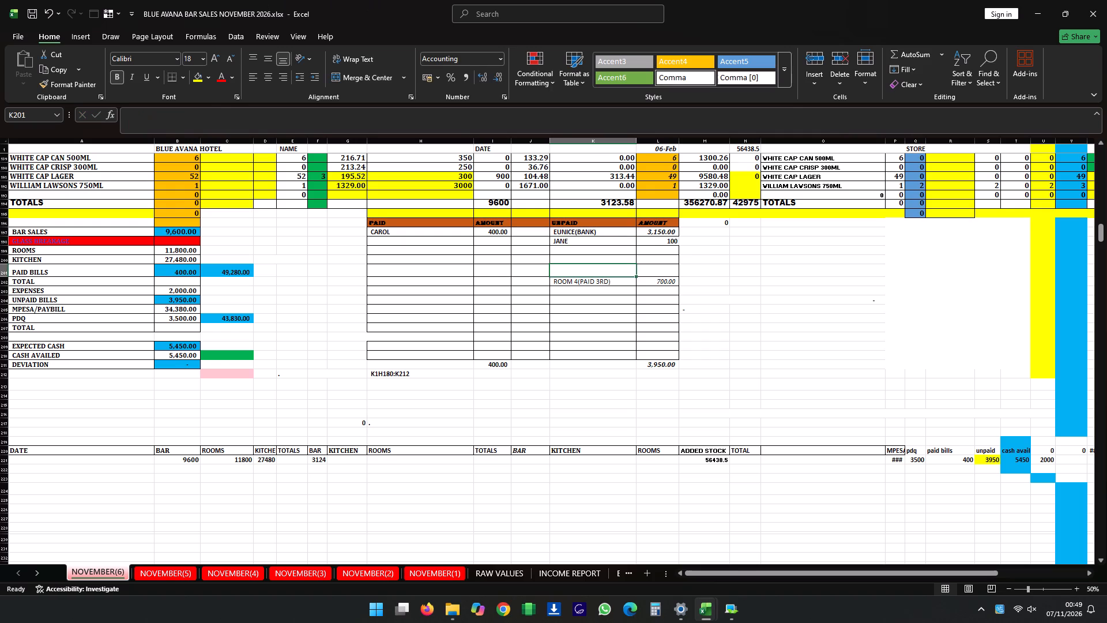
left_click(35, 16)
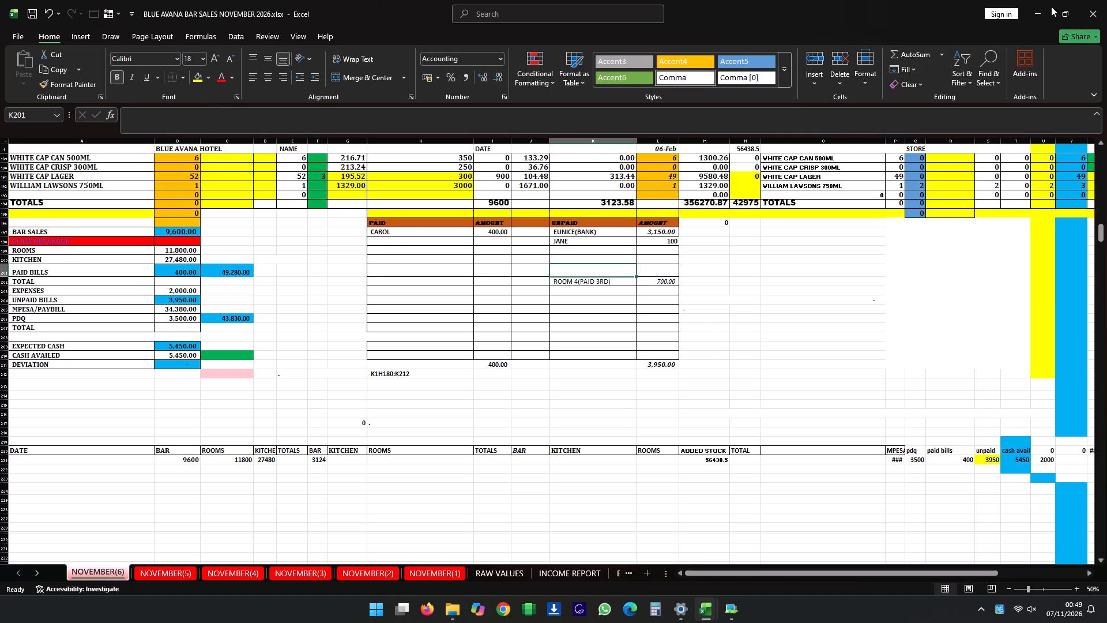
Put the open sales workbooks aside and open the WAITERS SHORTS & BILLS NOVEMBER 2026 workbook from the folder in a full-size window.
left_click(1050, 6)
left_click(1050, 6)
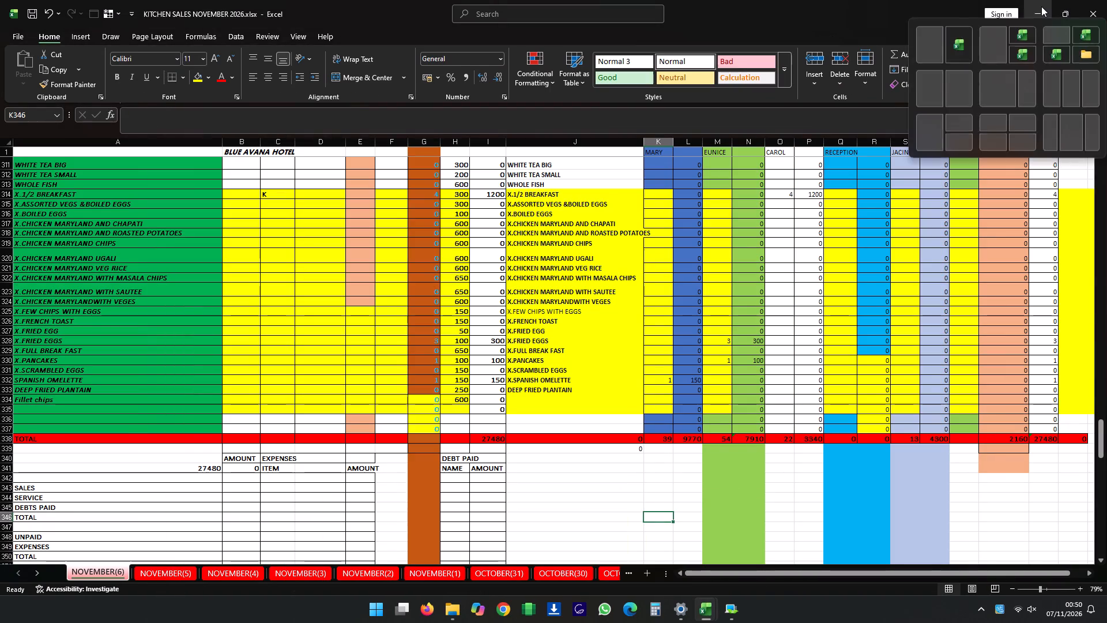
left_click(1041, 6)
double_click(323, 258)
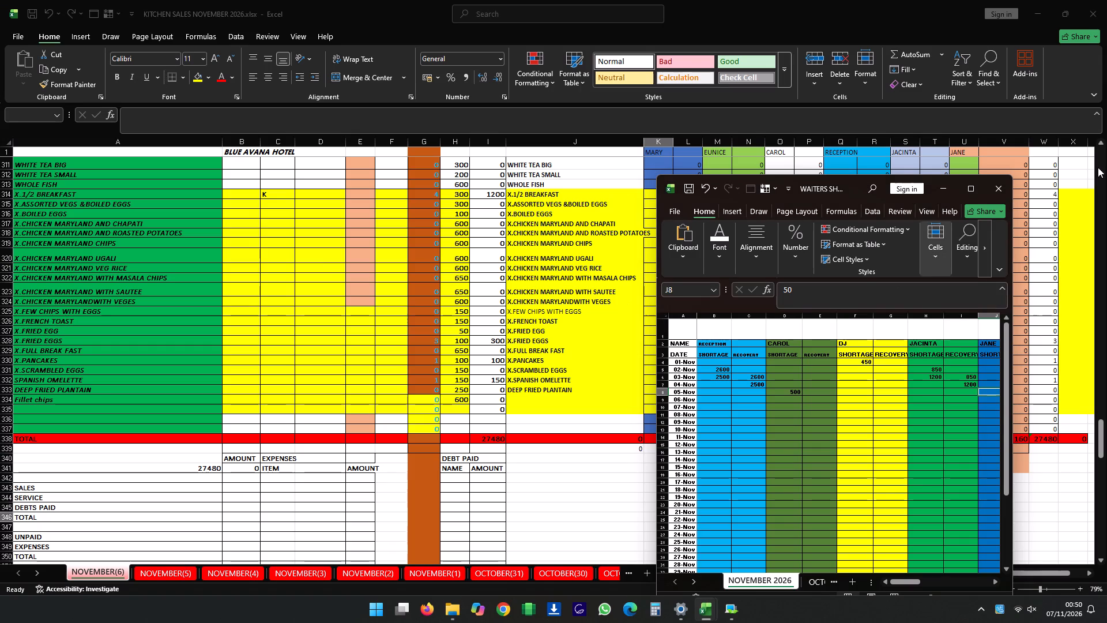
left_click(967, 190)
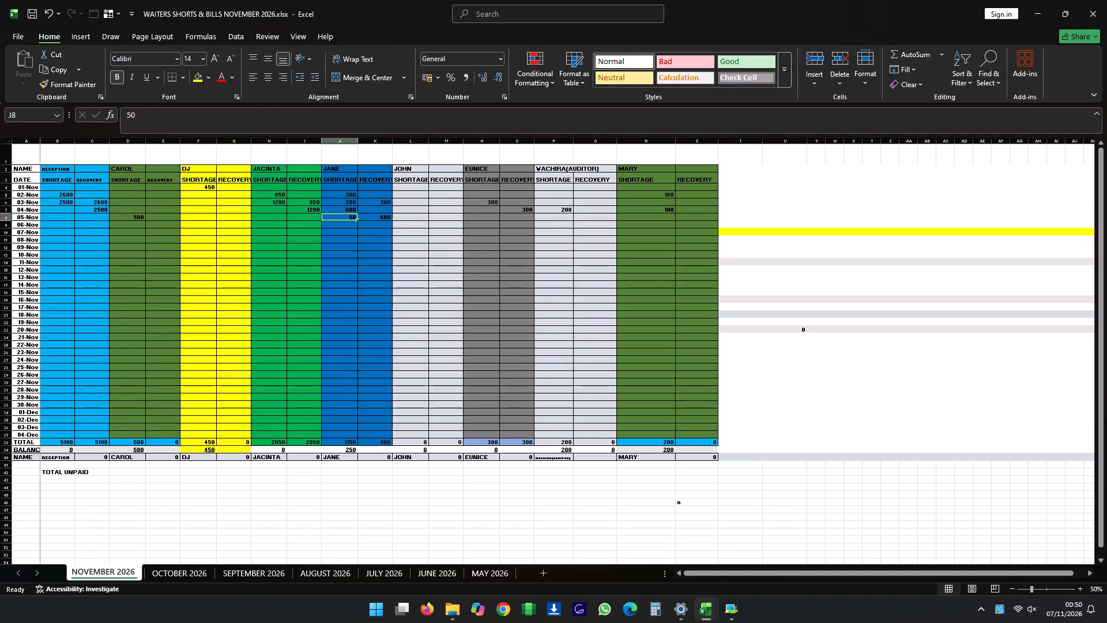
Enter 100 as Jane's shortage in the 06-Nov row of the NOVEMBER 2026 sheet.
left_click(1, 224)
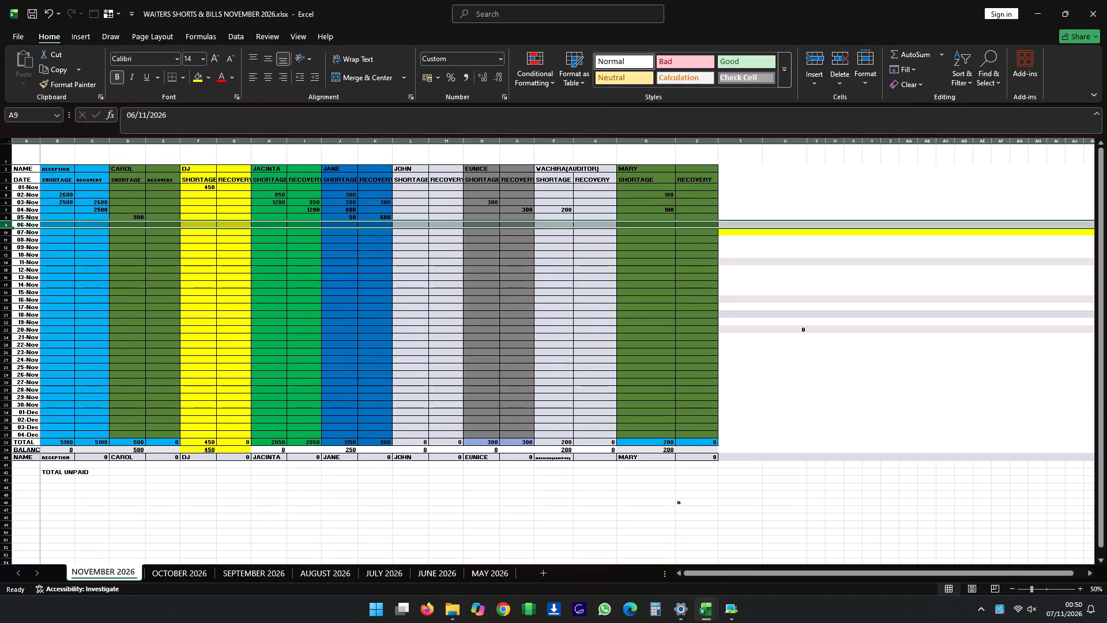
left_click(349, 223)
type("100")
key("Right")
Enter 400 as Carol's recovery in the 06-Nov row.
key("Left")
key("Left")
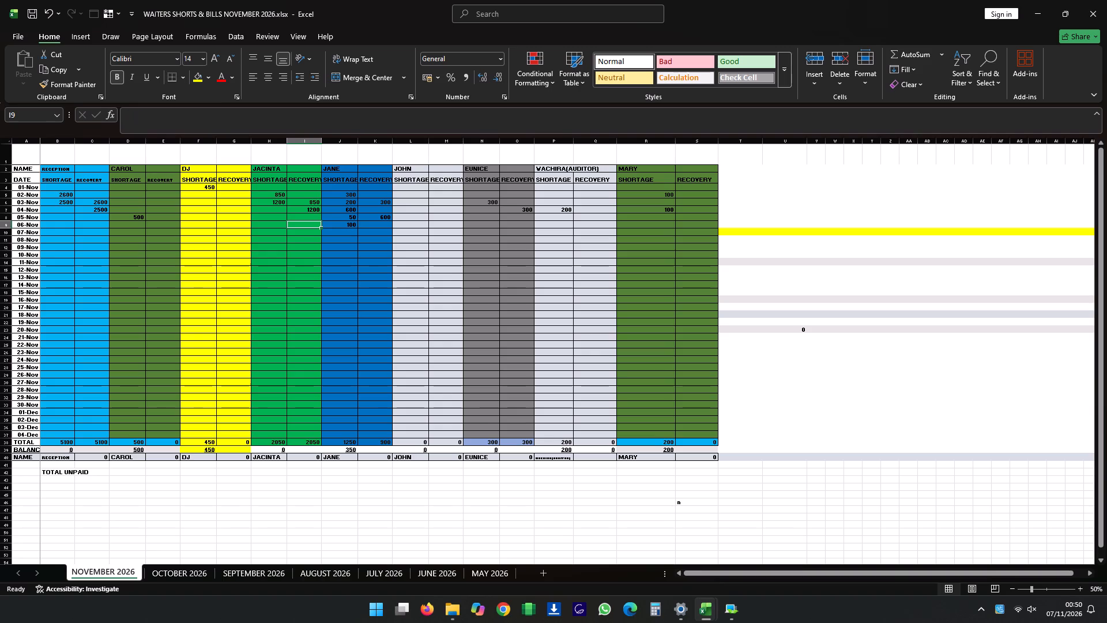
key("Left")
key("Left")
key("Left")
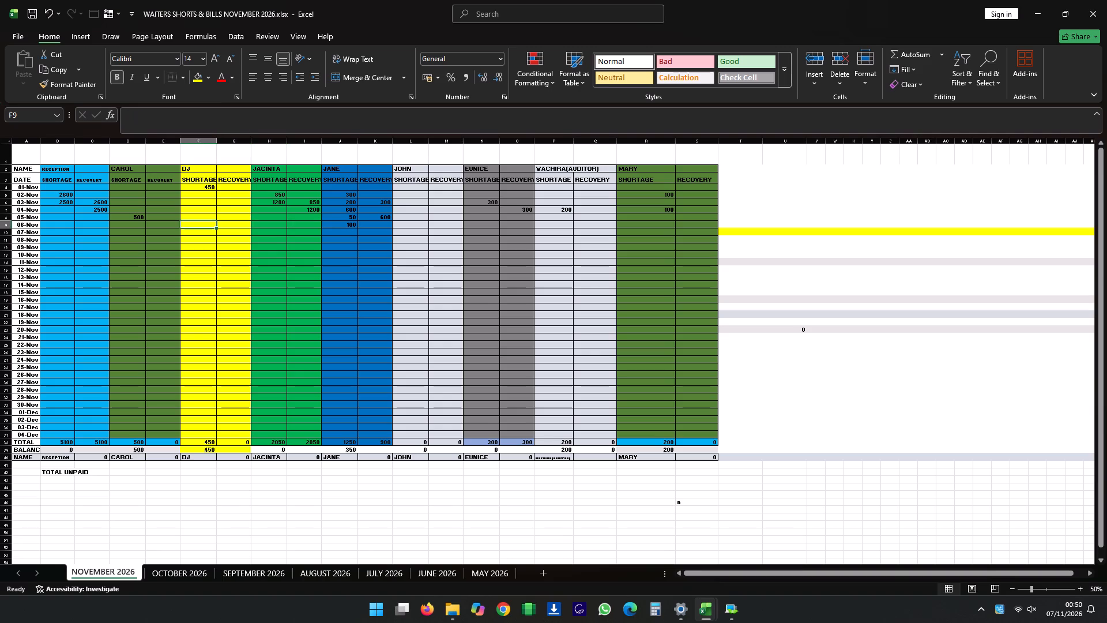
key("Left")
key("Left")
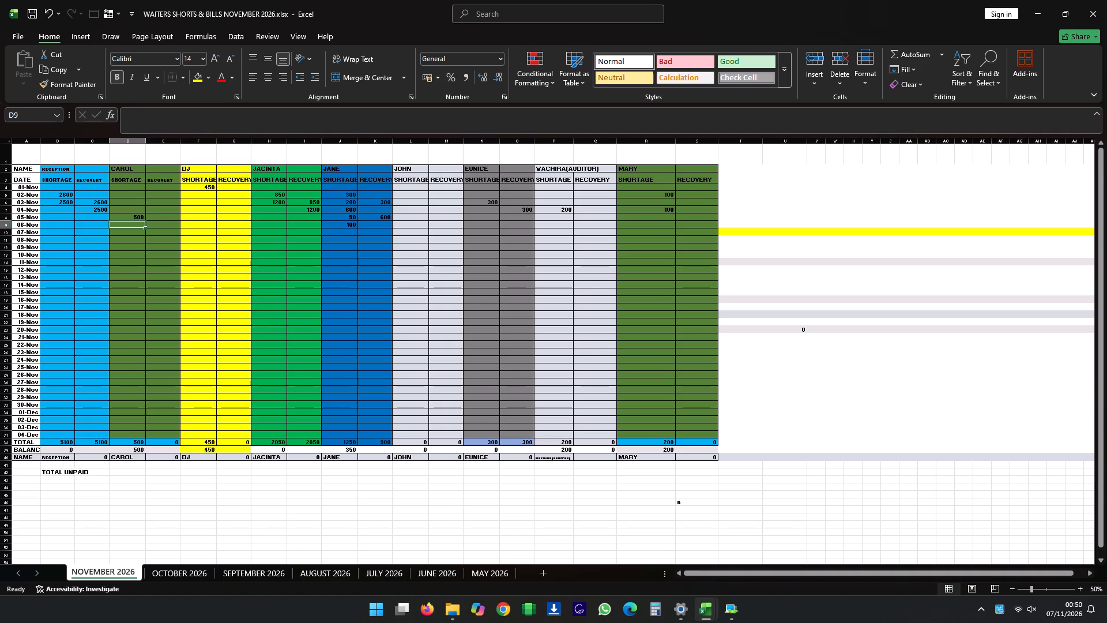
key("Right")
key("4")
type("00")
key("Left")
Check the 06-Nov row across every staff member's shortage and recovery columns, from the date through to Mary.
key("Left")
key("Left")
key("Left")
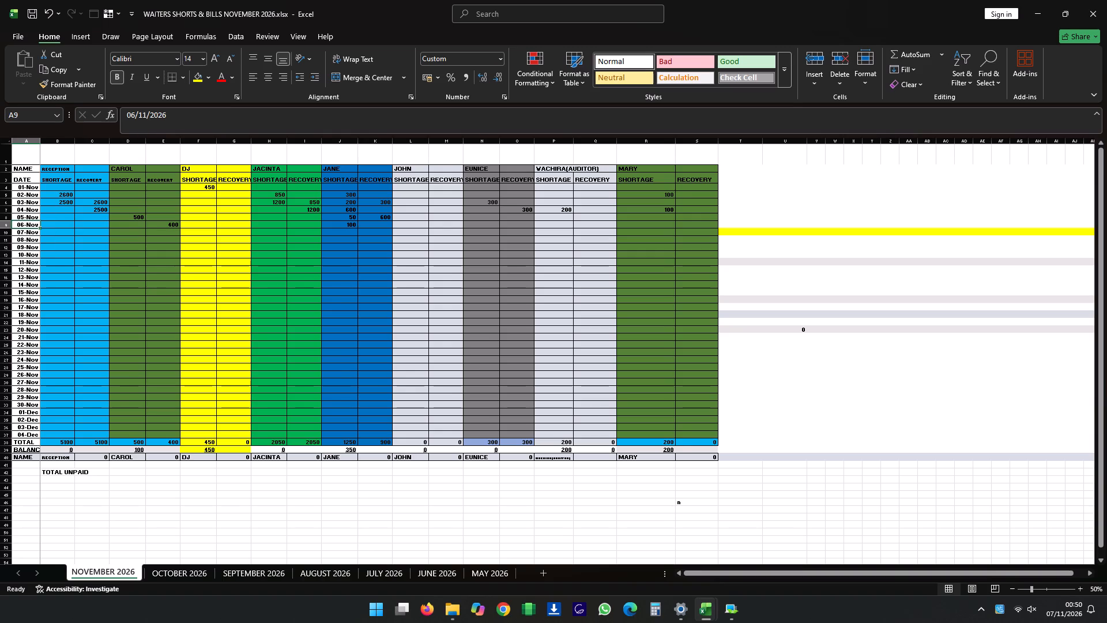
key("Right")
key("Right")
key("Right")
key("Right")
key("Right")
key("Right")
key("Right")
key("Right")
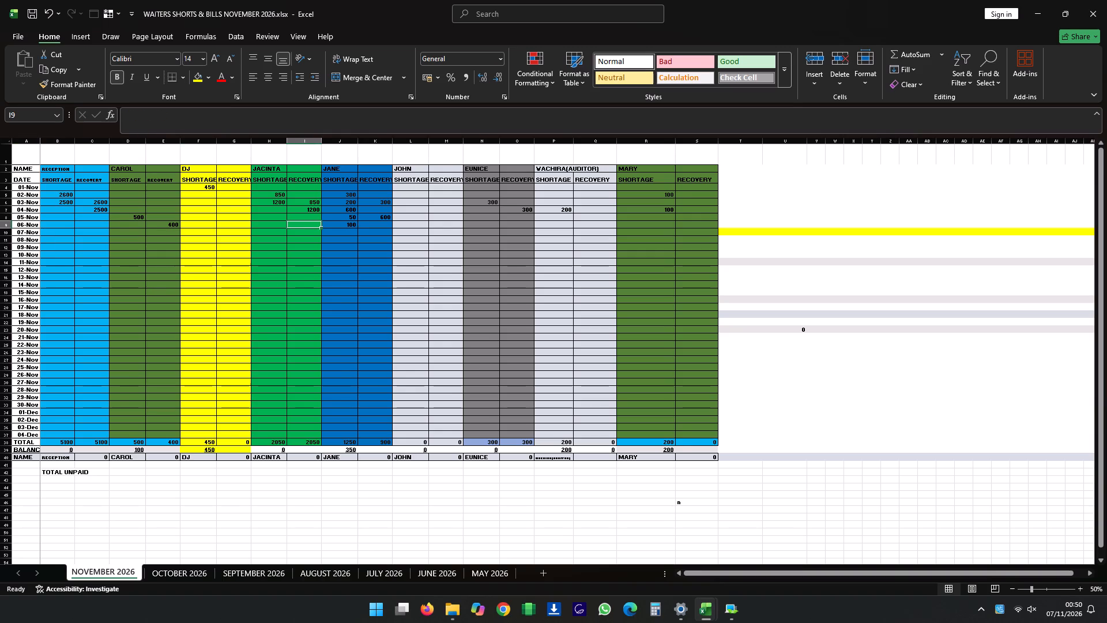
key("Right")
key("Right")
key("Right")
key("Right")
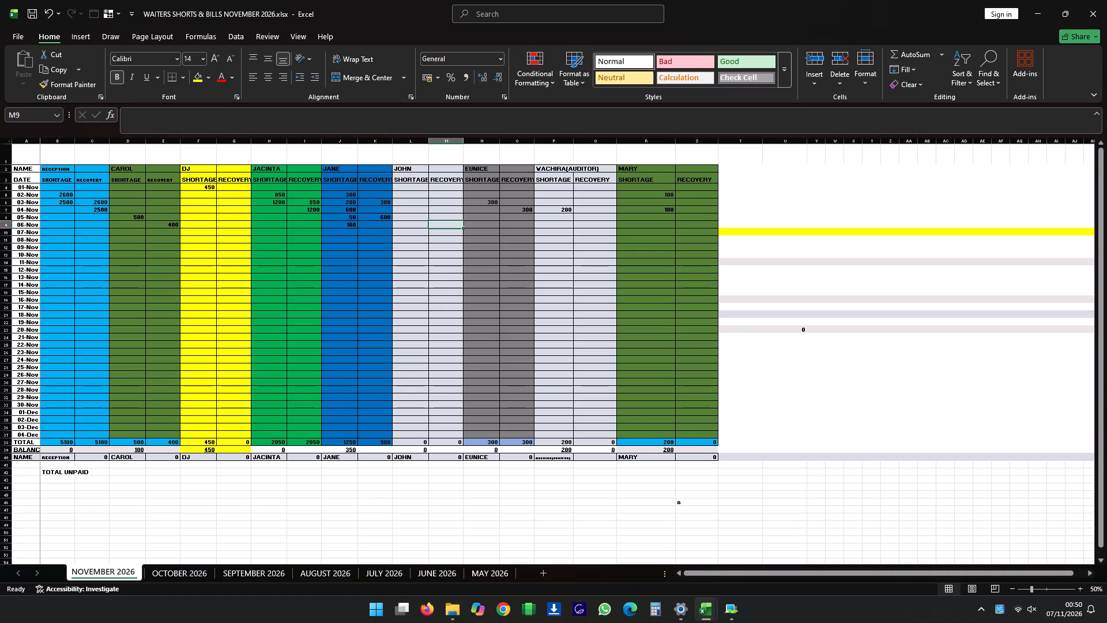
key("Left")
key("Left")
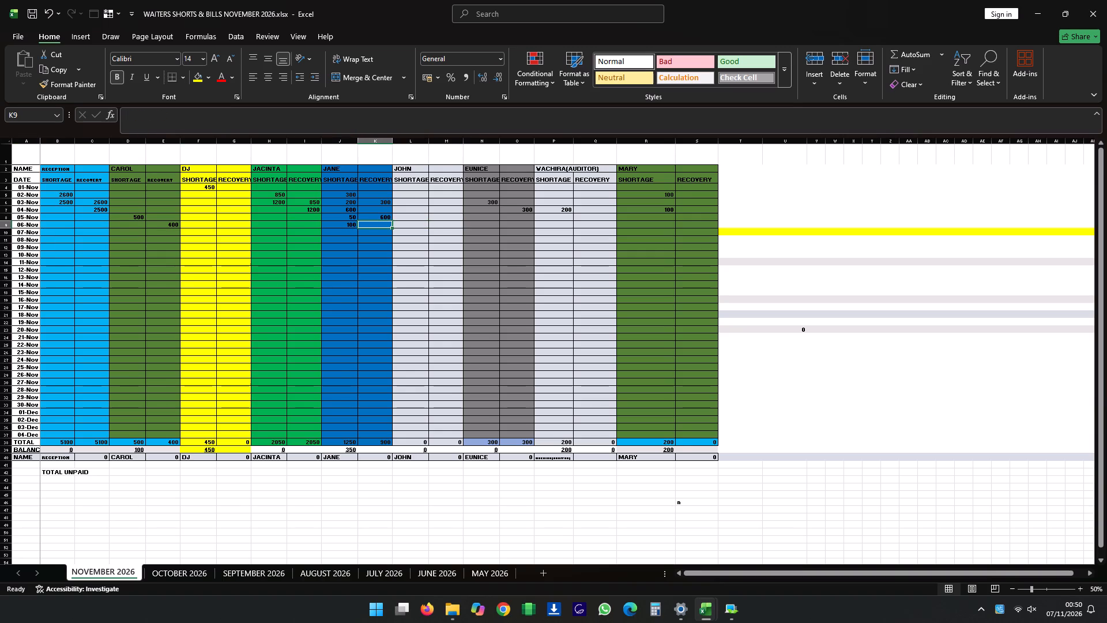
key("Right")
key("Right")
key("Right")
key("Right")
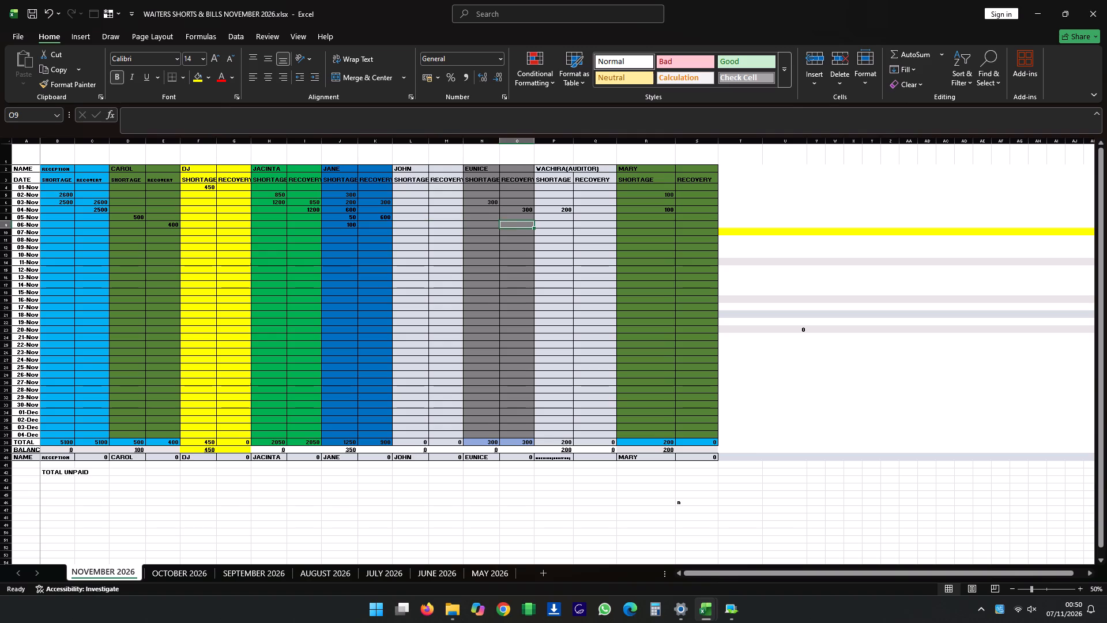
key("Right")
key("Right")
key("Right")
key("Right")
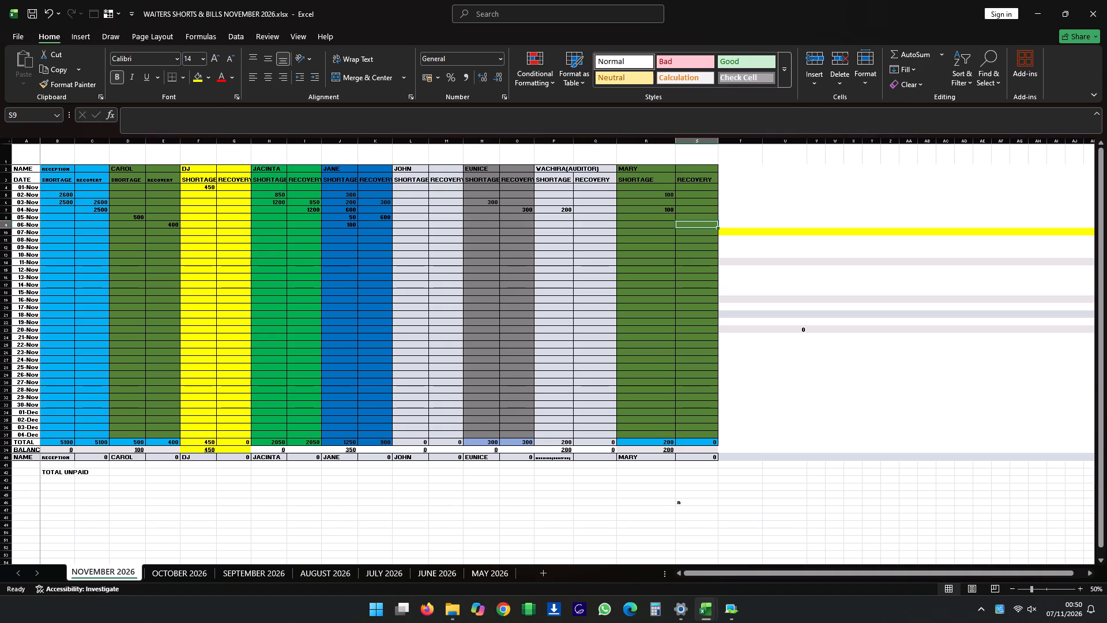
Save the waiters shorts and bills workbook and return to the NOVEMBER 2026 folder.
left_click(34, 16)
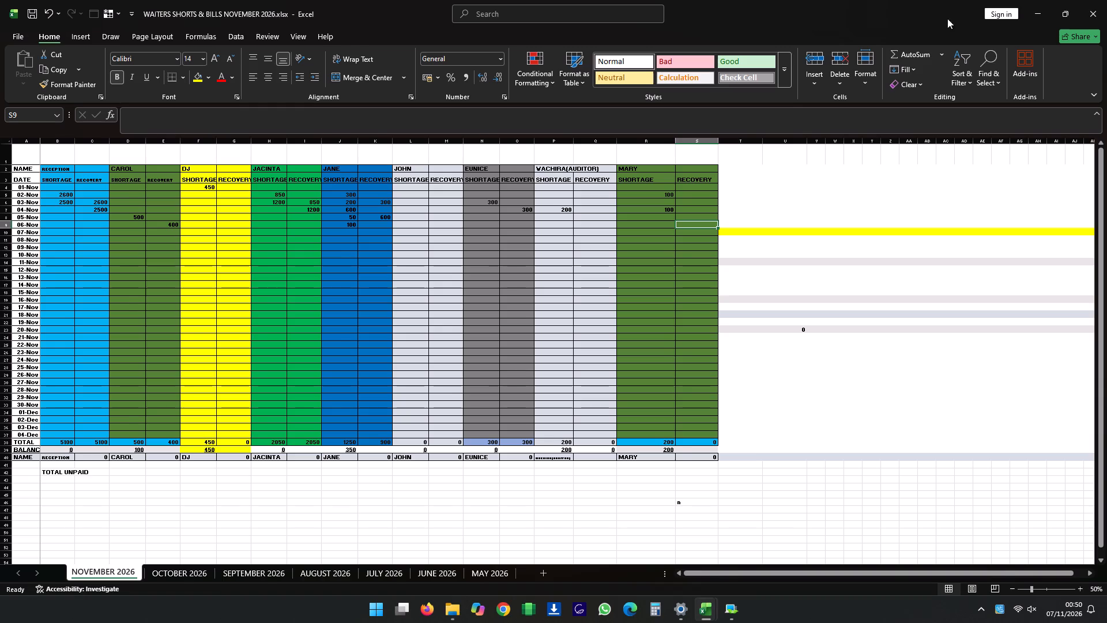
left_click(1029, 21)
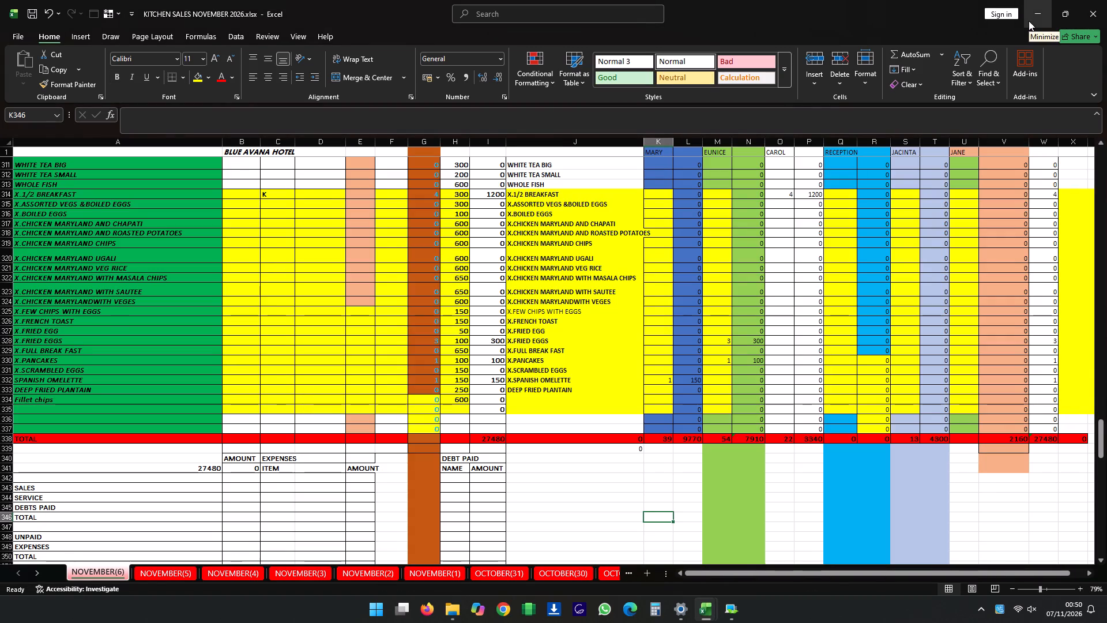
left_click(1029, 21)
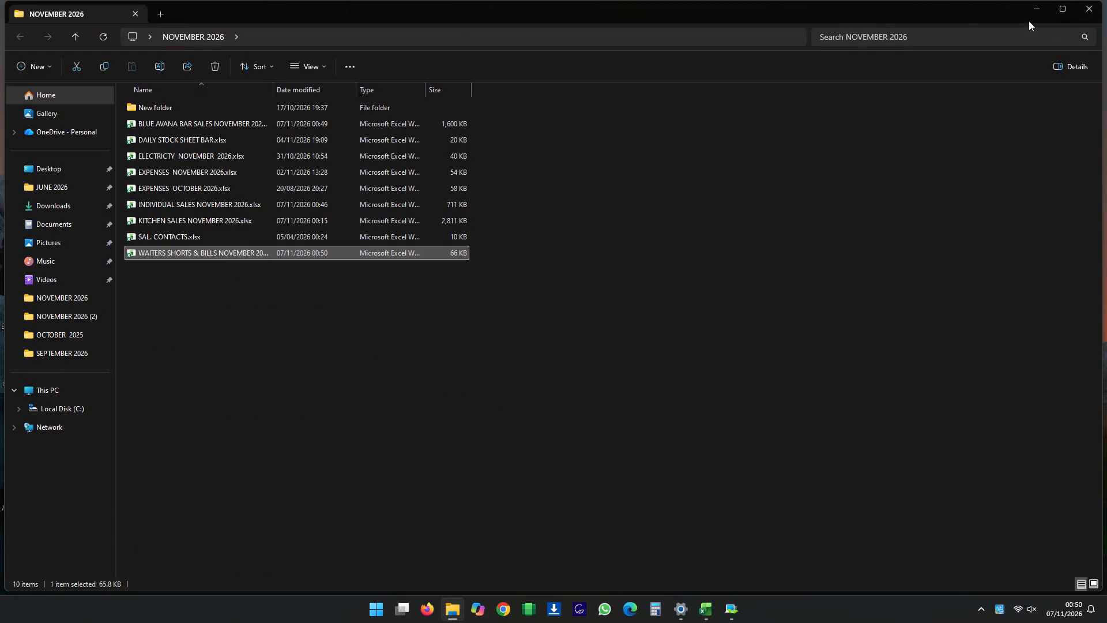
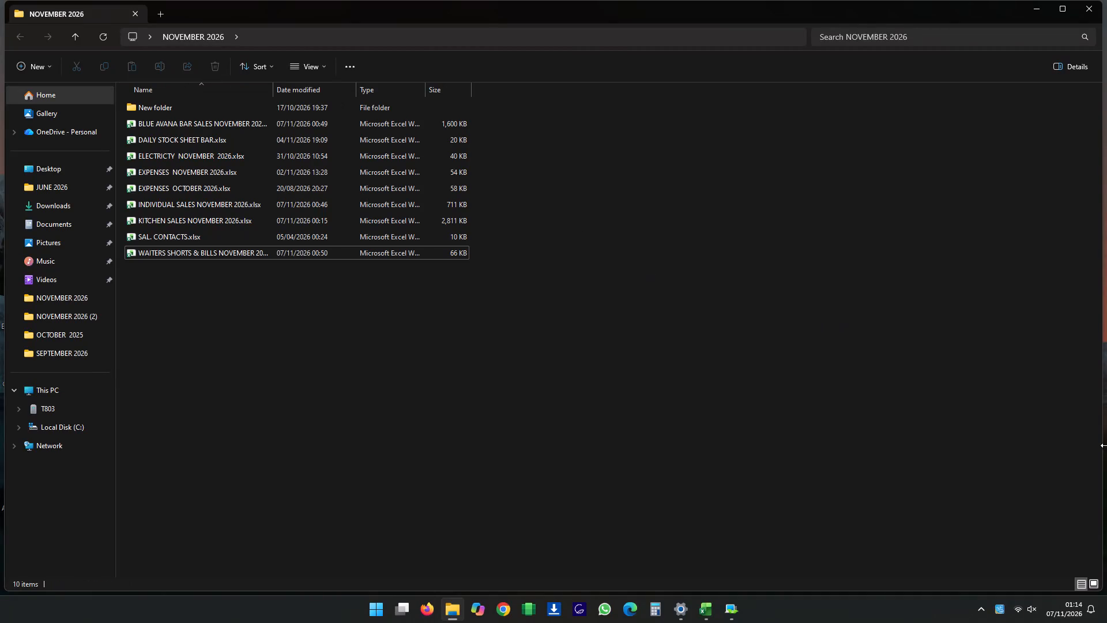
Raise the display brightness to maximum and turn off Night light in the Windows quick settings.
left_click(1034, 622)
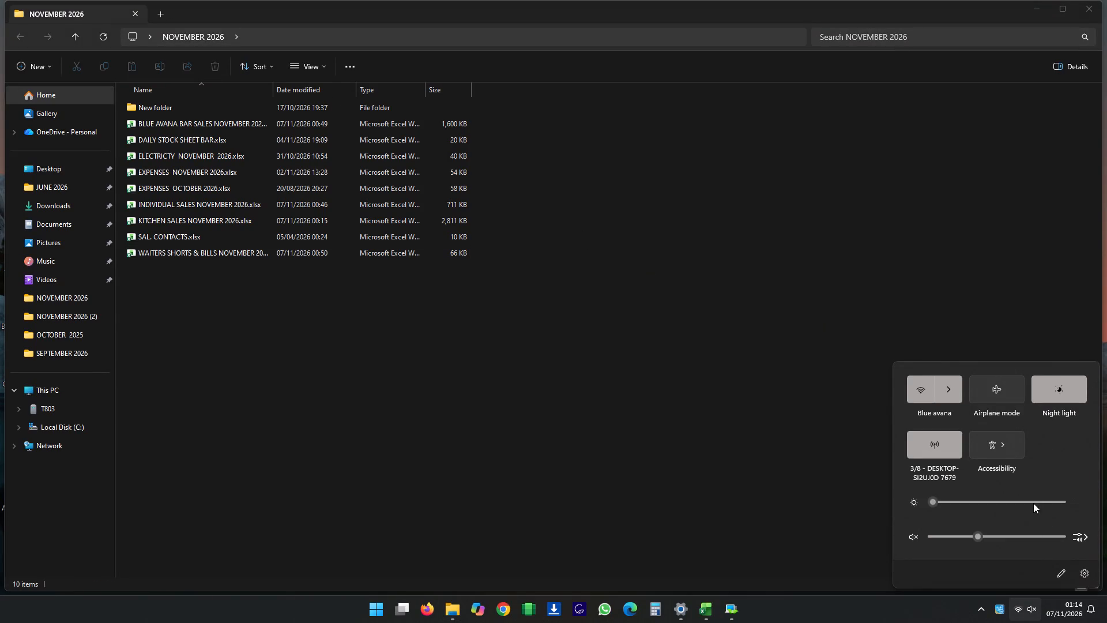
left_click_drag(1033, 496, 1102, 511)
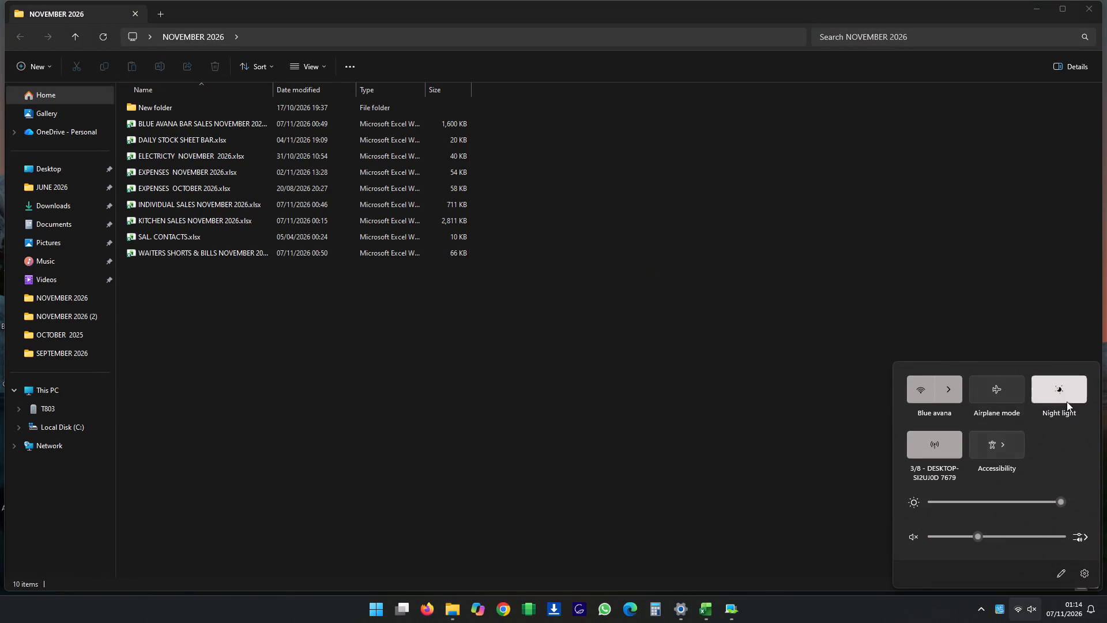
left_click(1067, 401)
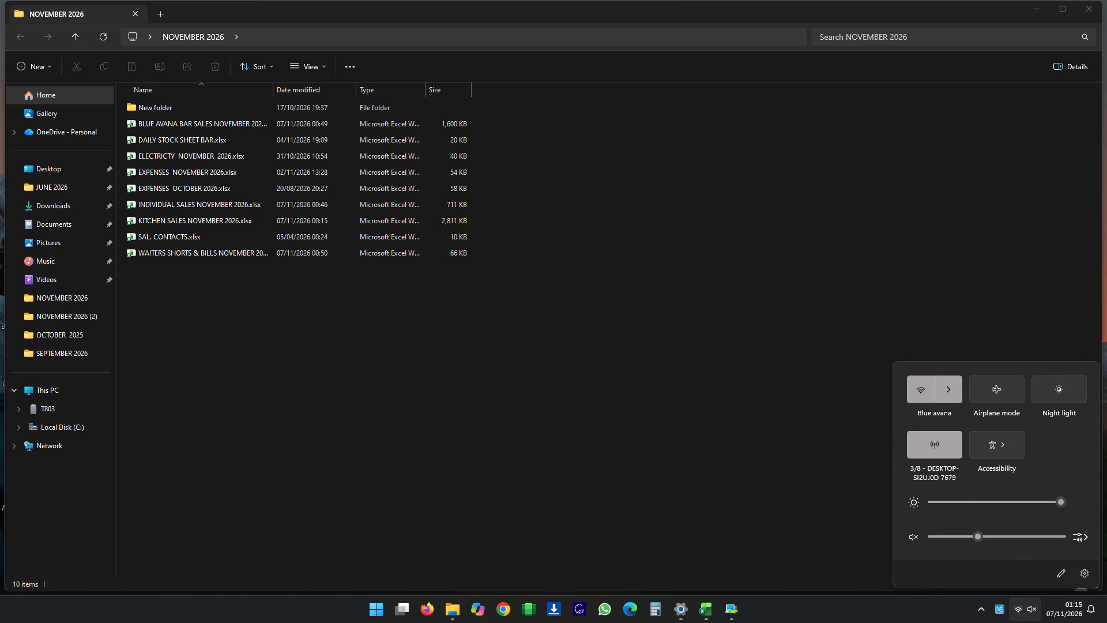
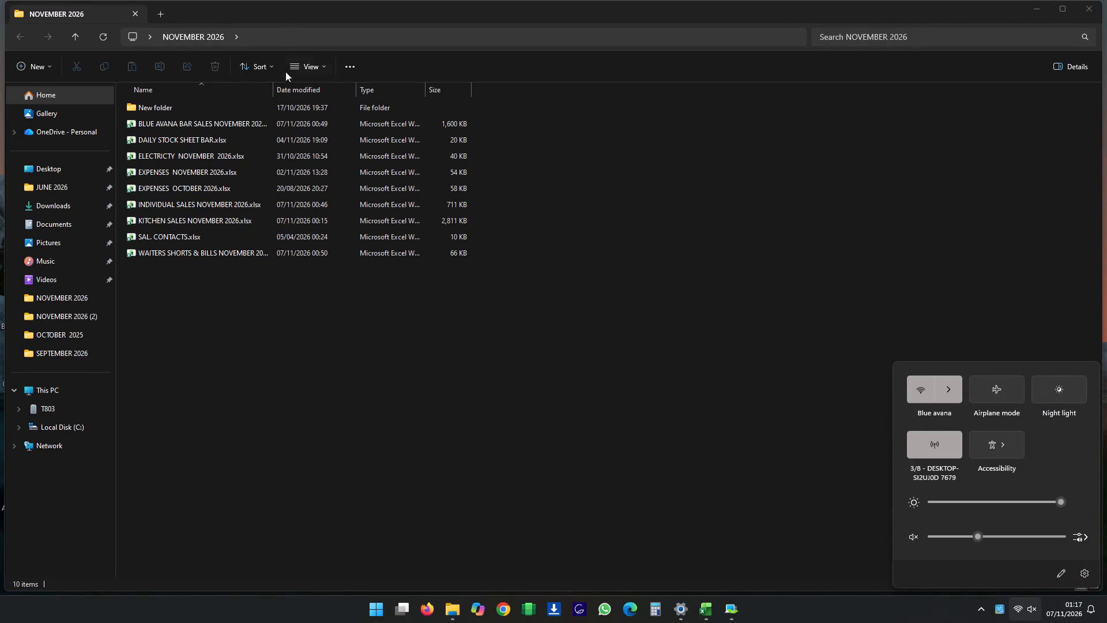
Open the BLUE AVANA BAR SALES NOVEMBER 2026 workbook and examine the Tusker Lager, Lite, Lite Can and Malt stock rows on the NOVEMBER(6) sheet.
double_click(265, 123)
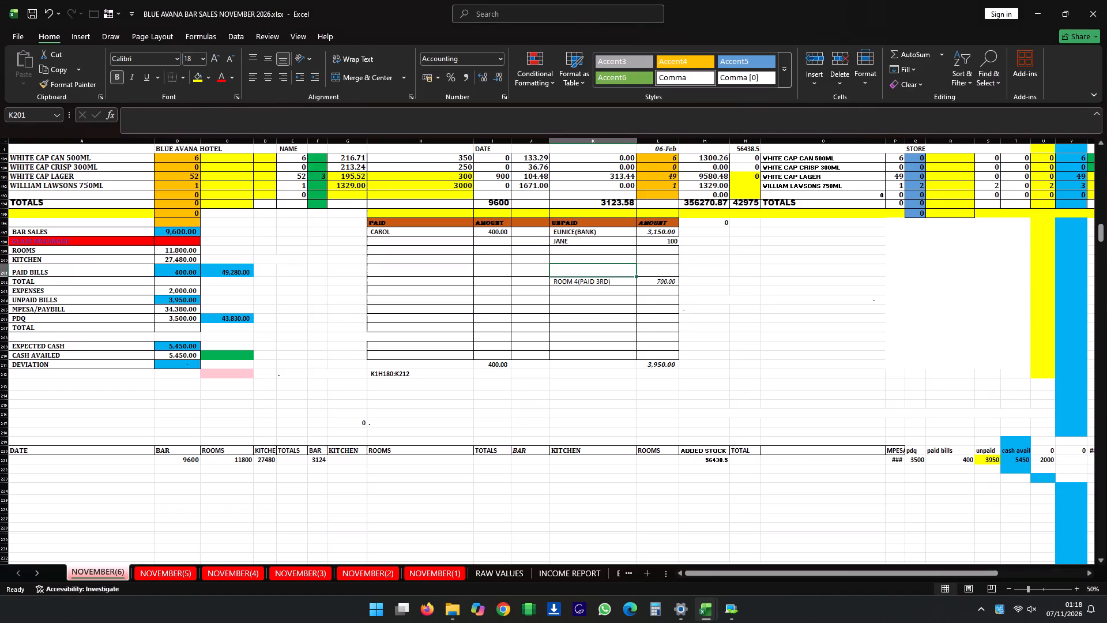
scroll(286, 217, "up", 8)
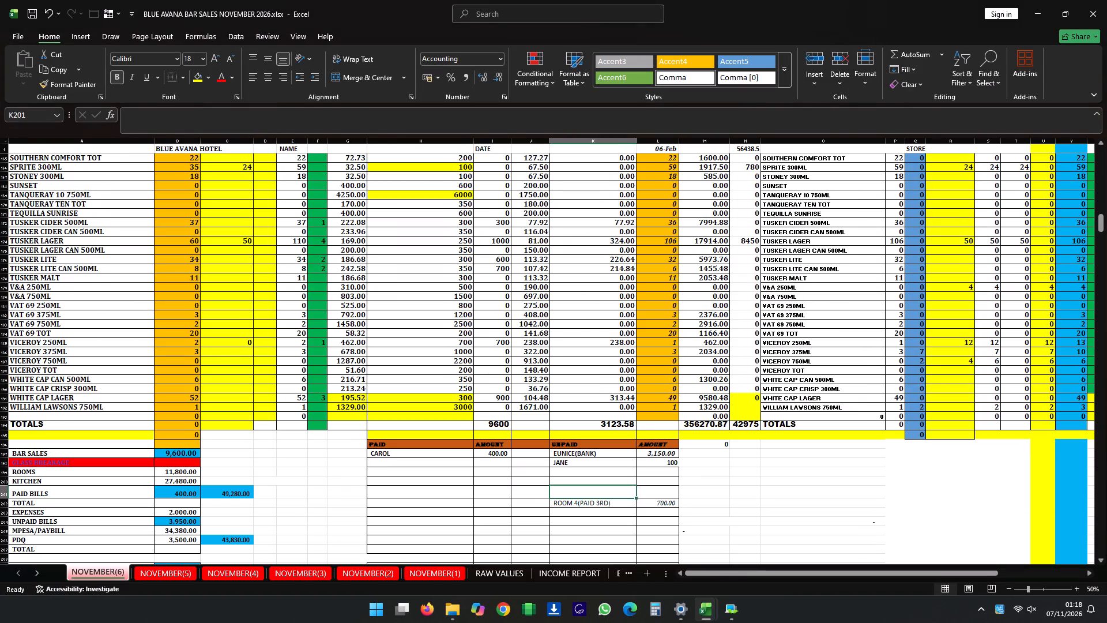
left_click(50, 242)
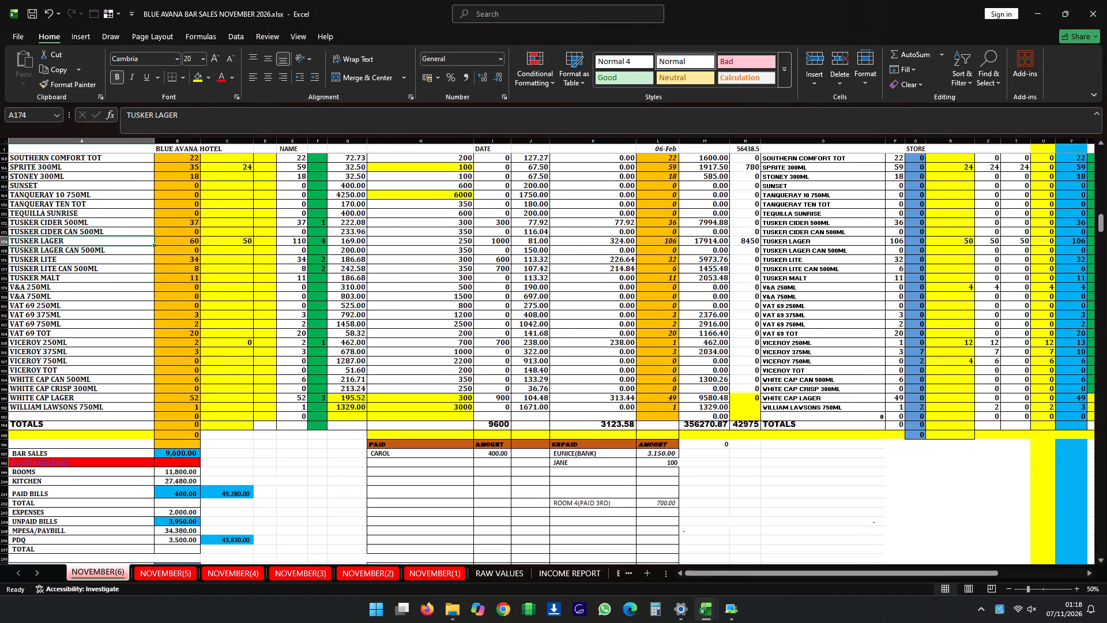
left_click(0, 242)
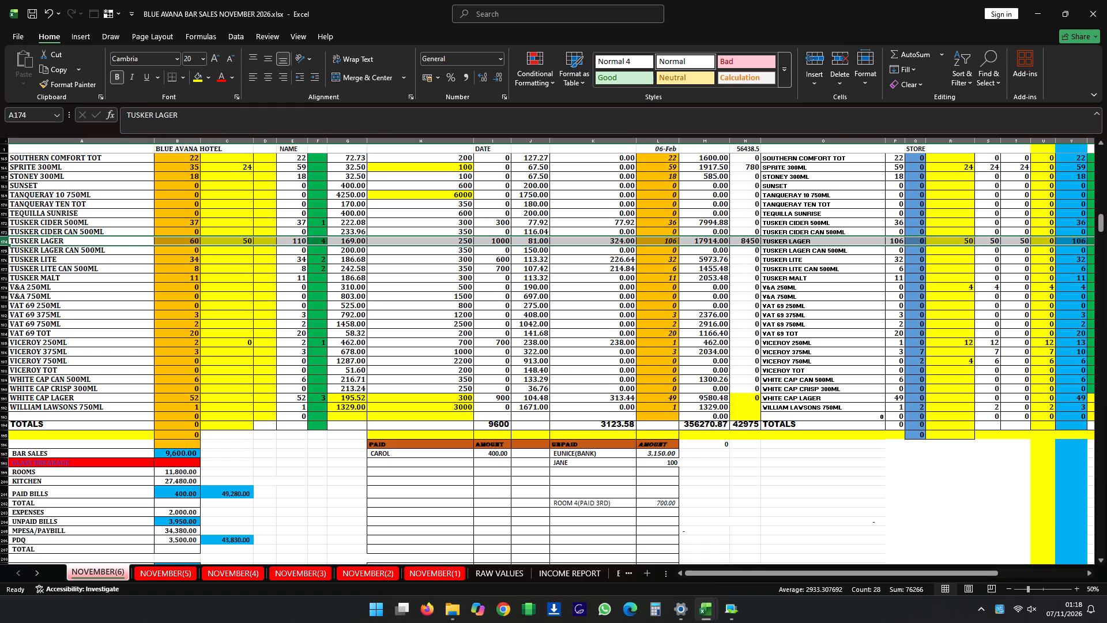
left_click(0, 260)
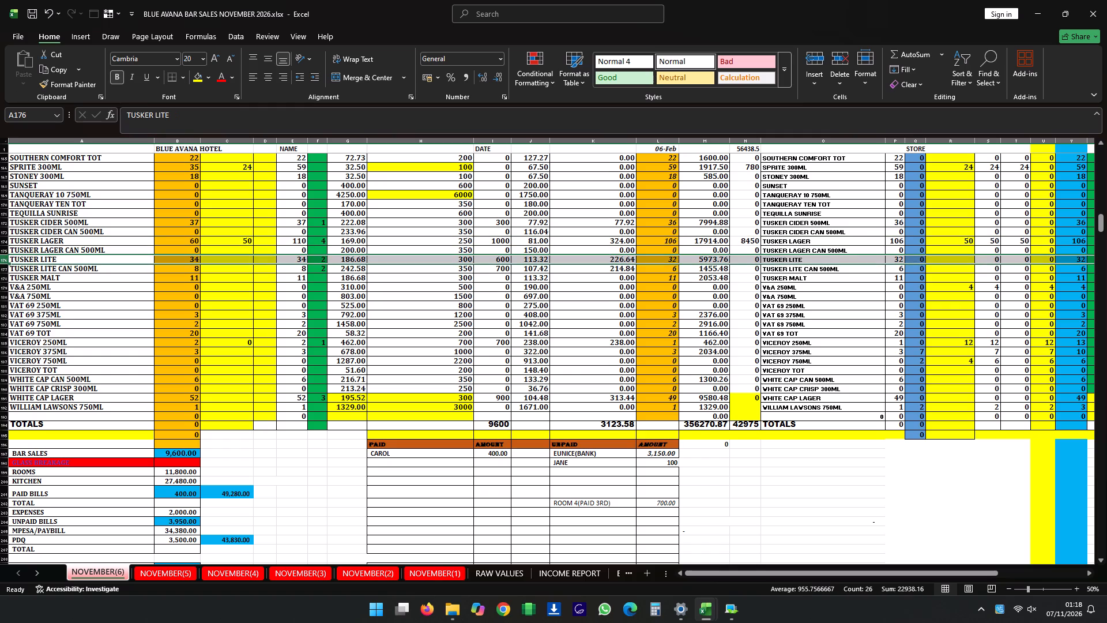
left_click(0, 279)
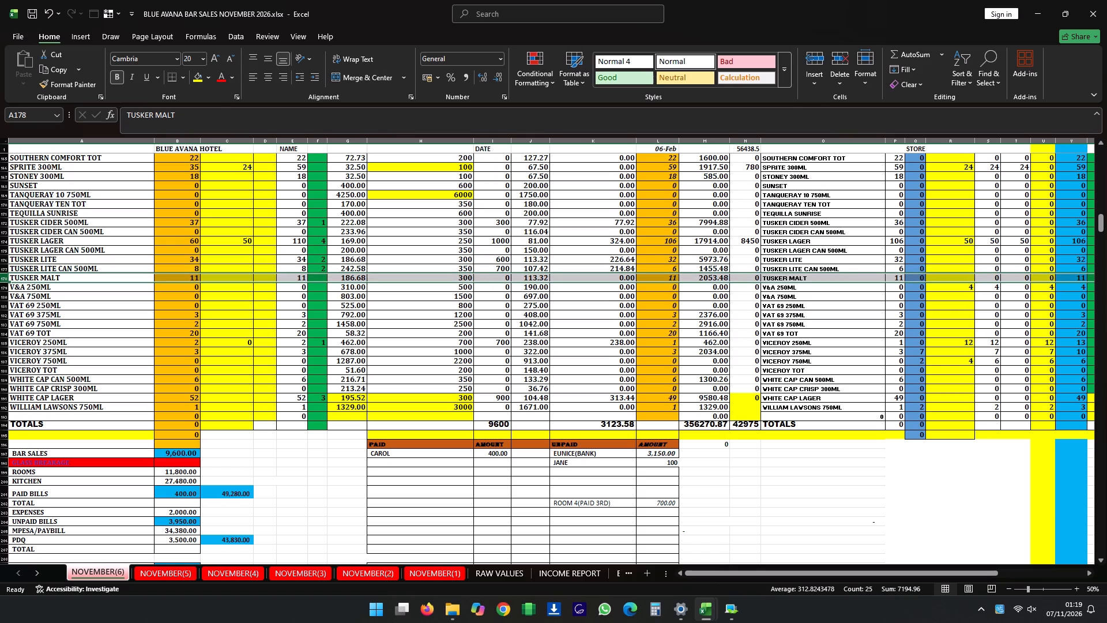
left_click(0, 268)
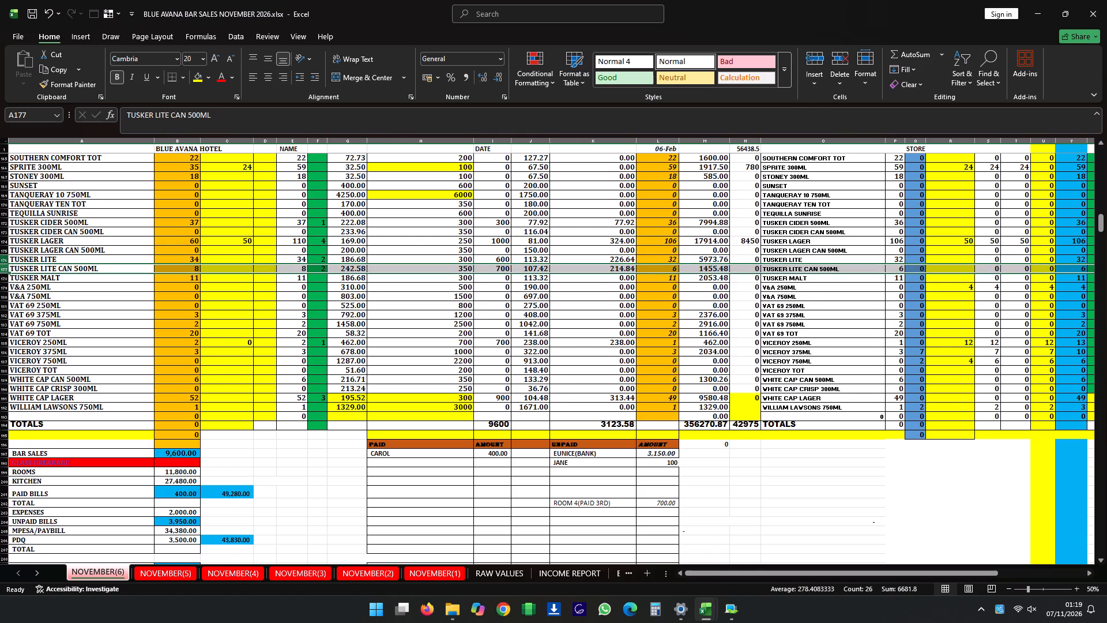
left_click(0, 260)
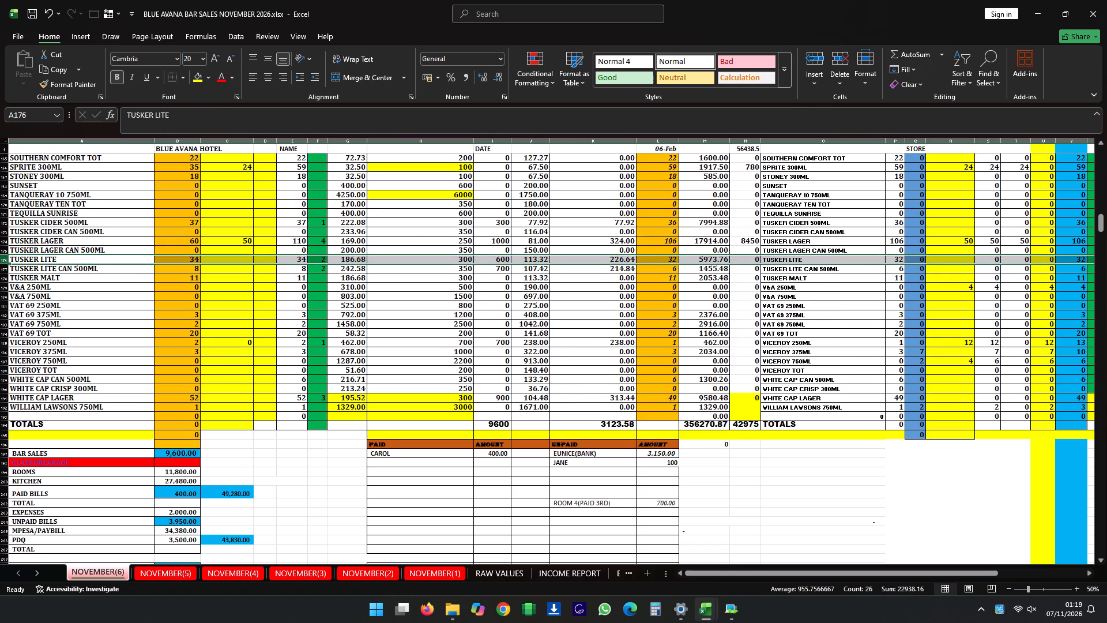
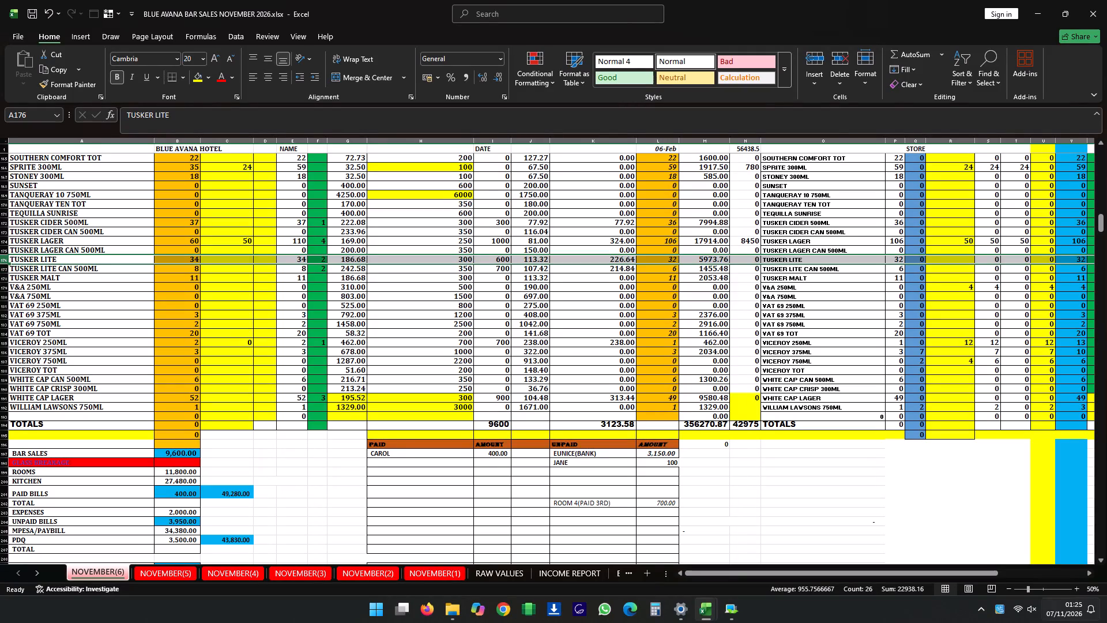
Turn on Night light and lower the display brightness to minimum in the Windows quick settings.
left_click(1020, 617)
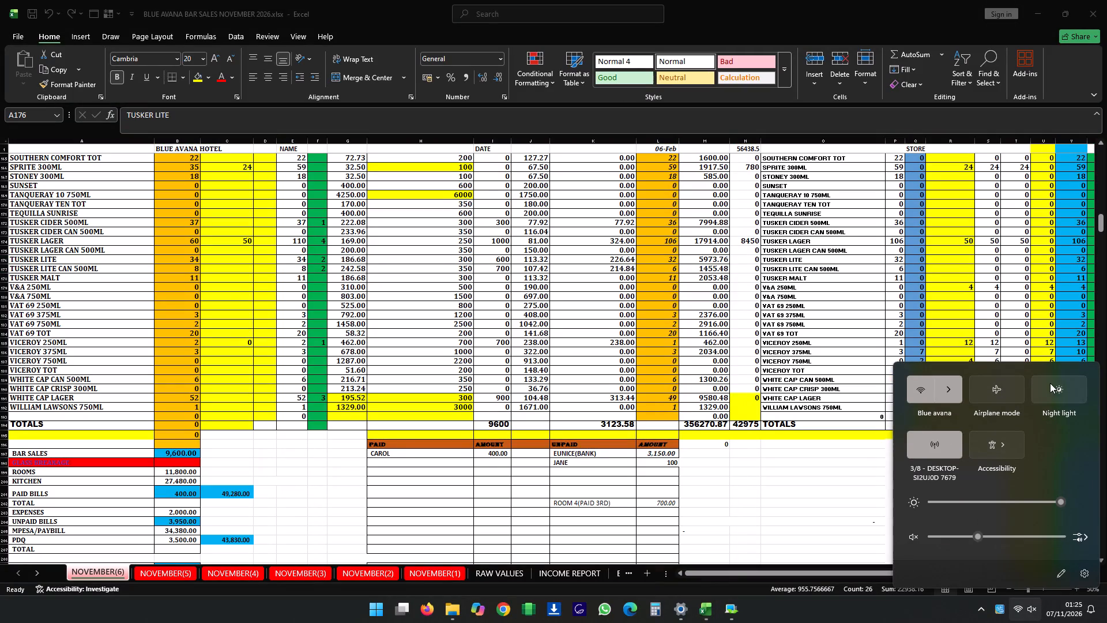
left_click(1050, 383)
left_click_drag(1045, 496, 724, 498)
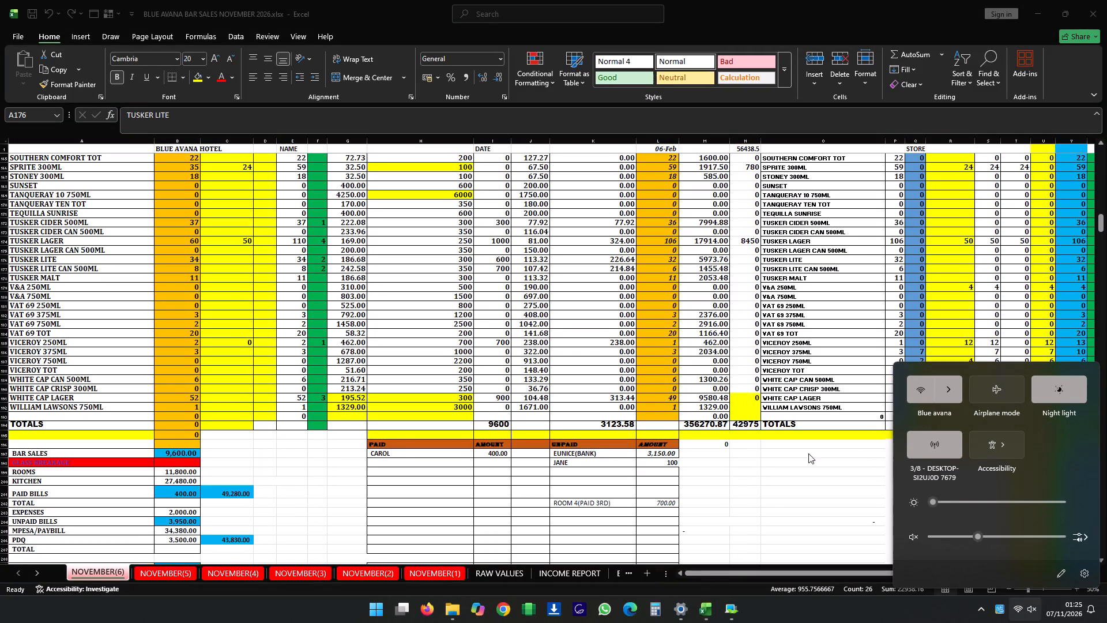
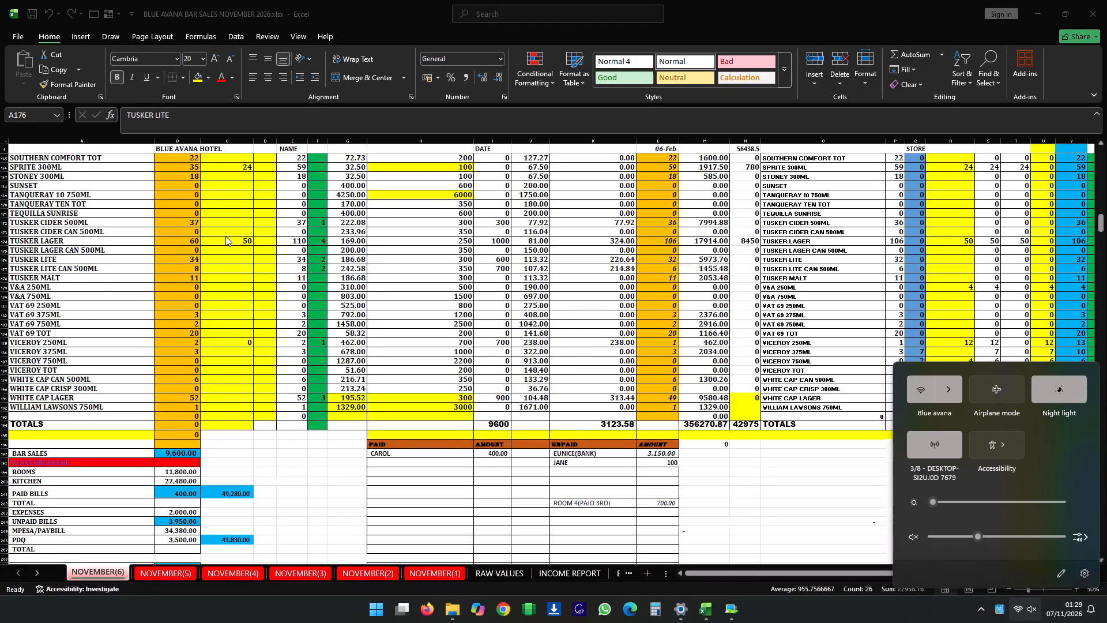
Dismiss the Windows quick settings and return to the NOVEMBER(6) sheet of the bar sales workbook.
left_click(324, 240)
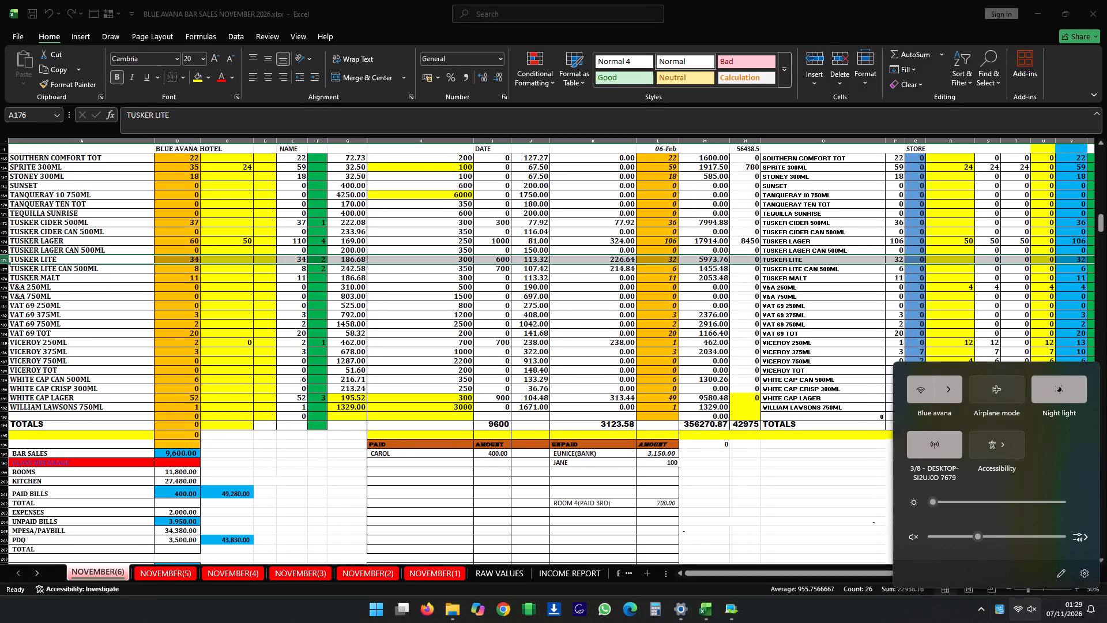
left_click(319, 271)
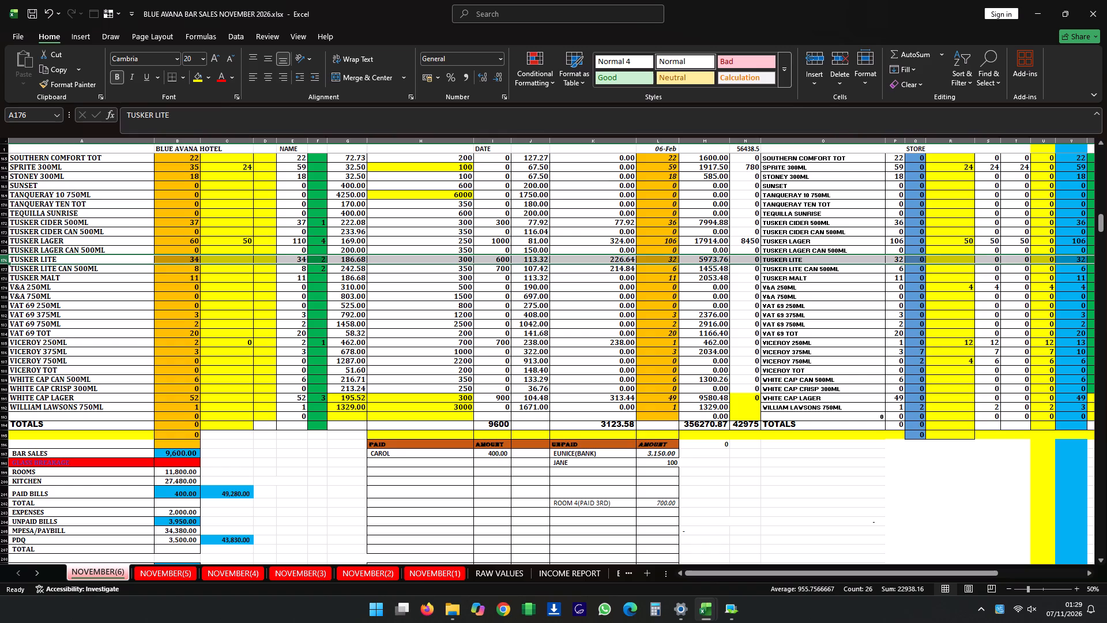
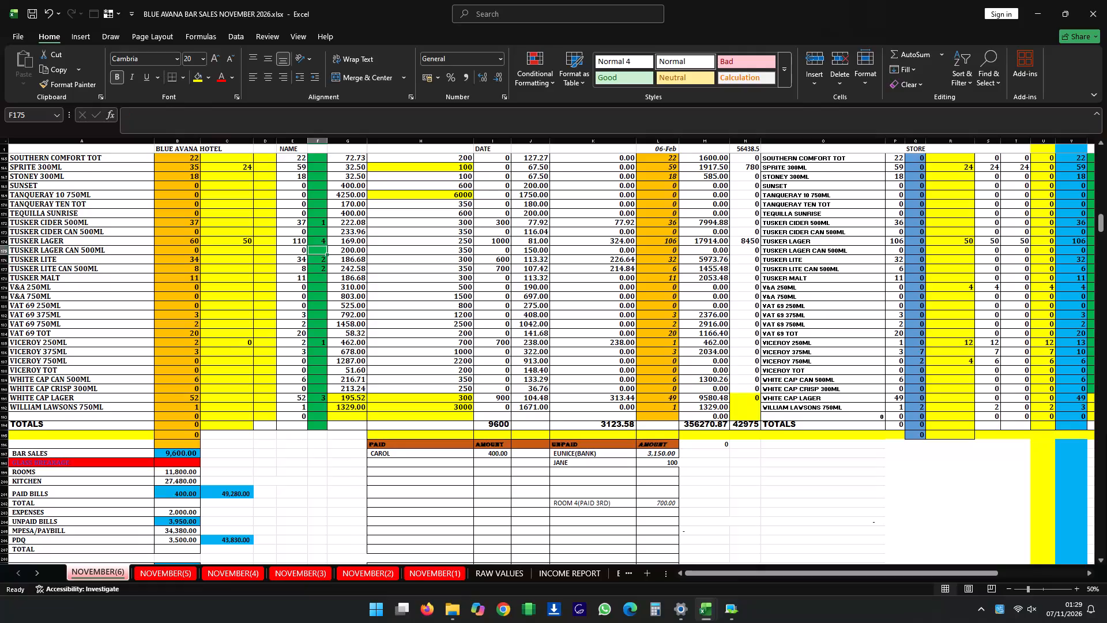
Set the quantity sold for Tusker Lager to 6 in the green column of the NOVEMBER(6) sheet.
key("Up")
key("5")
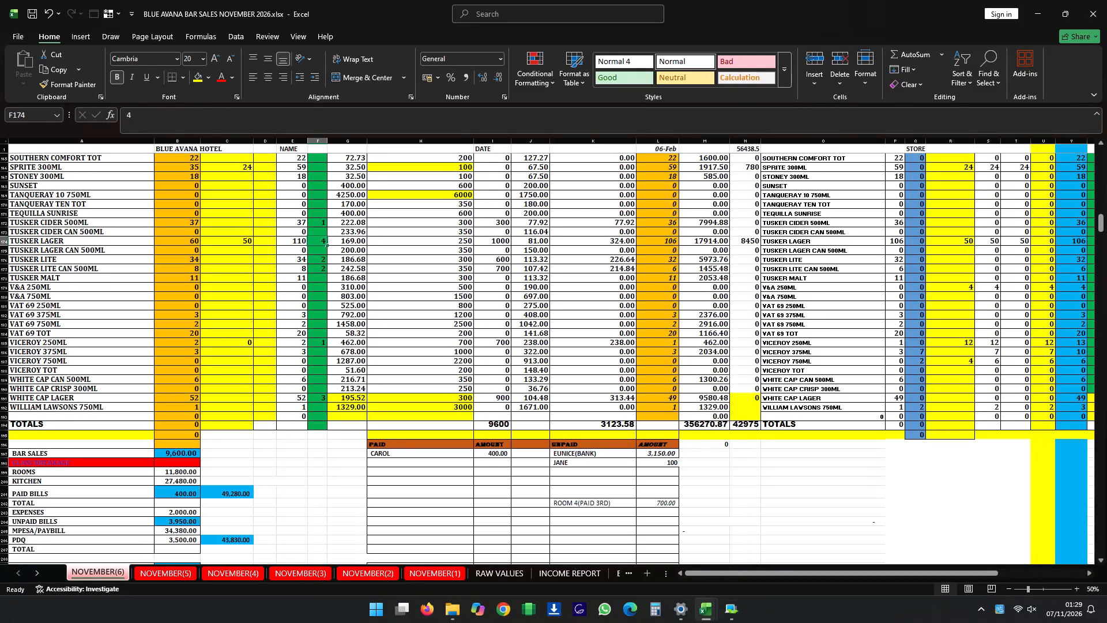
key("Down")
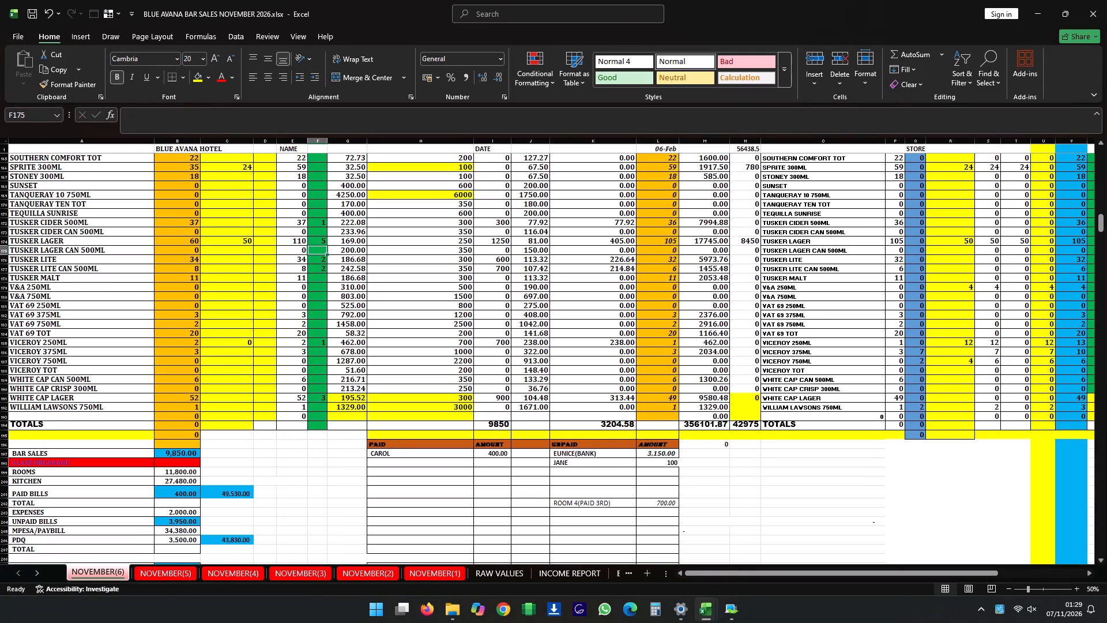
key("Up")
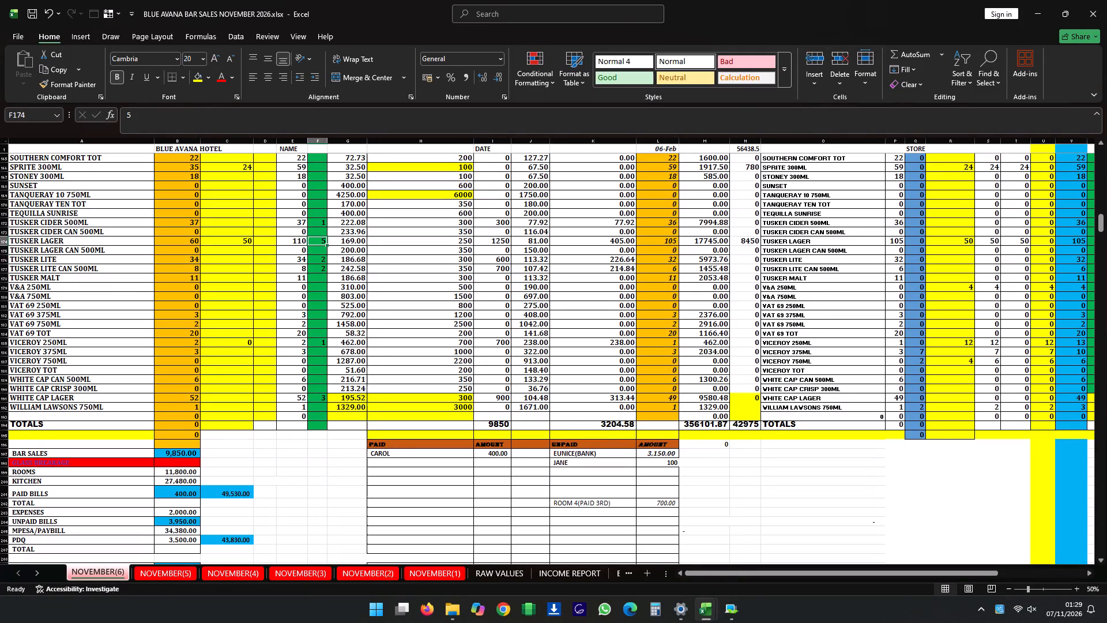
key("6")
key("Down")
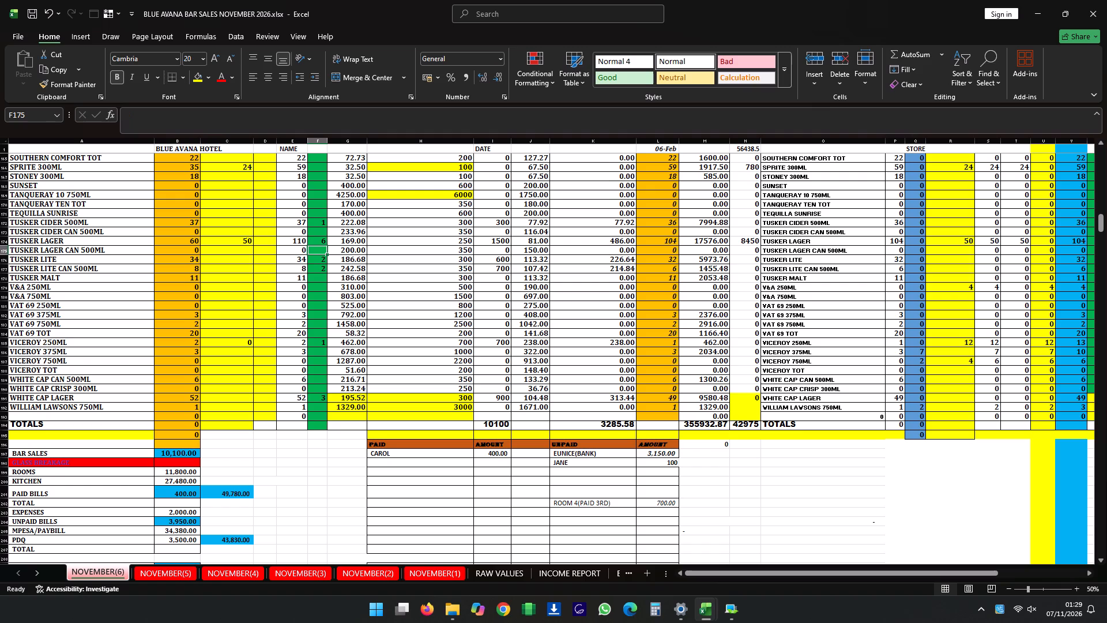
Set the CASH AVAILED amount to 5,950 in the cash summary below the stock totals.
key("Down")
key("Down")
key("Down")
key("Down")
key("Down")
key("Down")
key("Down")
key("Down")
key("Down")
key("Down")
key("Down")
key("Down")
key("Down")
key("Down")
key("Down")
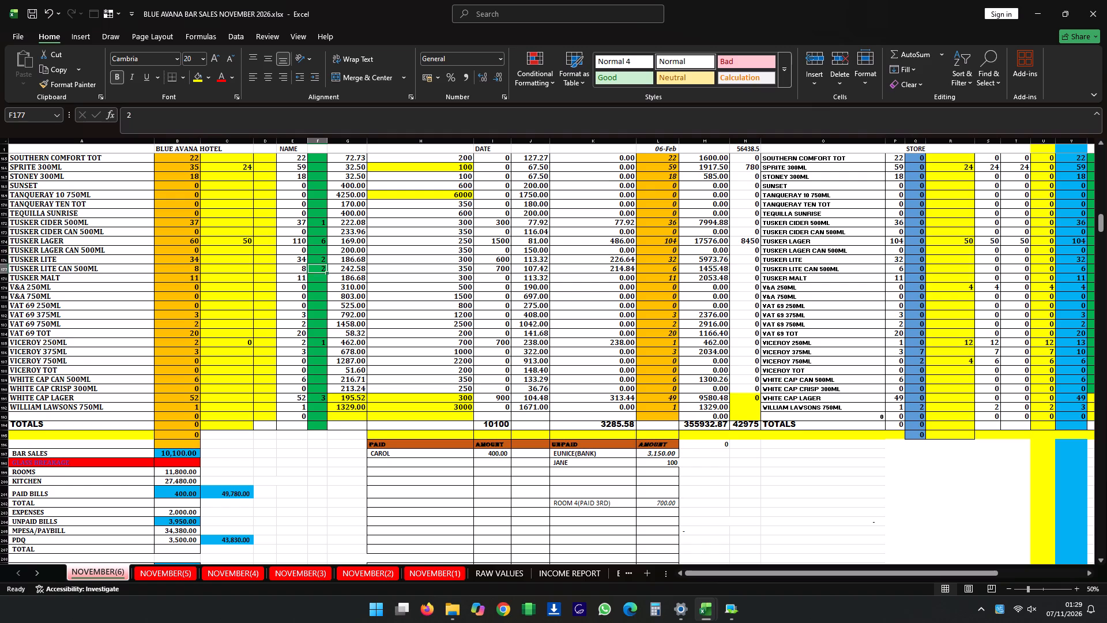
key("Down")
key("Down")
key("Down")
key("Down")
key("Down")
key("Down")
key("Down")
key("Down")
key("Down")
key("Down")
key("Down")
key("Down")
key("Down")
key("Down")
key("Down")
key("Down")
key("Down")
key("Down")
key("Down")
key("Down")
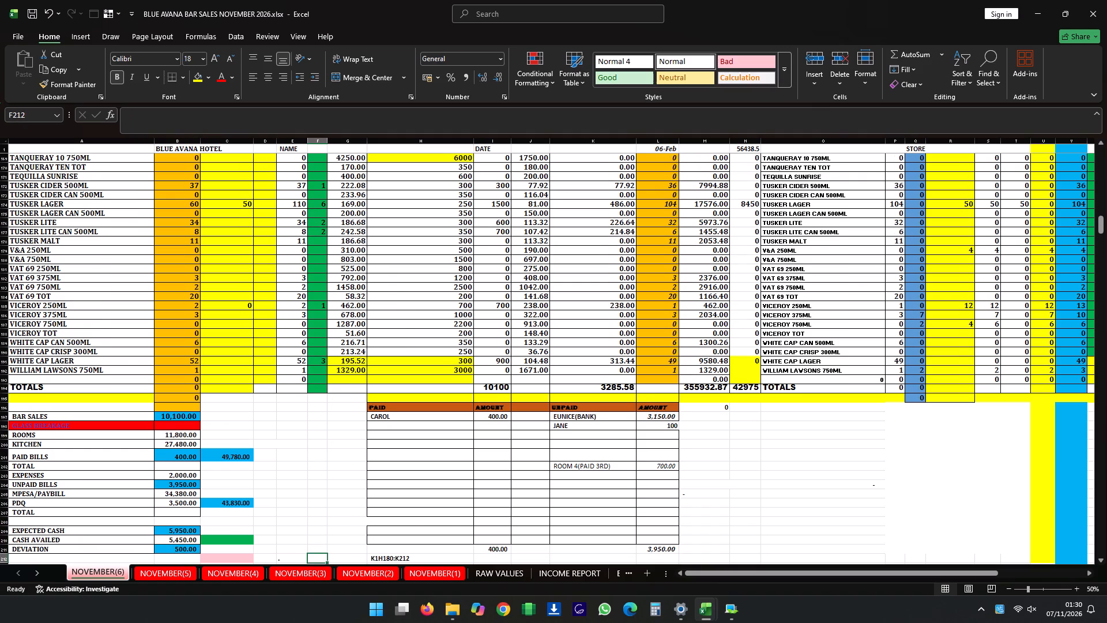
key("Left")
key("Left")
key("Left")
key("Up")
key("Up")
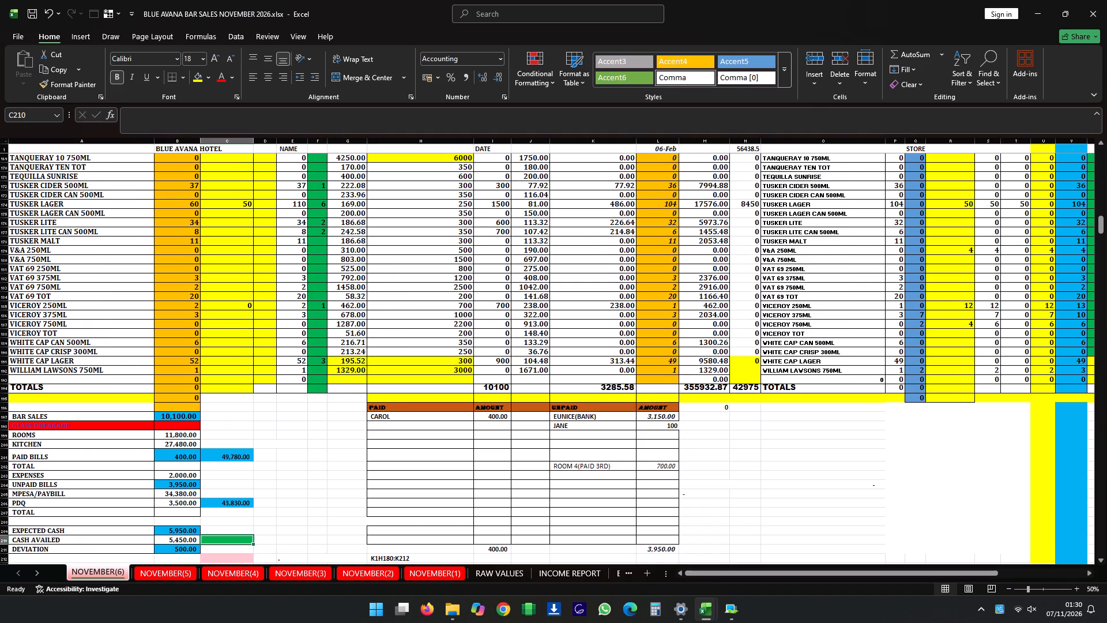
key("Left")
key("5")
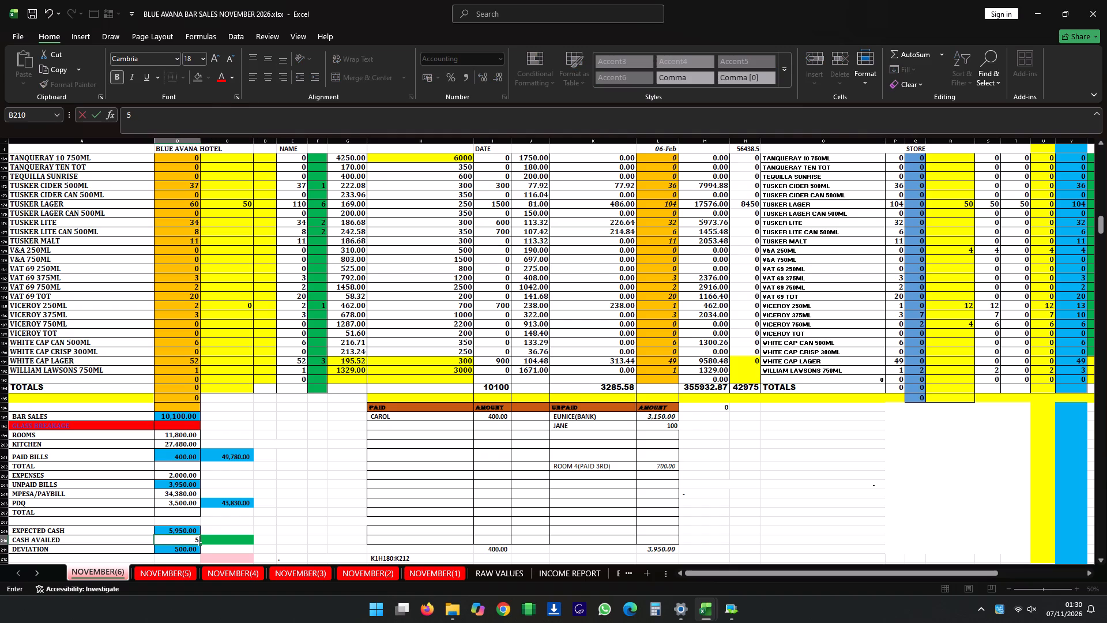
type("50")
key("Down")
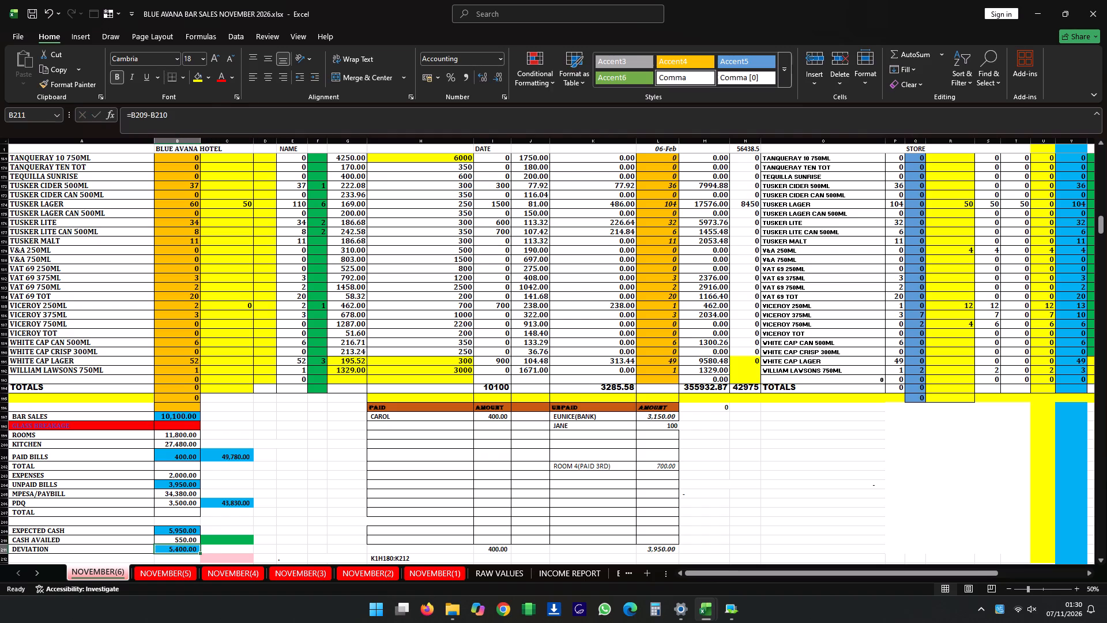
key("Up")
key("5")
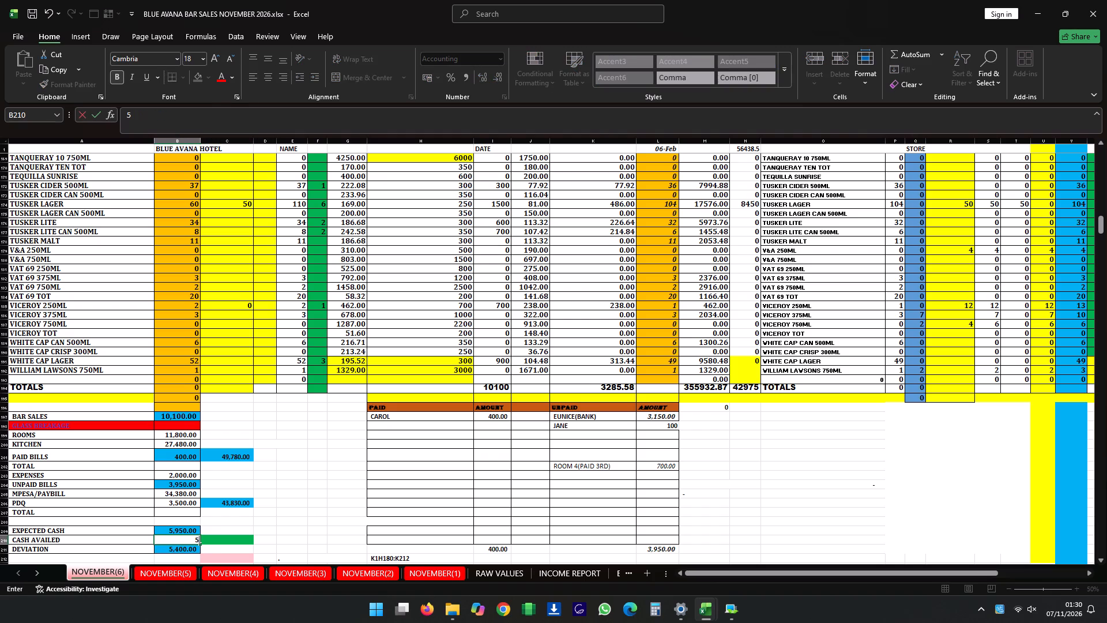
type("50")
key("BackSpace")
key("BackSpace")
key("9")
type("50")
key("Down")
key("Down")
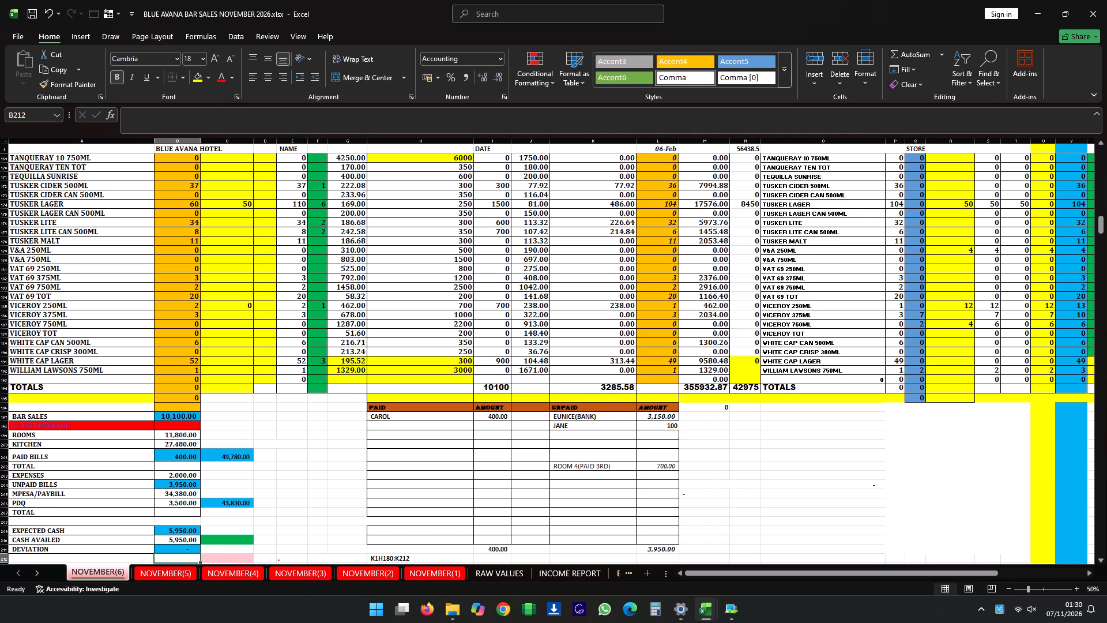
Save the bar sales workbook.
left_click(30, 10)
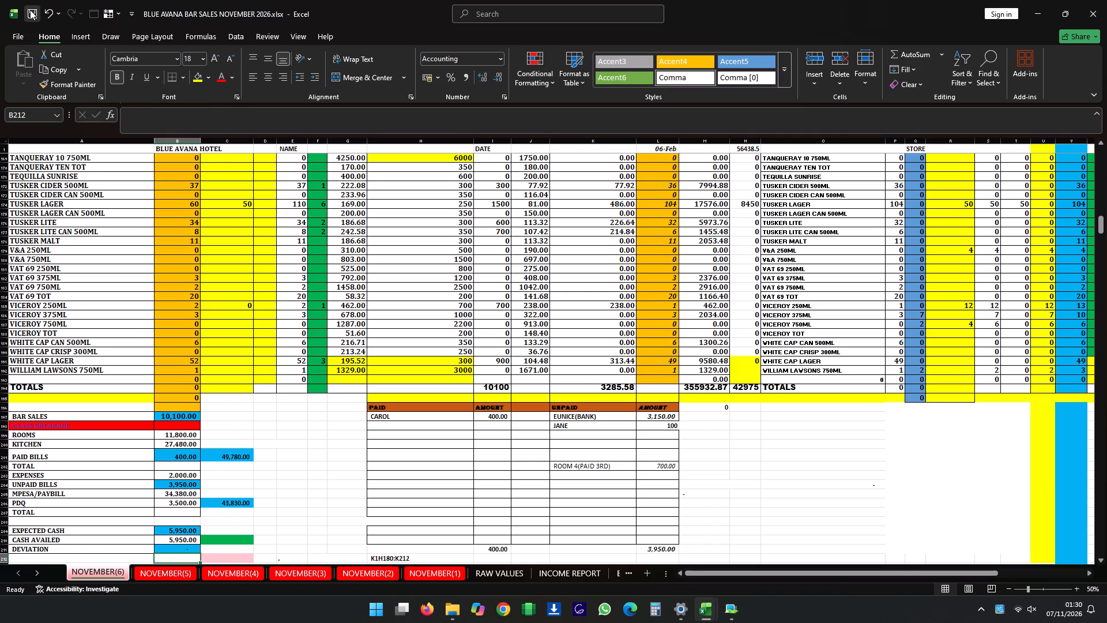
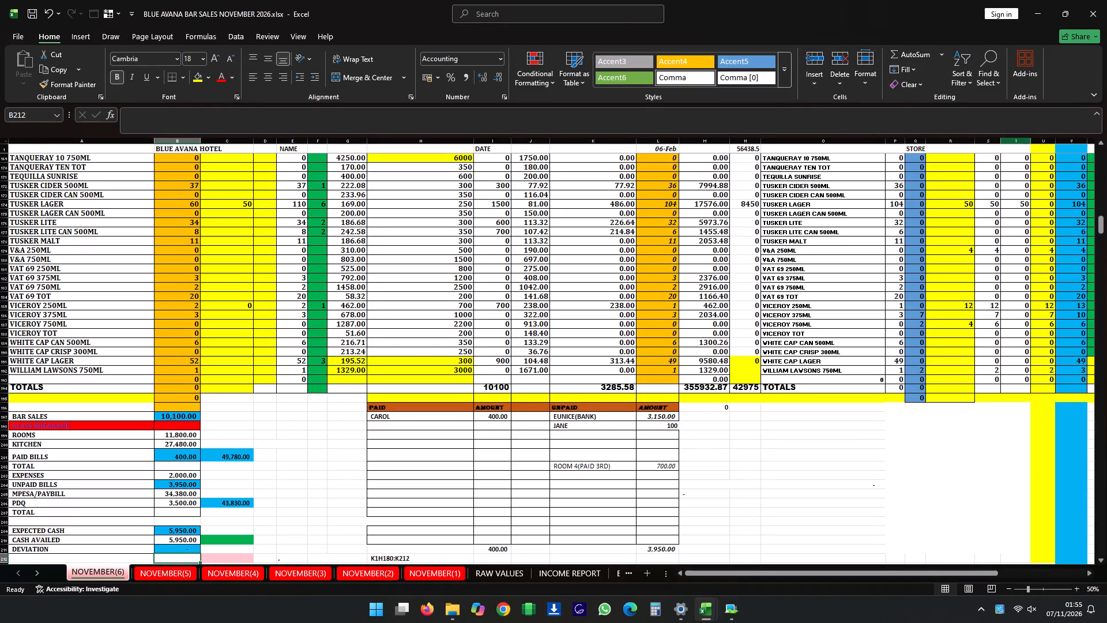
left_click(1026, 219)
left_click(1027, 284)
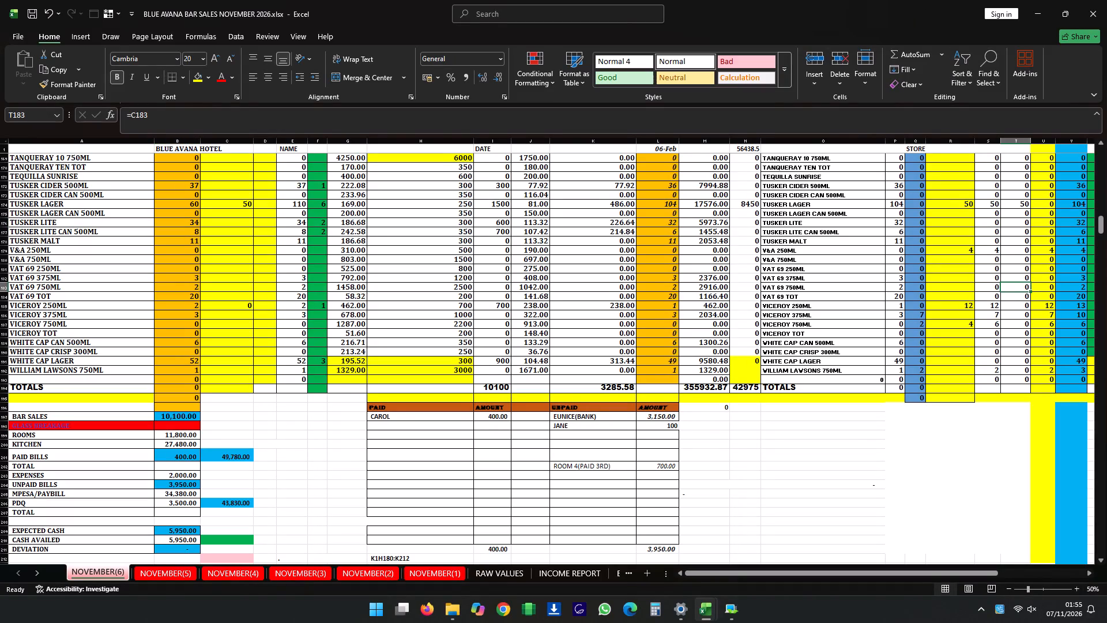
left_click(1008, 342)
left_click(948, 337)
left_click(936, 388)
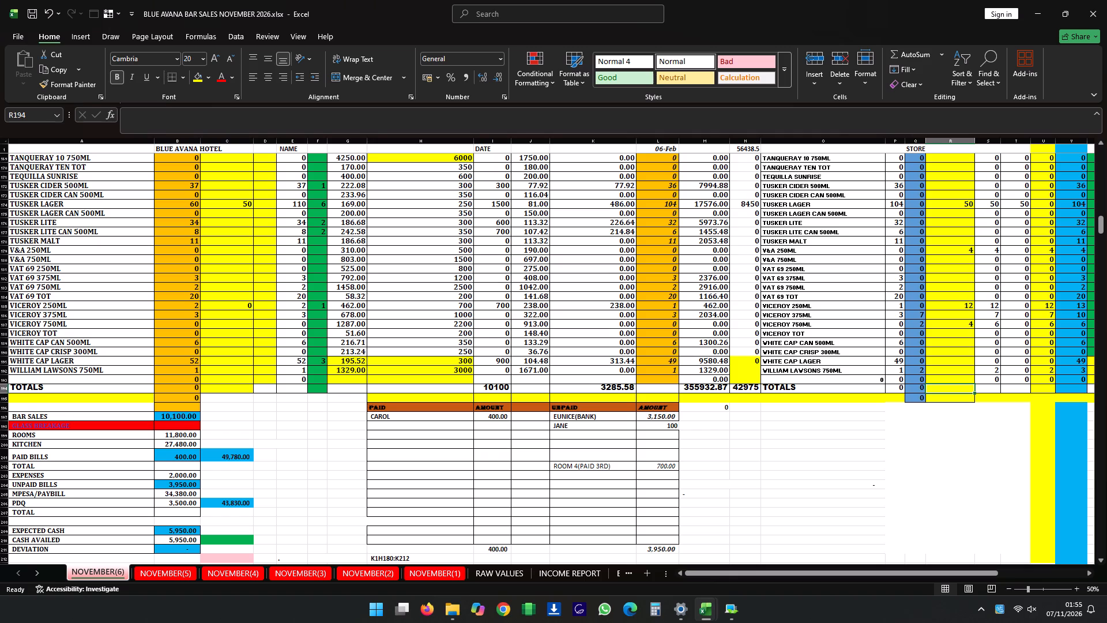
Set the ROOMS amount to 14,000 in the cash summary of the NOVEMBER(6) sheet.
left_click(182, 437)
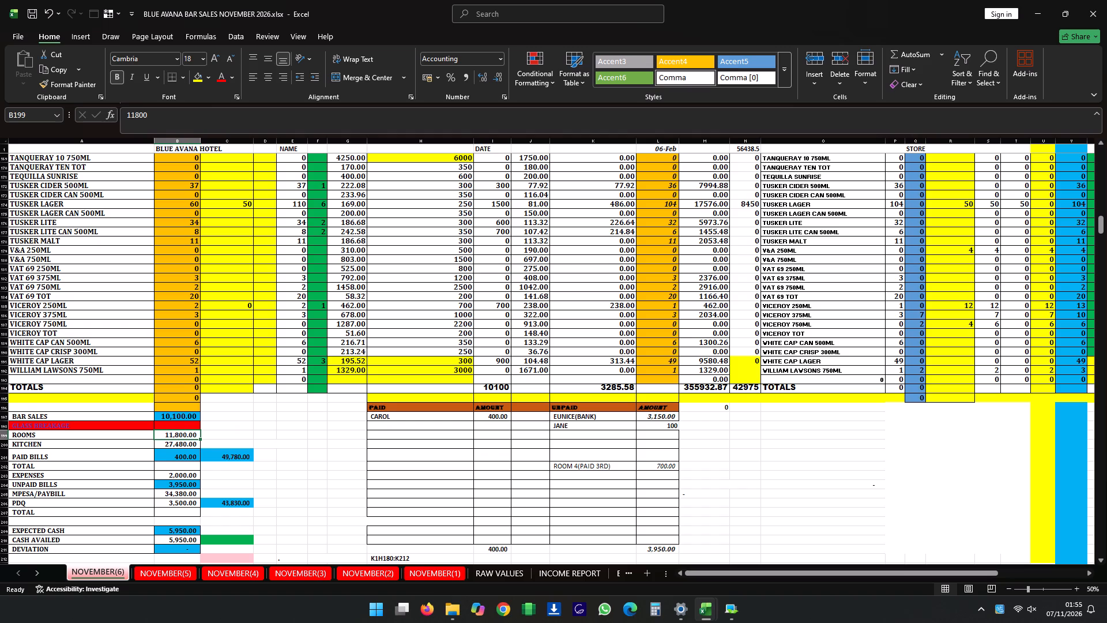
type("14")
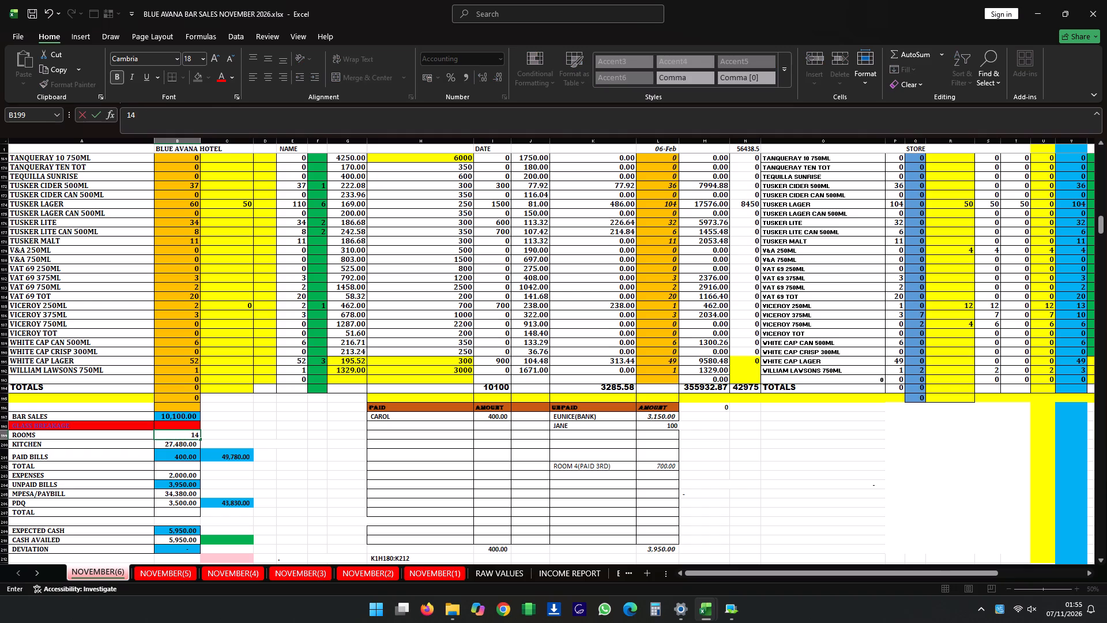
type("000")
key("Down")
Set the MPESA/PAYBILL amount to 36,580 in the cash summary.
key("Down")
key("Down")
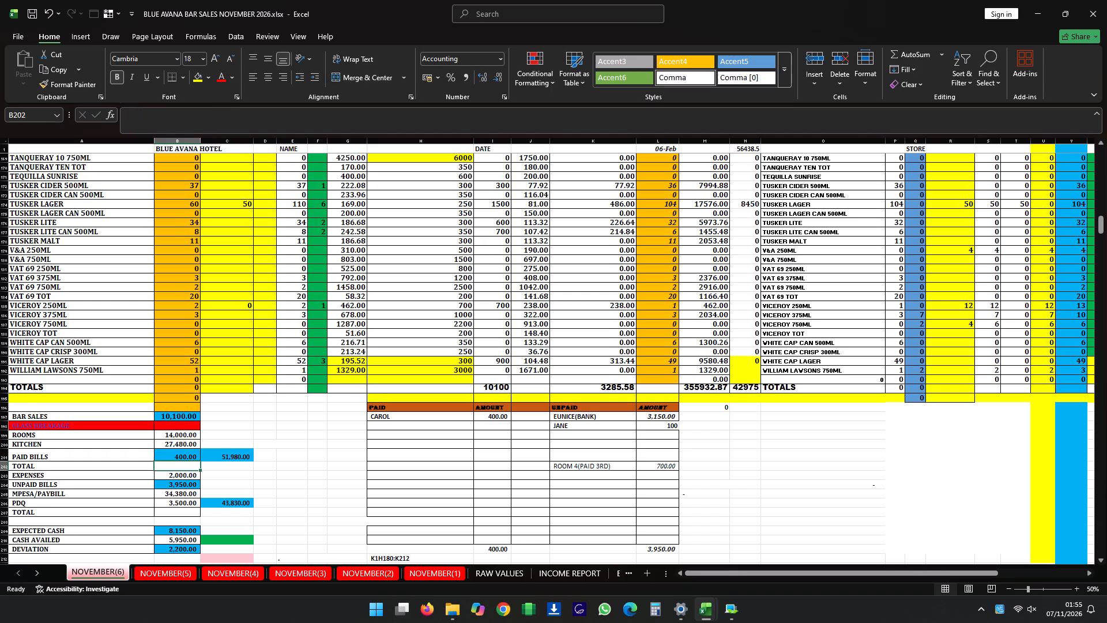
key("Down")
key("Down")
key("Down")
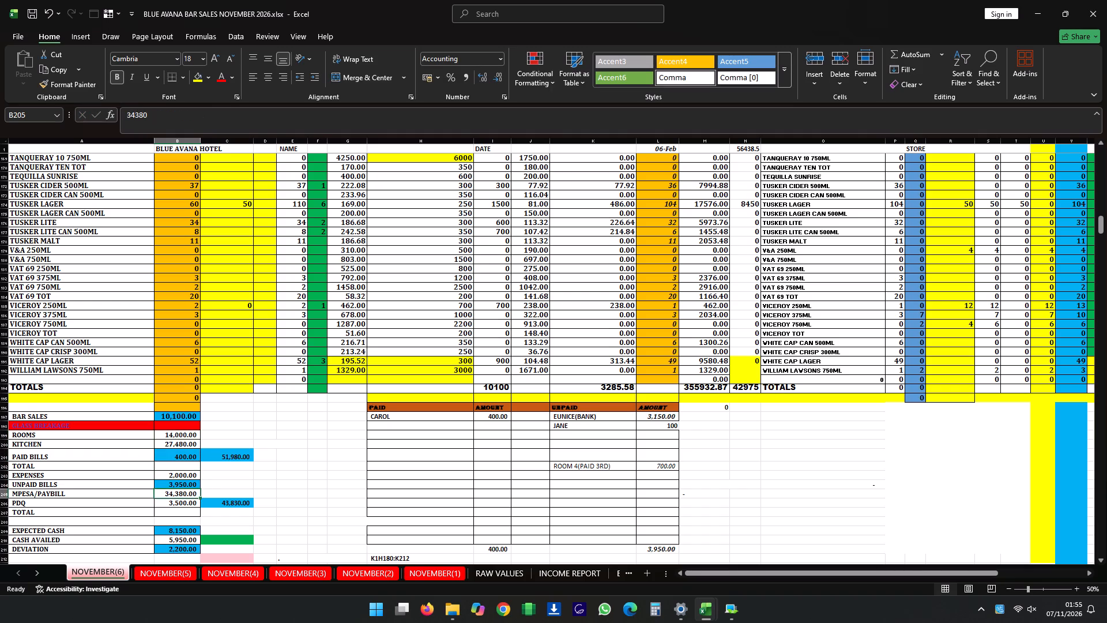
type("36580")
key("Down")
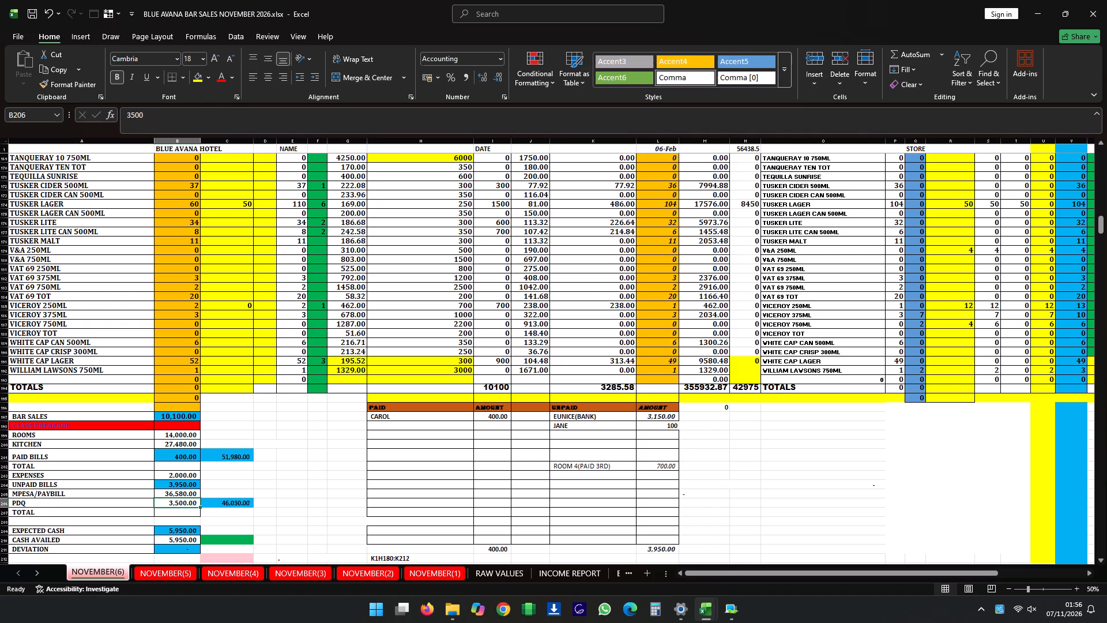
key("Down")
key("Down")
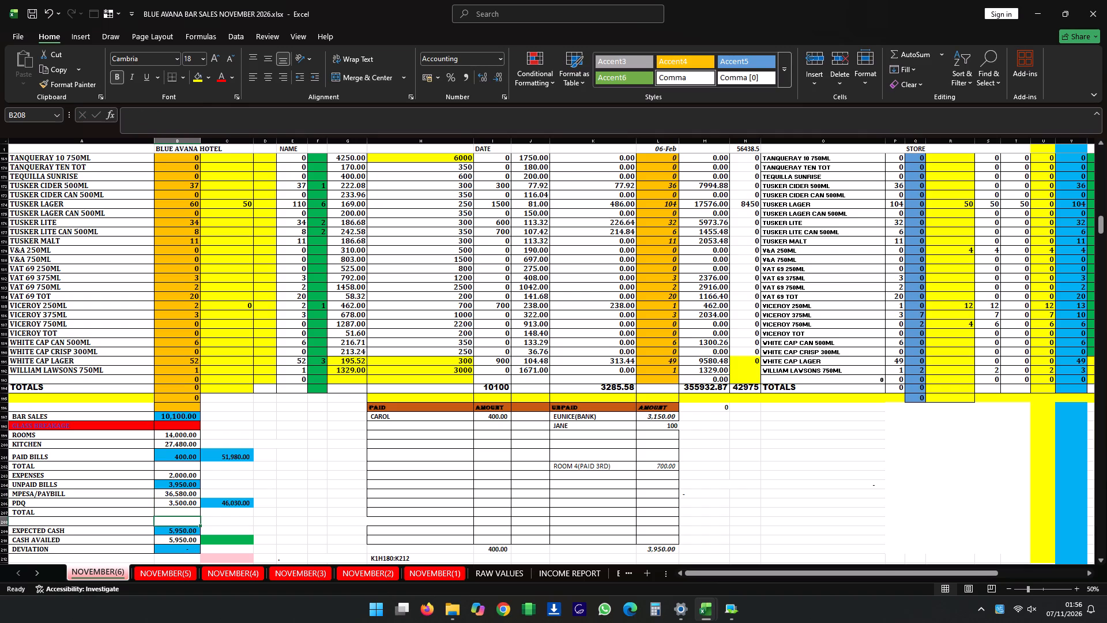
key("Down")
key("Down")
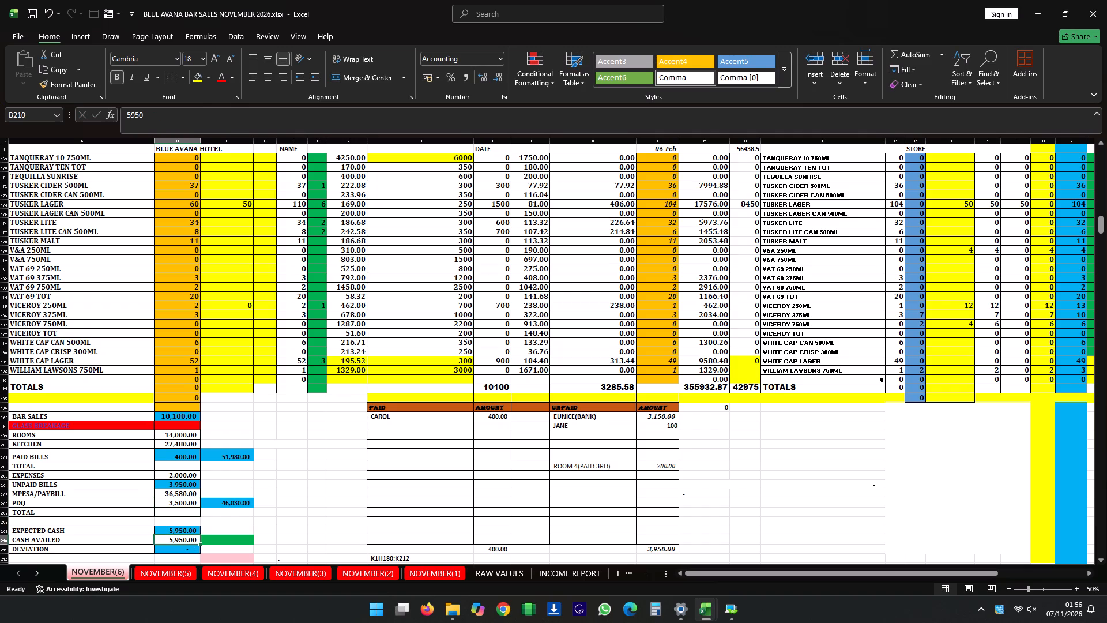
Save the bar sales workbook.
left_click(27, 15)
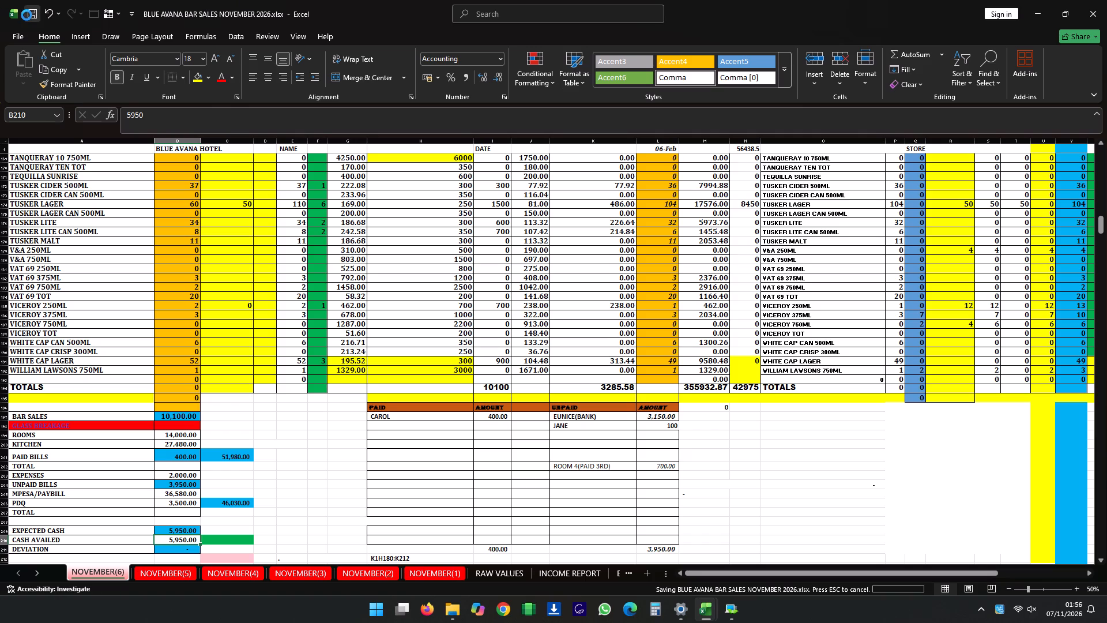
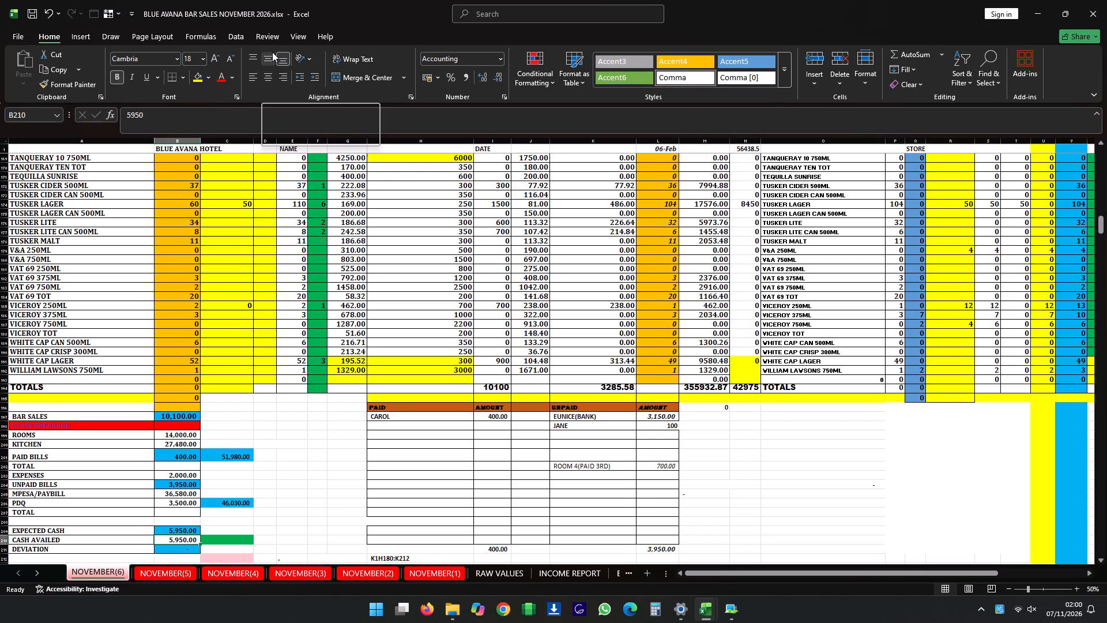
Minimize the bar sales and kitchen sales workbooks to get back to the NOVEMBER 2026 folder.
left_click(1026, 24)
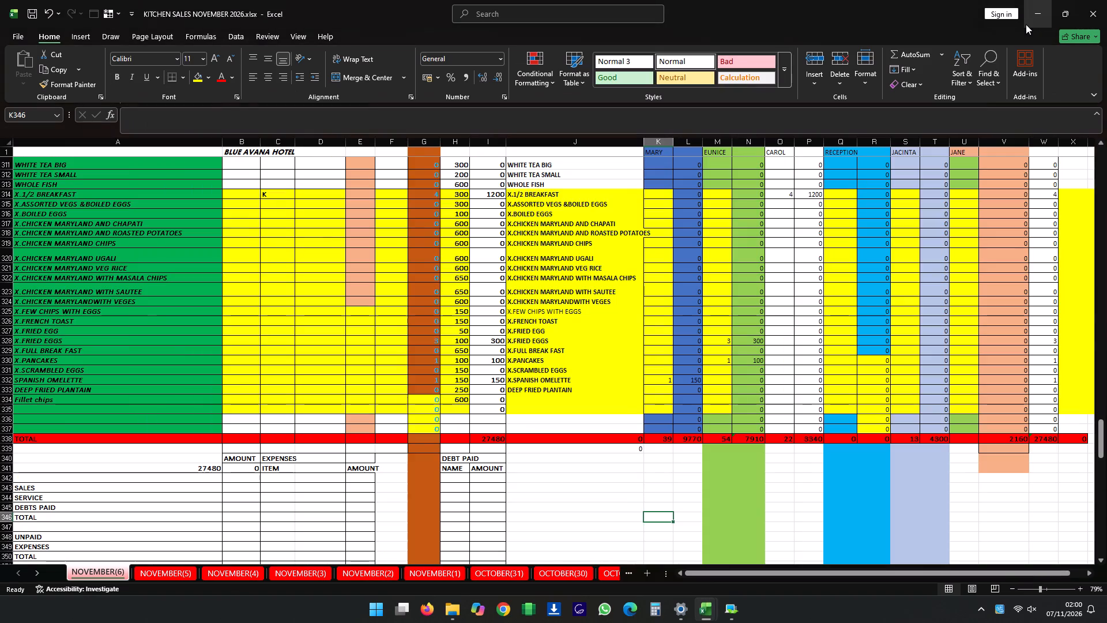
left_click(1026, 24)
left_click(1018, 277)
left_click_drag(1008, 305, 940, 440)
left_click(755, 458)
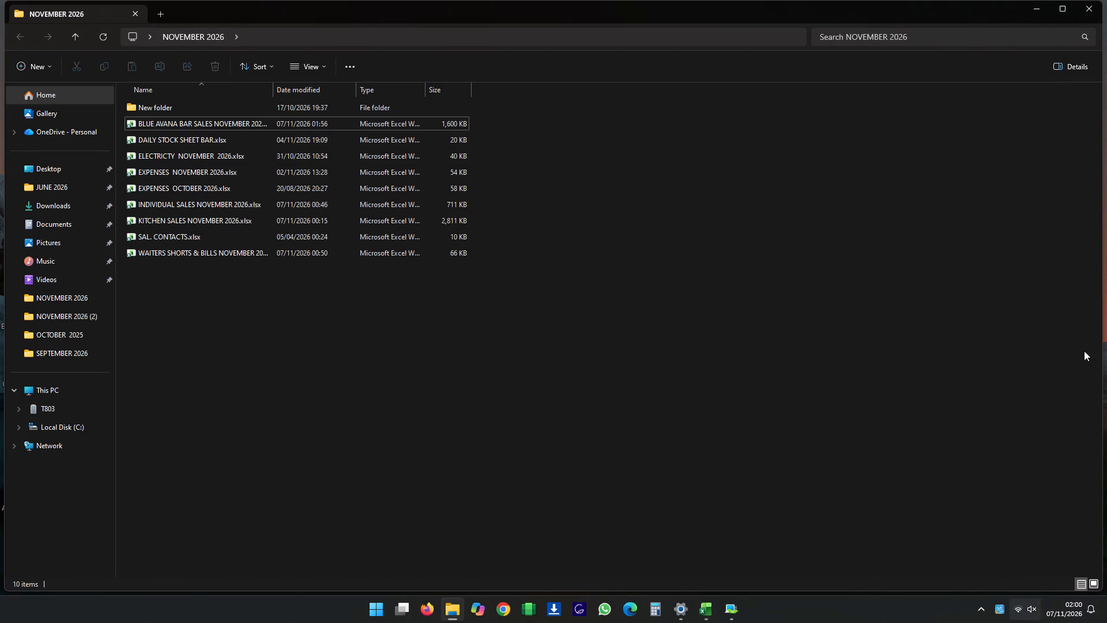